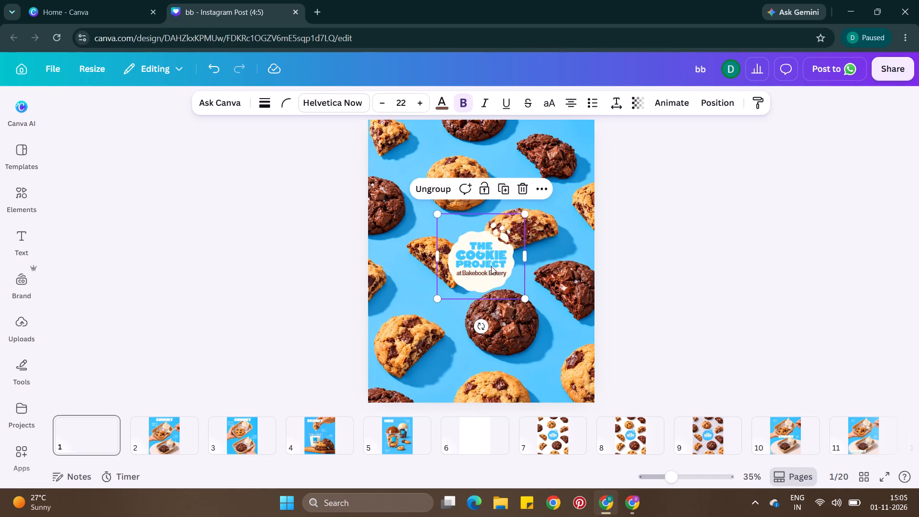
Look through pages 2 to 5 of the cookie design, examining the MINI page's labelled cookie cups up close.
left_click(168, 439)
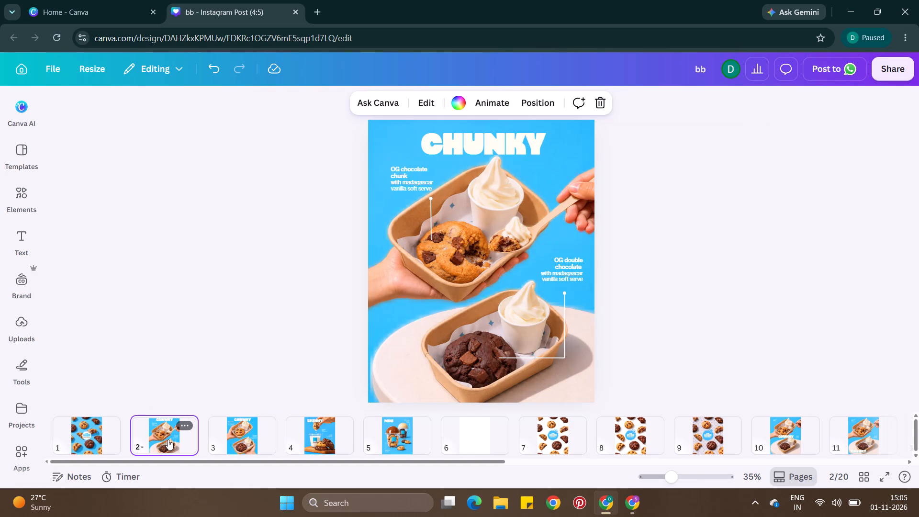
left_click(244, 445)
left_click(308, 441)
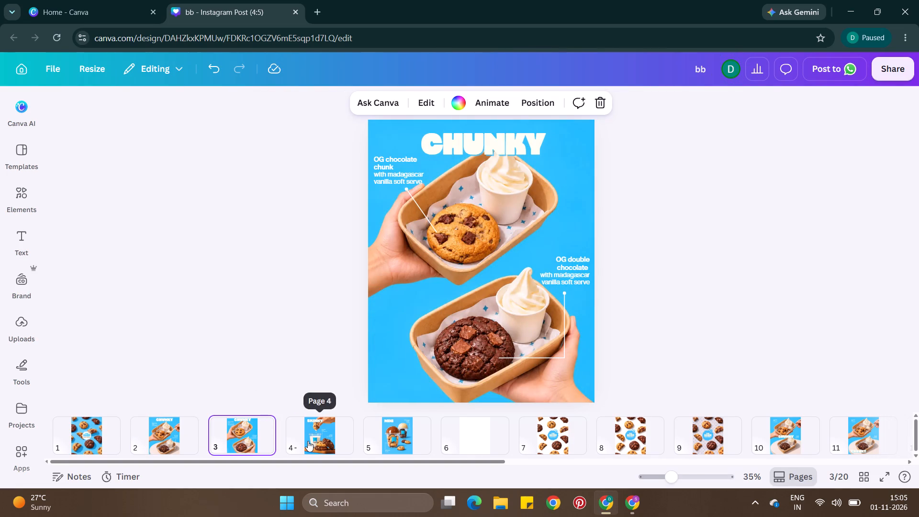
left_click(398, 438)
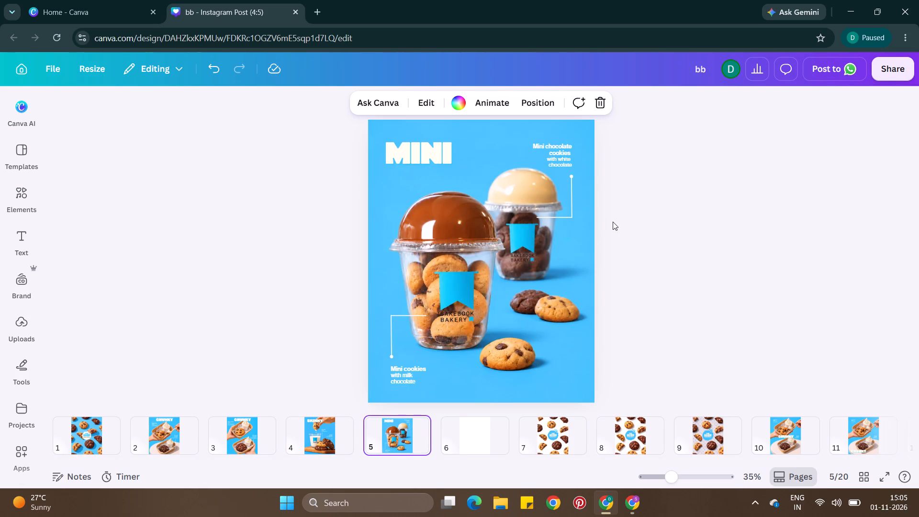
scroll(613, 222, "up", 1)
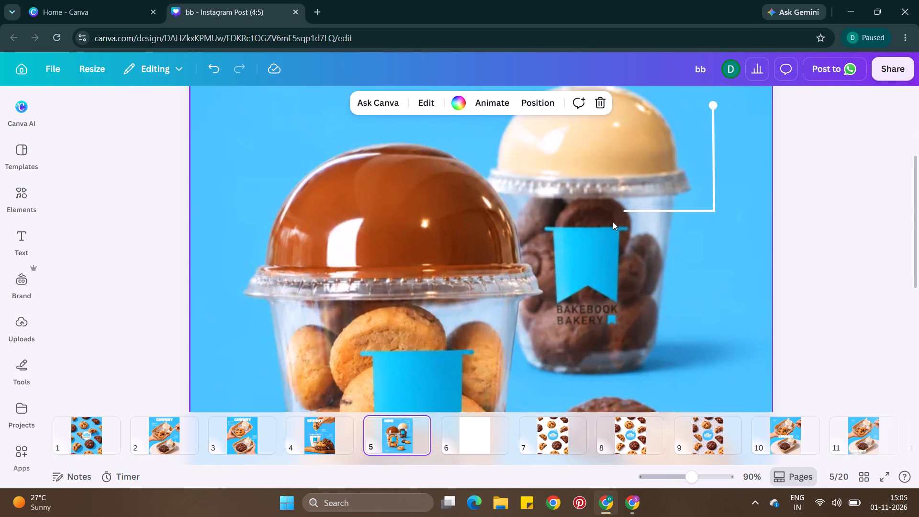
scroll(613, 222, "up", 1)
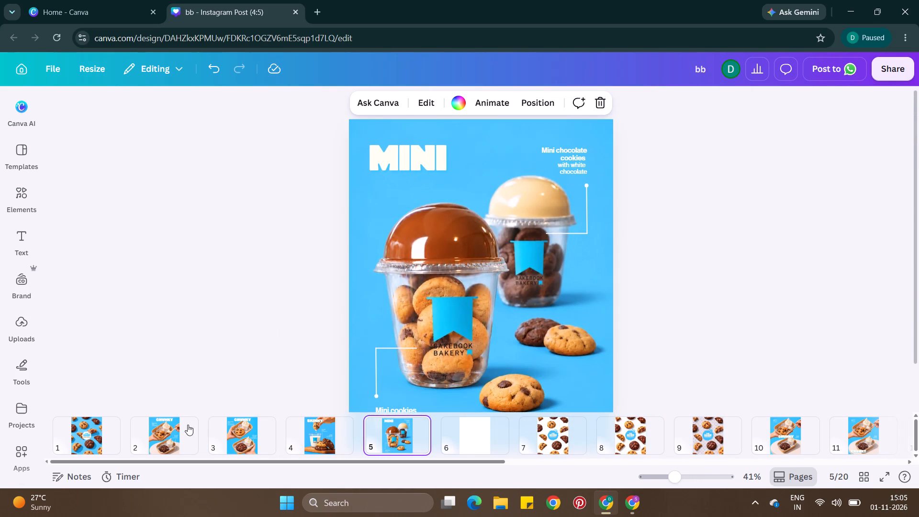
Select pages 2, 3 and 4 of the design together, starting with the first CHUNKY page.
left_click(178, 429)
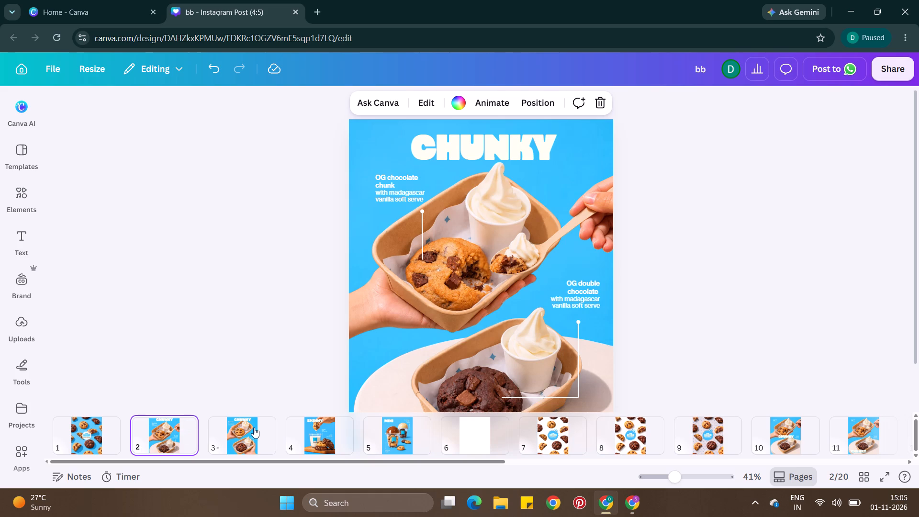
left_click(254, 427, "ctrl")
left_click(319, 428, "ctrl")
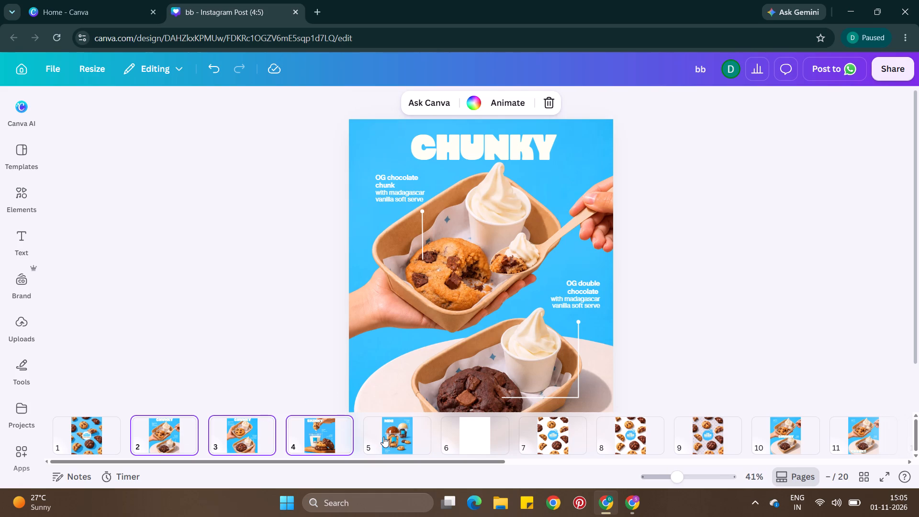
In the Canva design "bb", duplicate pages 2 to 5 together.
left_click(383, 437, "ctrl")
key("ctrl+d")
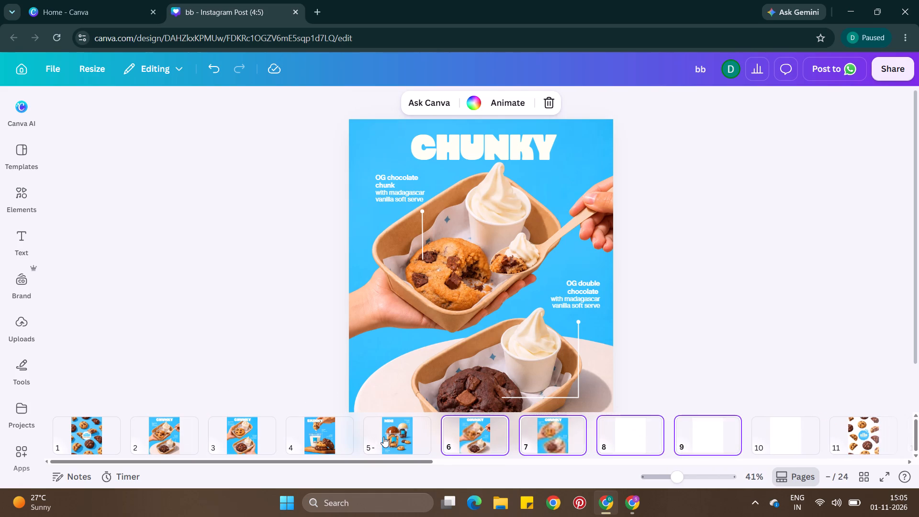
On page 6, set the "OG chocolate chunk" description to font size 20, raise it to 23, and increase it one step further.
double_click(632, 289)
scroll(632, 289, "up", 1)
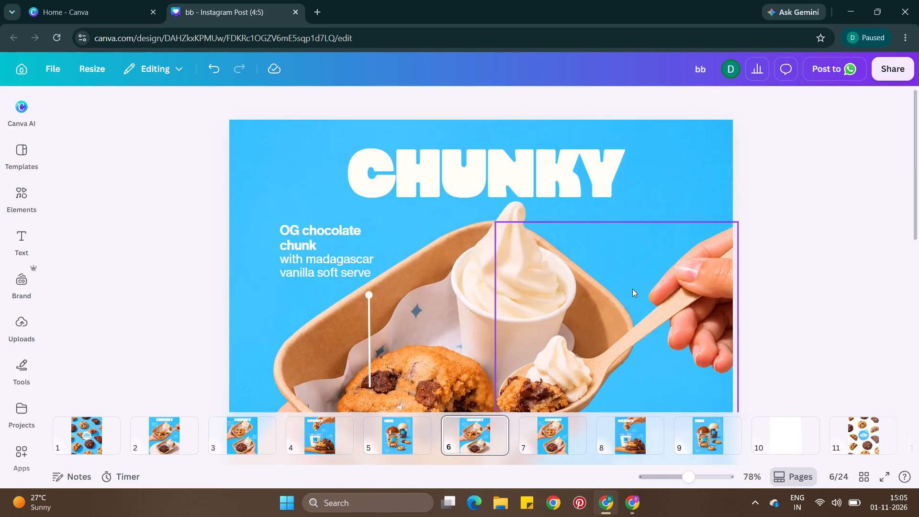
double_click(349, 274)
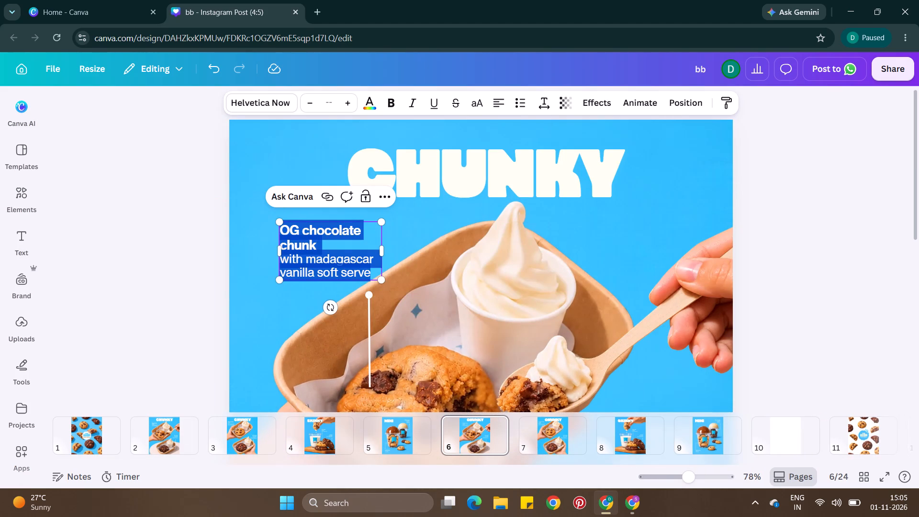
left_click(186, 242)
left_click(302, 244)
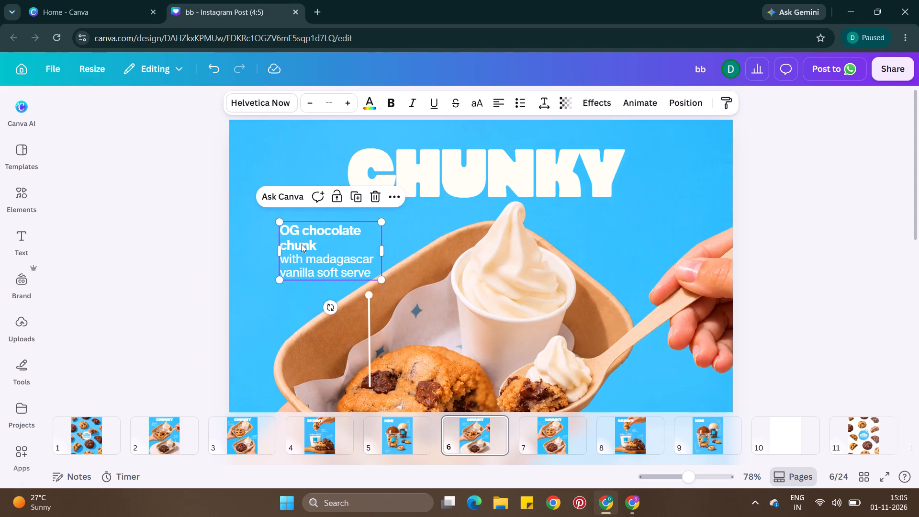
left_click(333, 105)
type("20")
key("Return")
triple_click(346, 106)
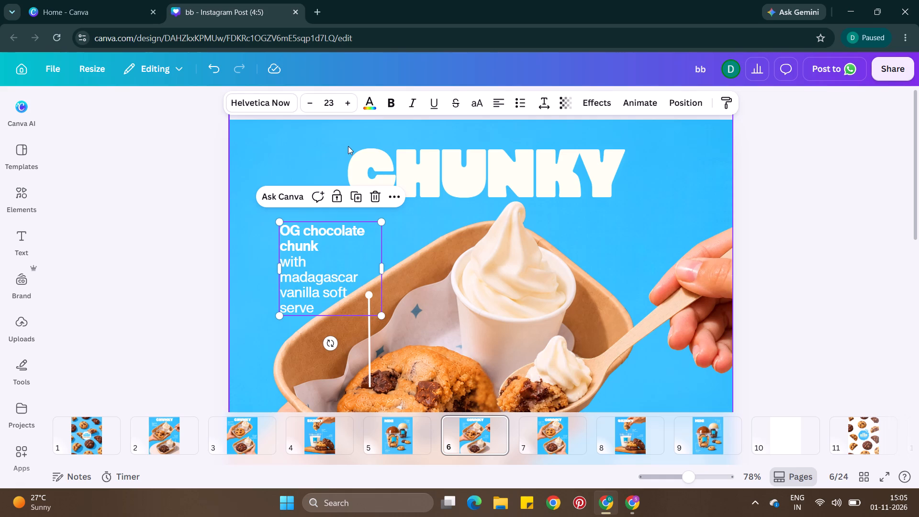
double_click(317, 313)
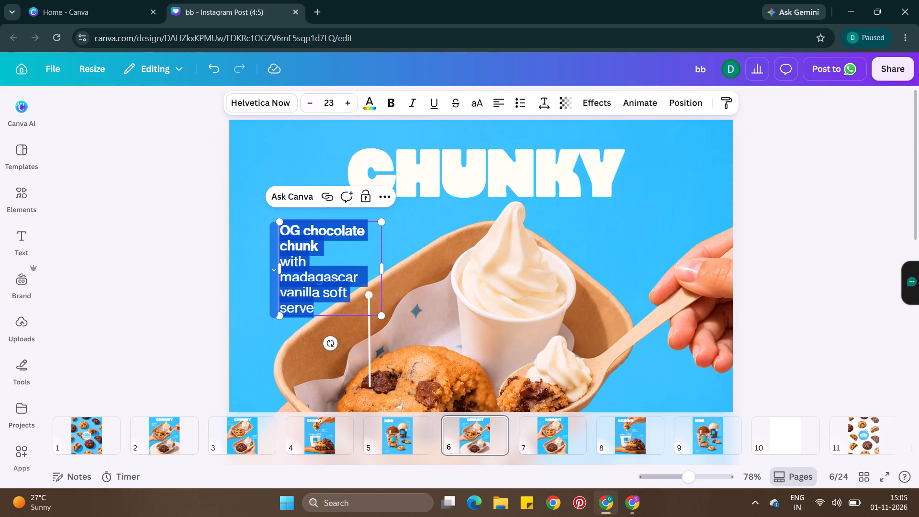
left_click(345, 101)
double_click(209, 205)
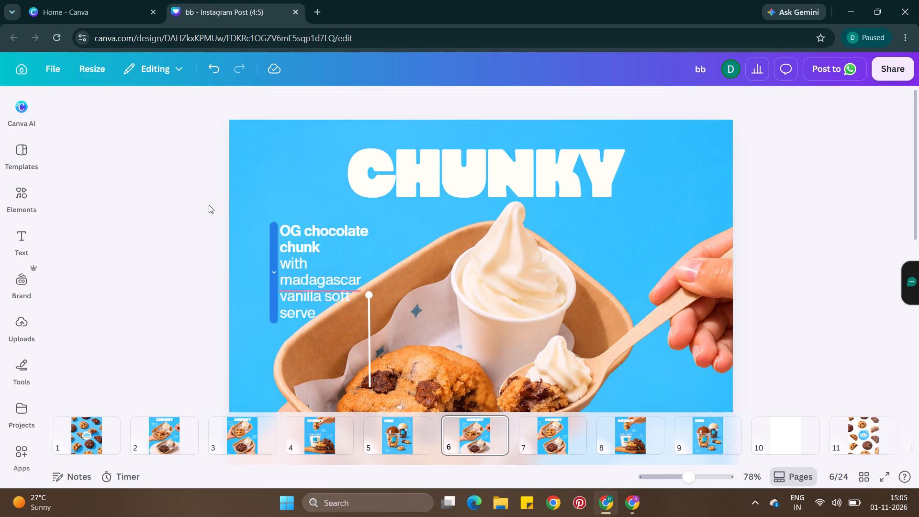
Set both the "OG chocolate chunk" and "OG double chocolate" descriptions on page 6 to font size 25.
scroll(209, 205, "down", 1)
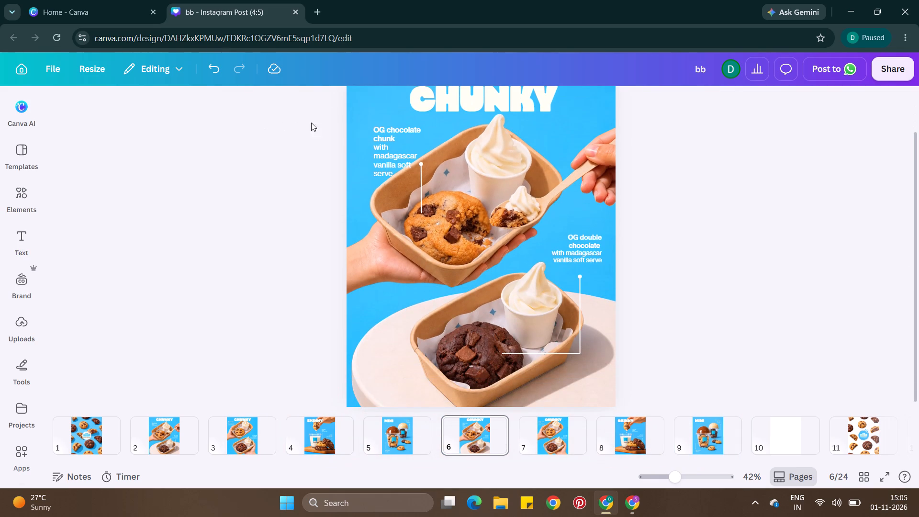
left_click_drag(289, 128, 590, 258)
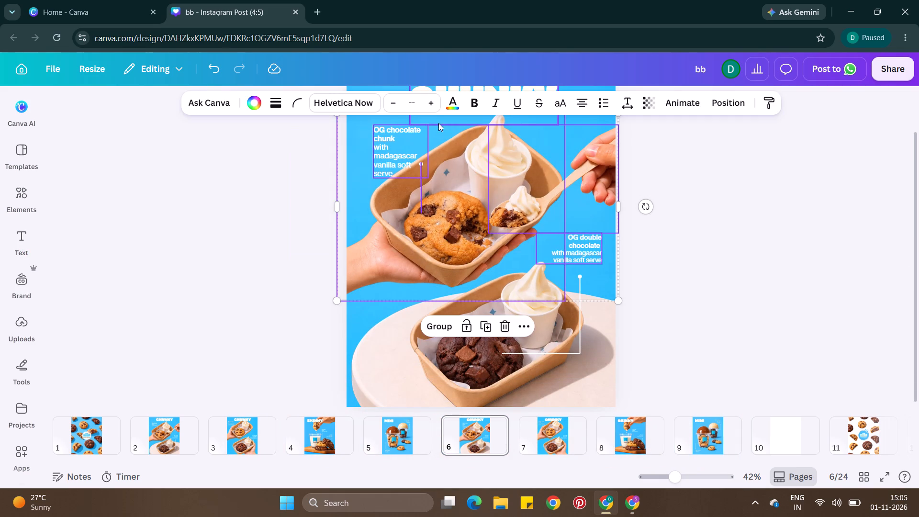
left_click(415, 104)
type("25")
key("Return")
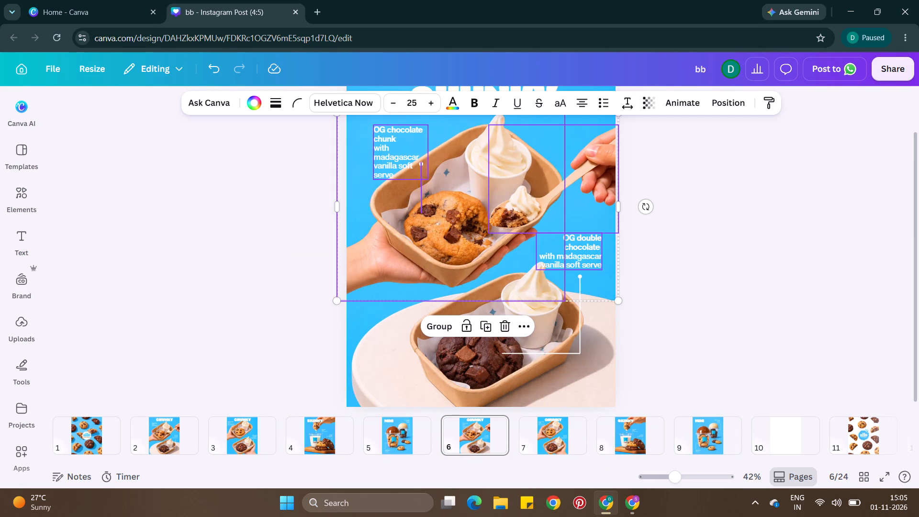
double_click(719, 225)
Copy "with madagascar vanilla soft serve" from the "OG chocolate chunk" description and delete those lines from it.
scroll(719, 225, "up", 1)
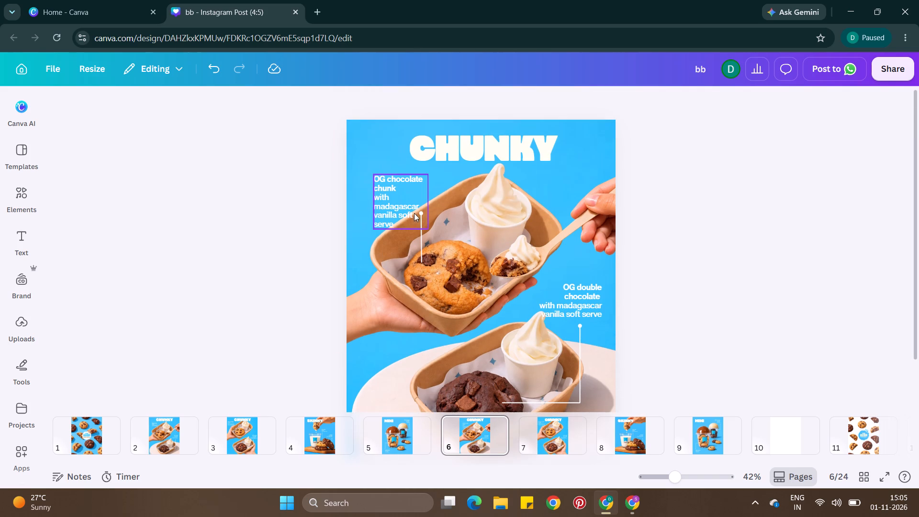
double_click(404, 215)
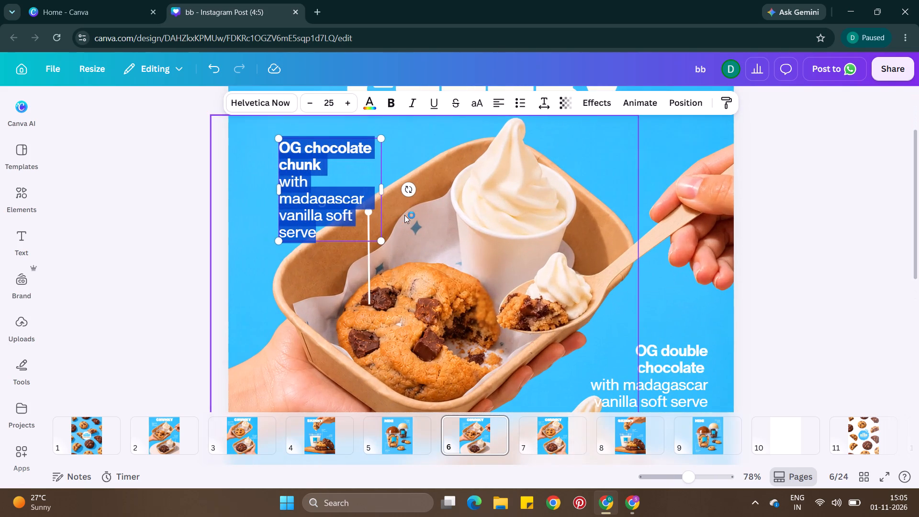
left_click(318, 180)
left_click_drag(338, 170, 346, 232)
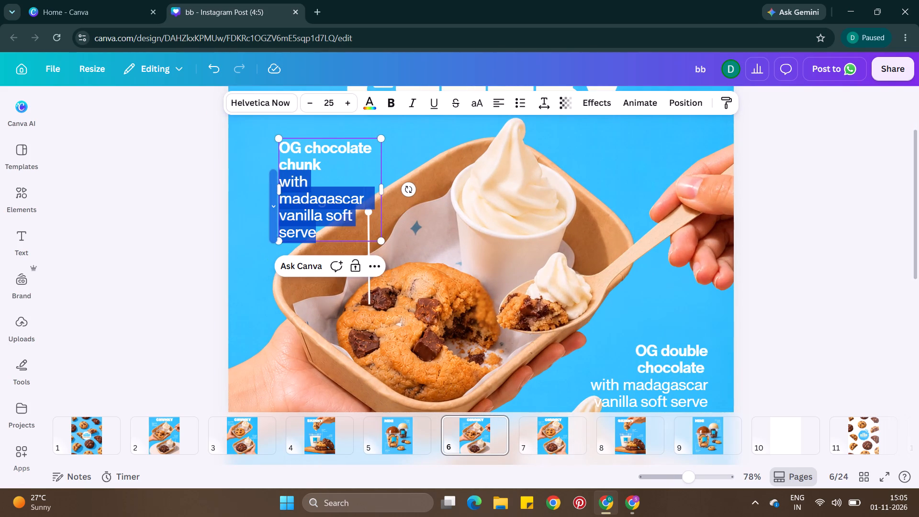
left_click_drag(346, 232, 347, 235)
key("ctrl+c")
key("ctrl+BackSpace")
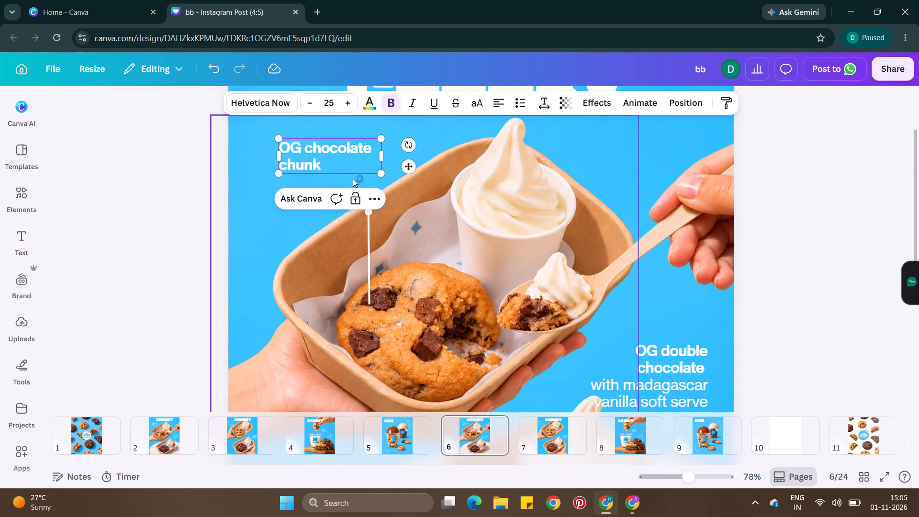
Move the "OG chocolate chunk" label down to just above the cookie's pointer line.
left_click_drag(414, 171, 418, 199)
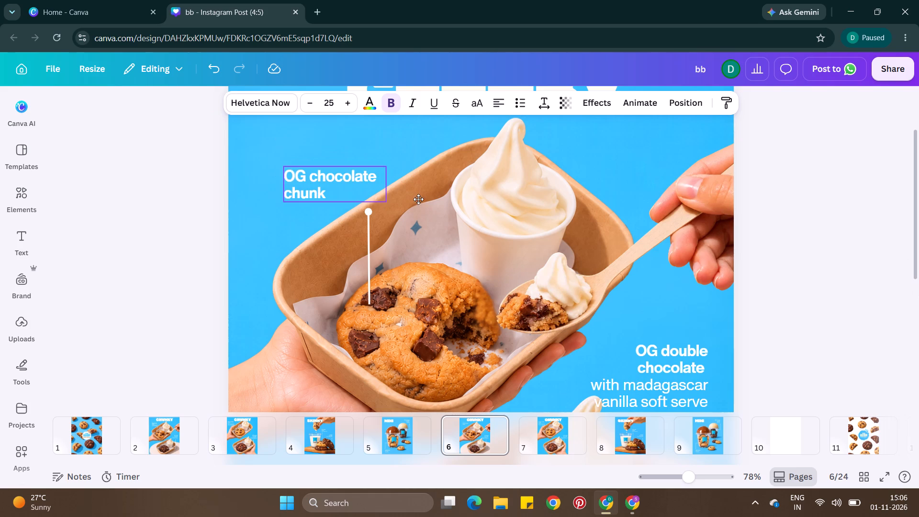
left_click_drag(418, 199, 419, 212)
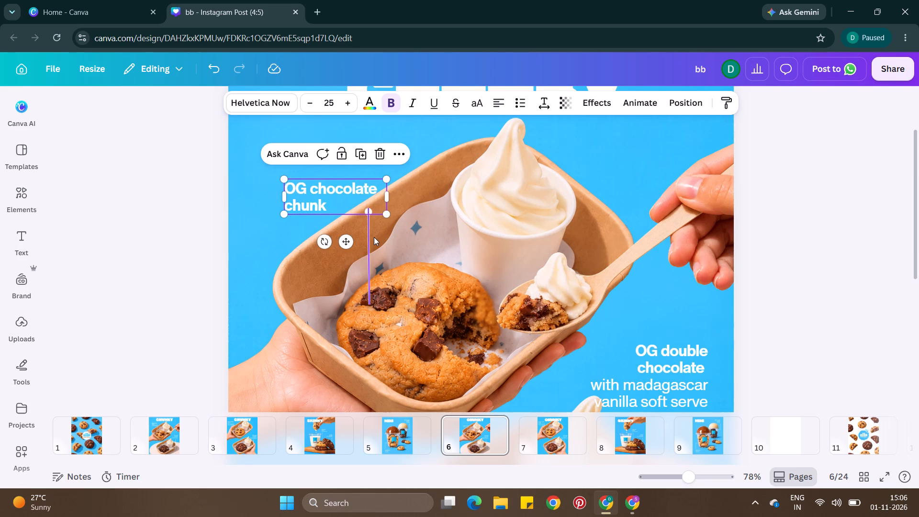
Duplicate the upper cookie's pointer line, rotate the copy to horizontal, and place it from the upper soft-serve swirl, shortening its inner end.
left_click(374, 237)
left_click(374, 183)
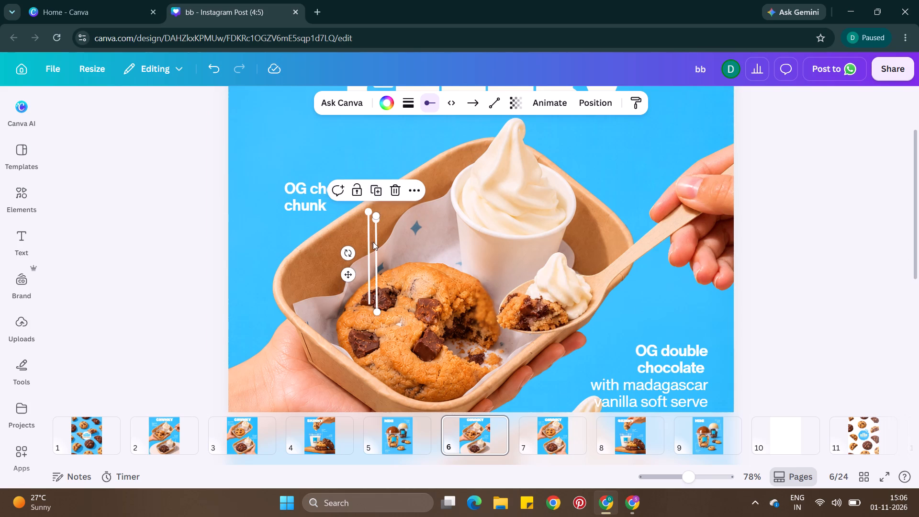
left_click_drag(374, 243, 546, 132)
scroll(582, 146, "up", 1)
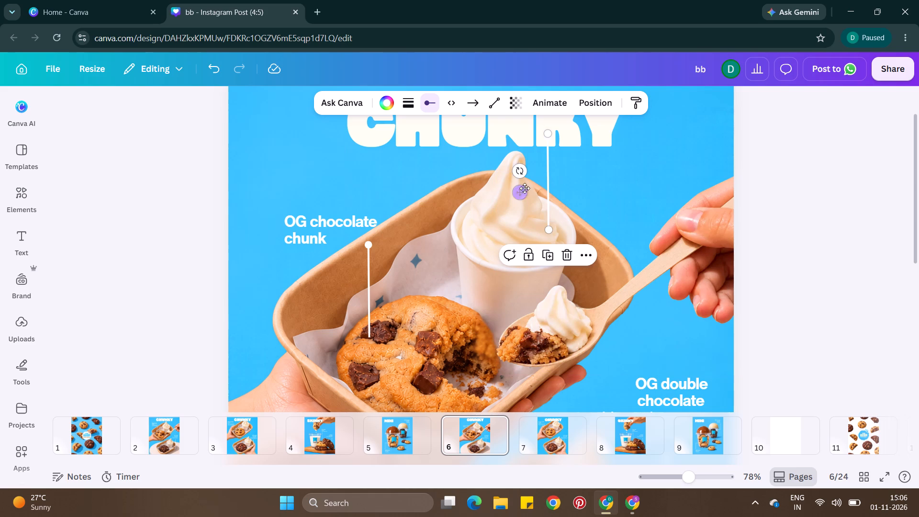
left_click_drag(521, 168, 486, 126)
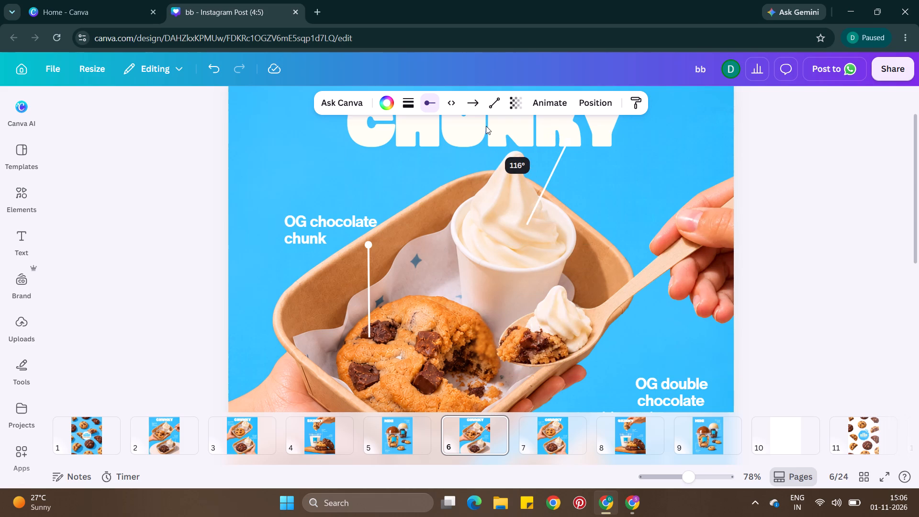
left_click_drag(486, 126, 561, 147)
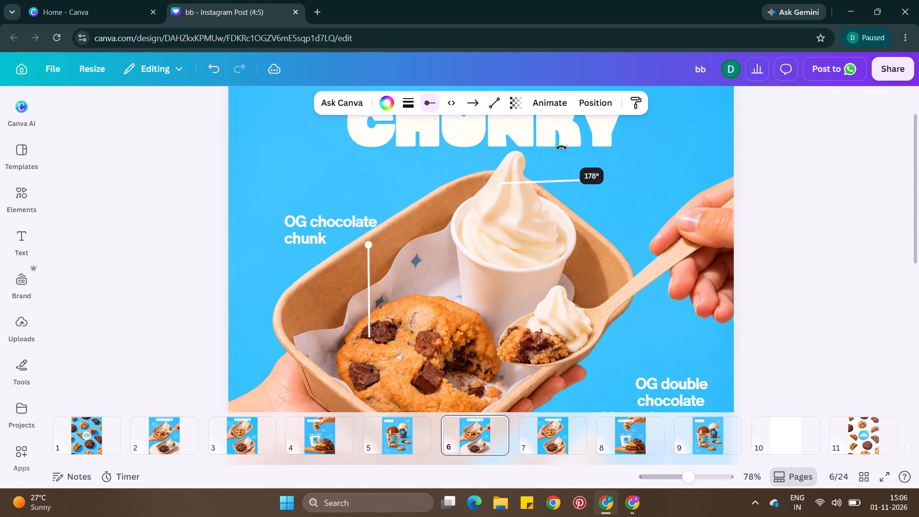
left_click_drag(561, 147, 562, 150)
left_click_drag(501, 181, 516, 183)
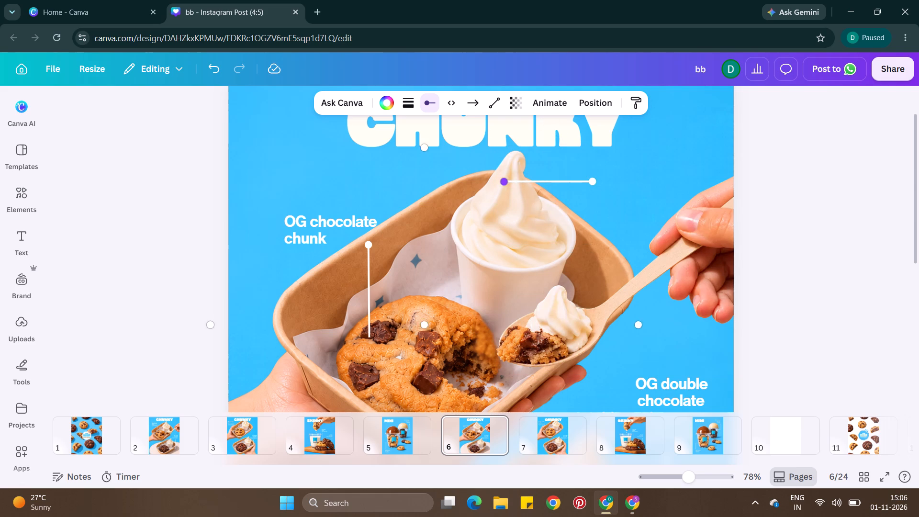
left_click_drag(516, 183, 521, 183)
Paste the copied soft-serve text as a separate non-bold label, wrap it onto two lines, and place it at the new pointer's dotted end.
left_click(639, 172)
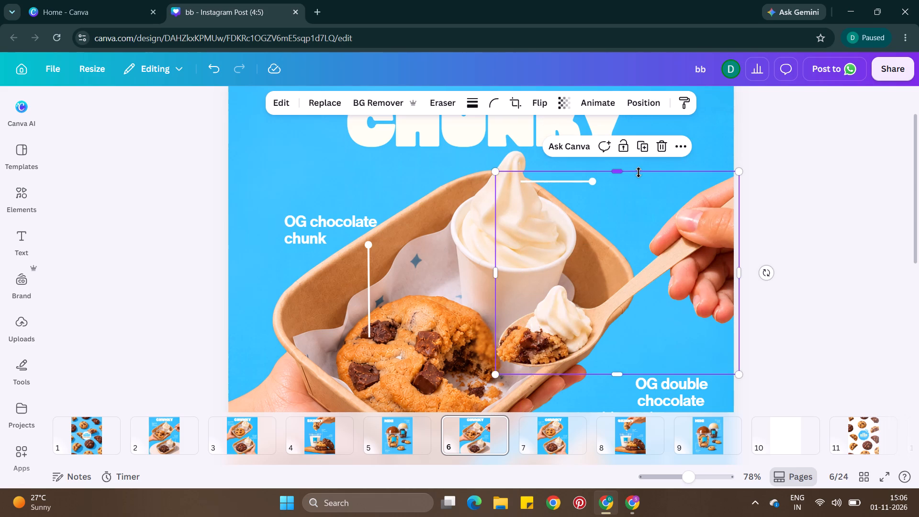
key("ctrl+v")
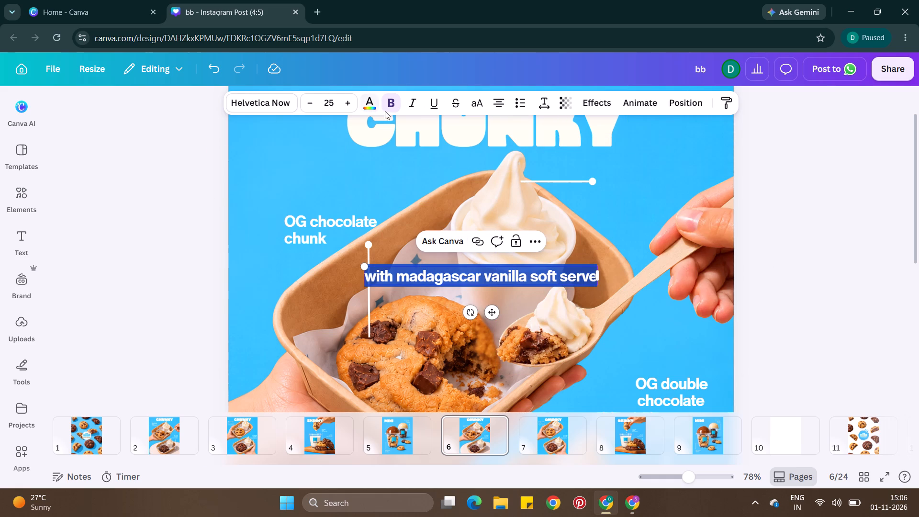
left_click(388, 110)
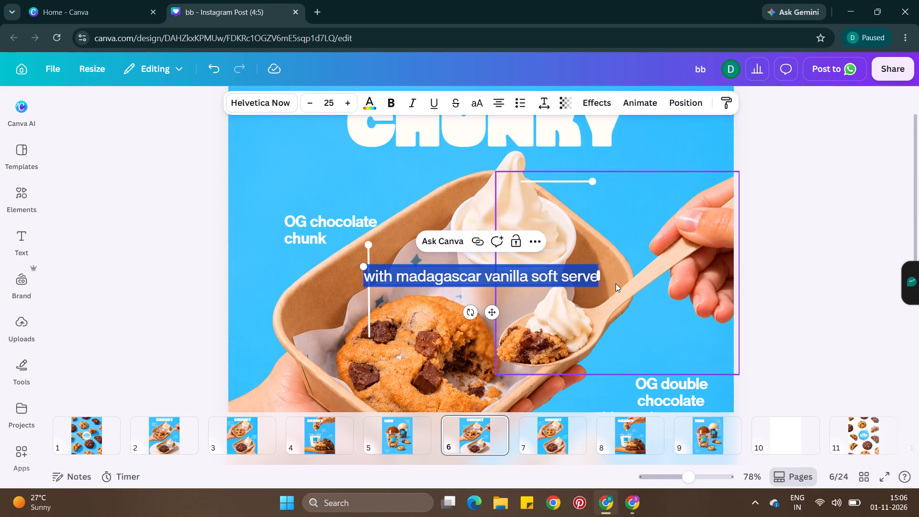
left_click_drag(600, 280, 487, 270)
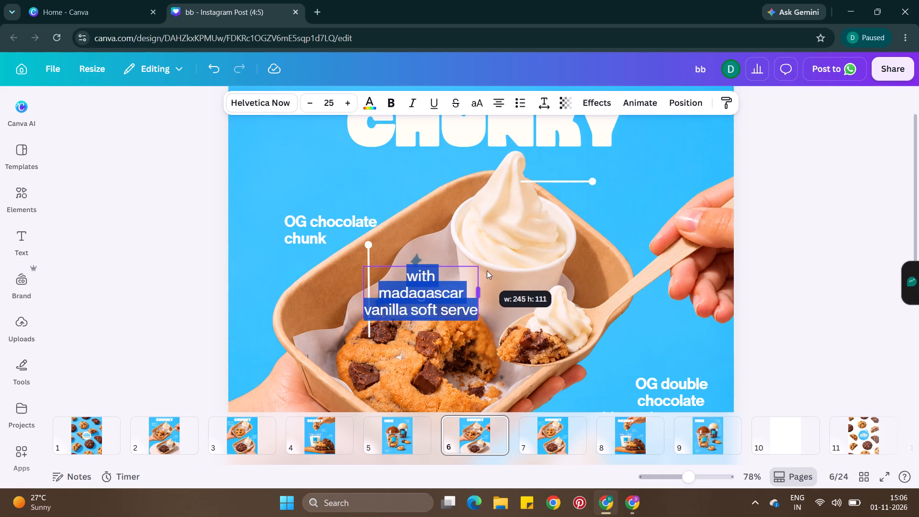
left_click_drag(487, 270, 490, 272)
left_click_drag(439, 325, 654, 226)
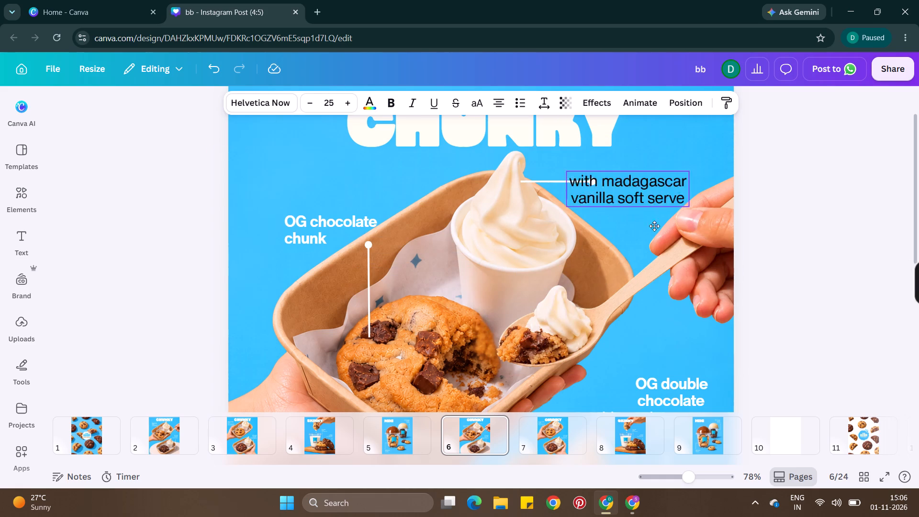
left_click_drag(654, 226, 670, 223)
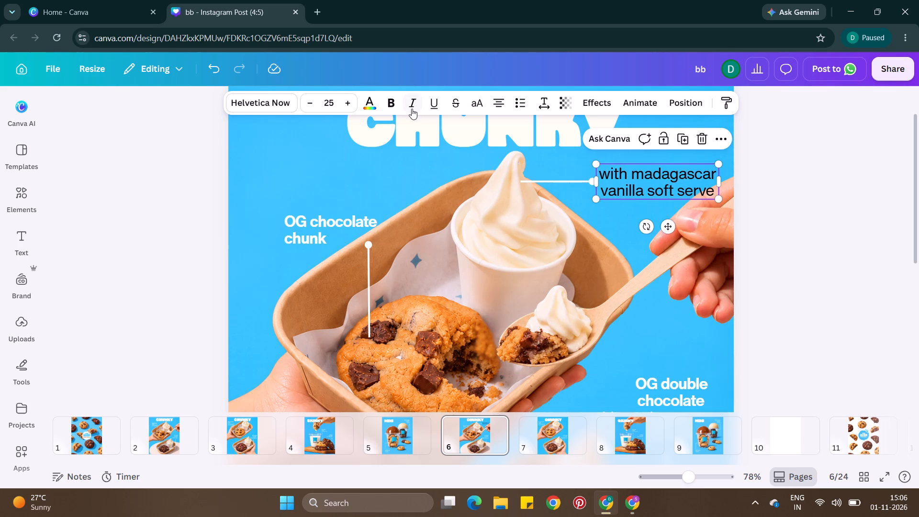
Set the upper "with madagascar vanilla soft serve" label's font size to 23.
left_click(330, 109)
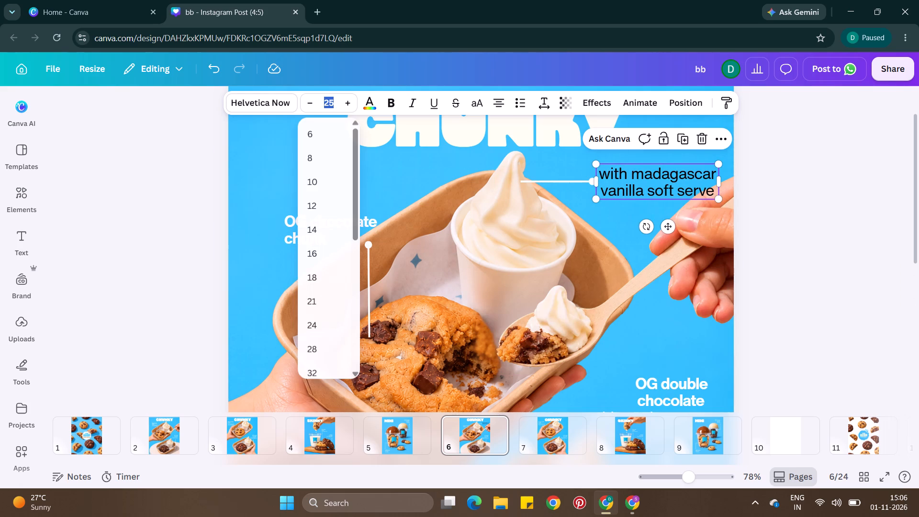
key("2")
key("3")
key("Return")
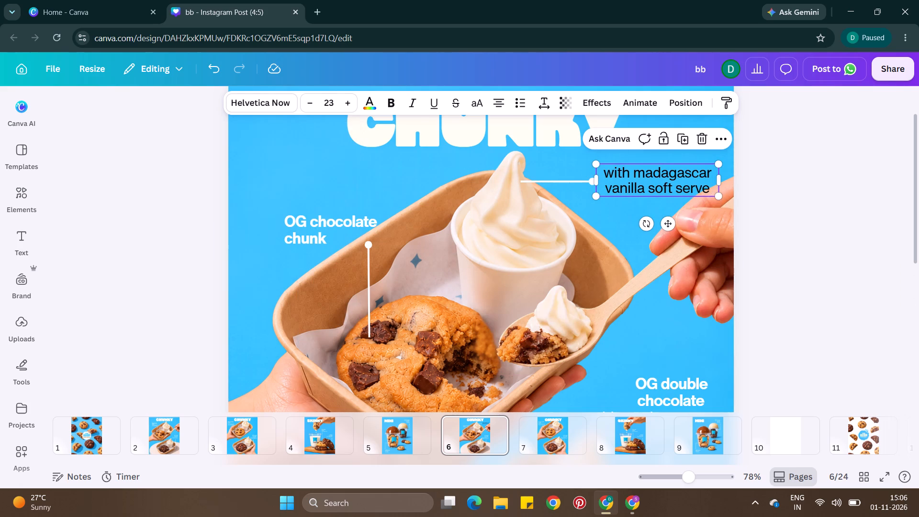
left_click(317, 107)
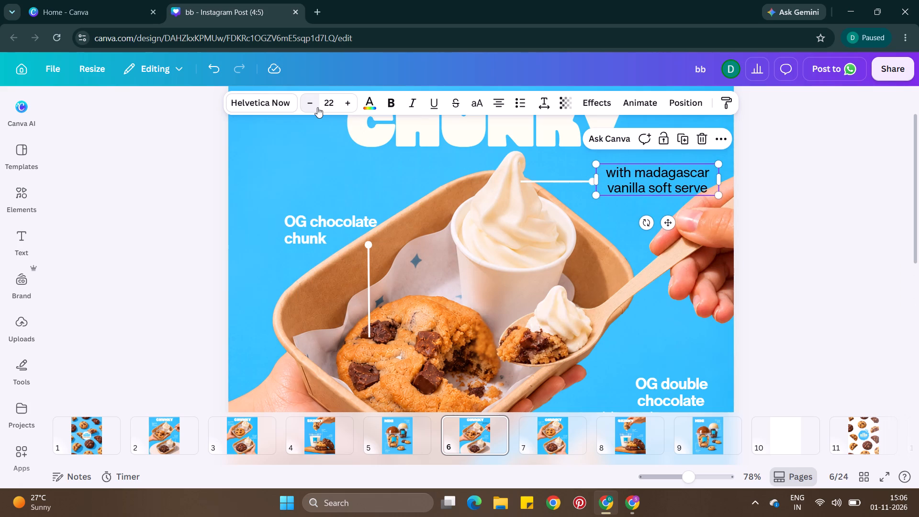
Set the upper soft-serve label to font size 21, colour it off-white, and shift it closer to its pointer's dot.
left_click(317, 107)
left_click_drag(704, 180, 697, 182)
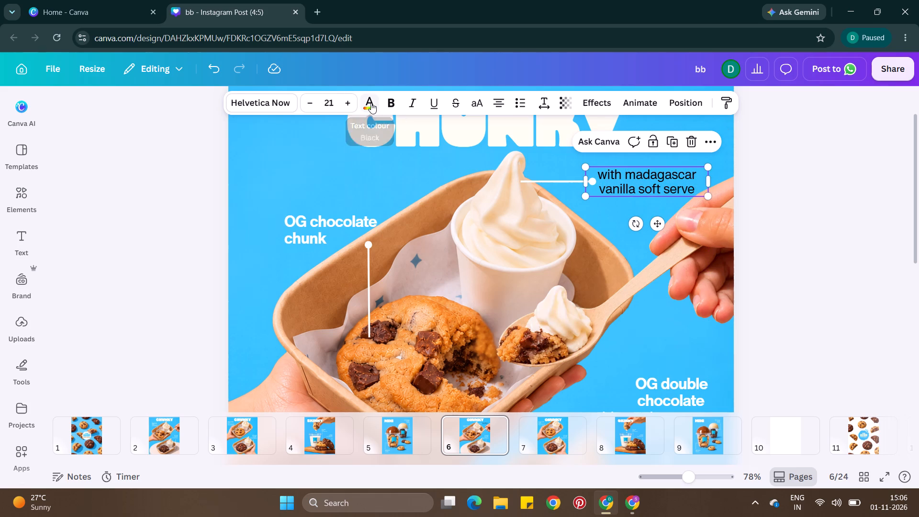
left_click(371, 103)
left_click(147, 225)
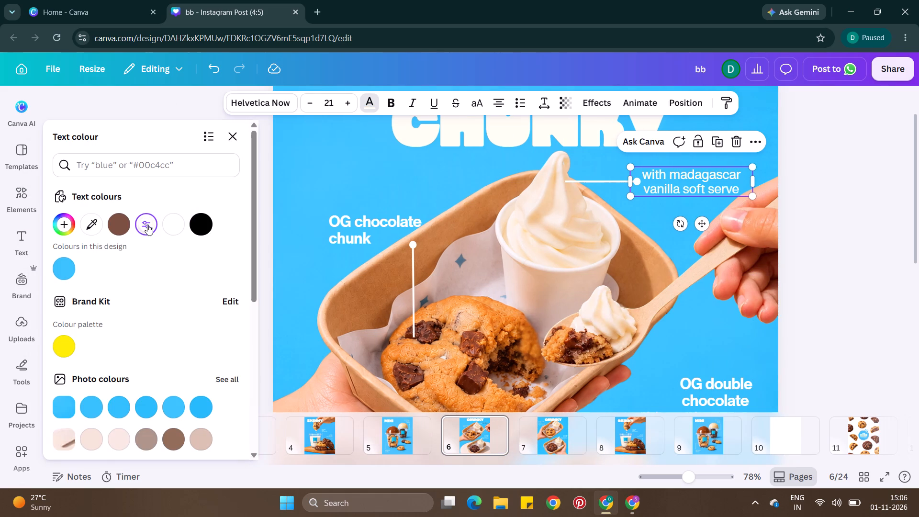
Move the "OG chocolate chunk" label up slightly above its pointer line.
left_click_drag(386, 231, 386, 222)
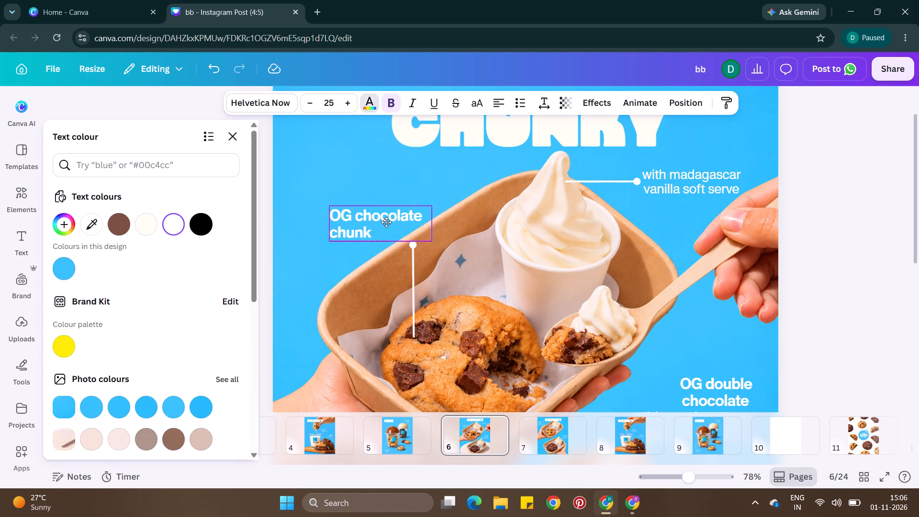
Move the "OG double chocolate with madagascar vanilla soft serve" label across to the blue area beside the lower tray's cookie side.
scroll(566, 246, "down", 2)
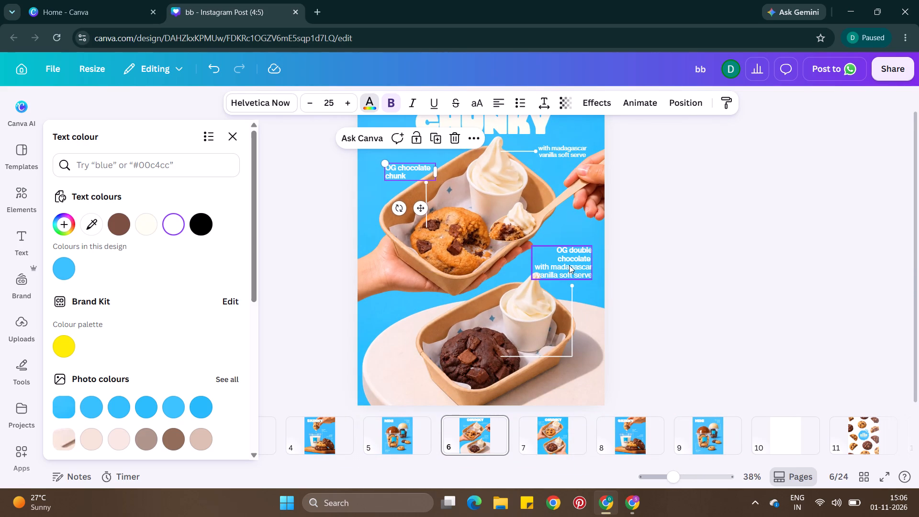
left_click_drag(569, 265, 399, 312)
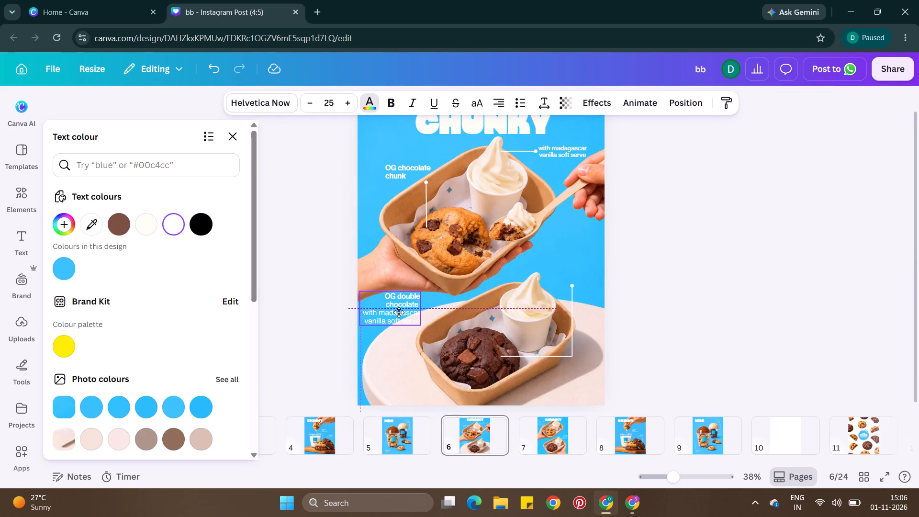
left_click_drag(399, 312, 394, 317)
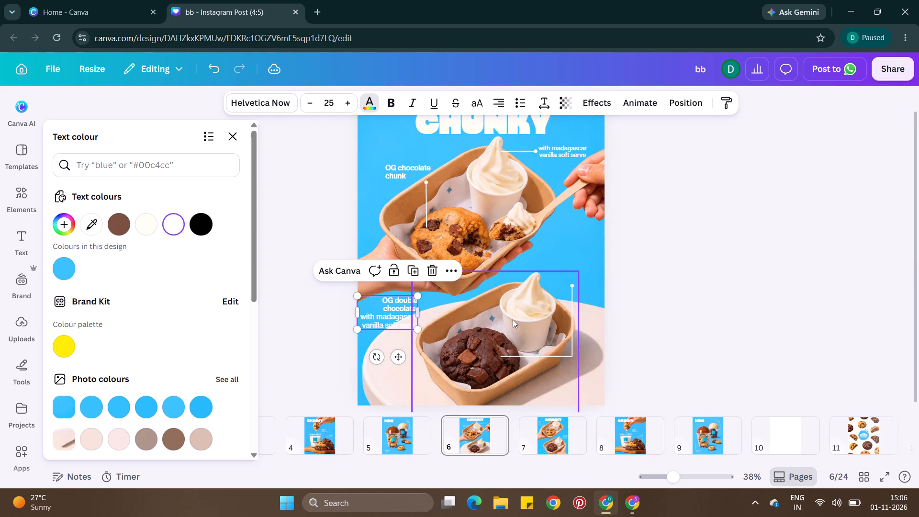
Move the lower cookie's vertical pointer line between its label and the dark cookie, and shorten its lower end to cookie height.
left_click(566, 326)
left_click_drag(566, 326, 443, 342)
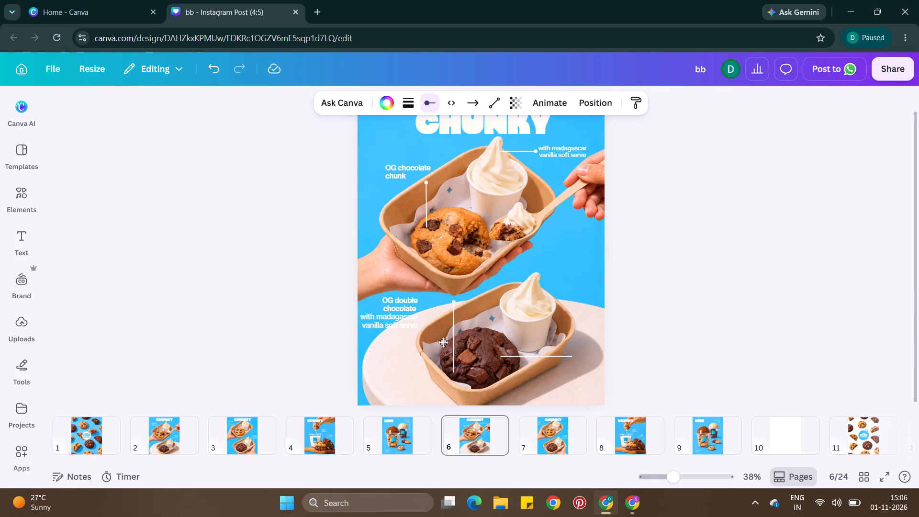
left_click_drag(443, 342, 431, 343)
left_click_drag(437, 371, 437, 370)
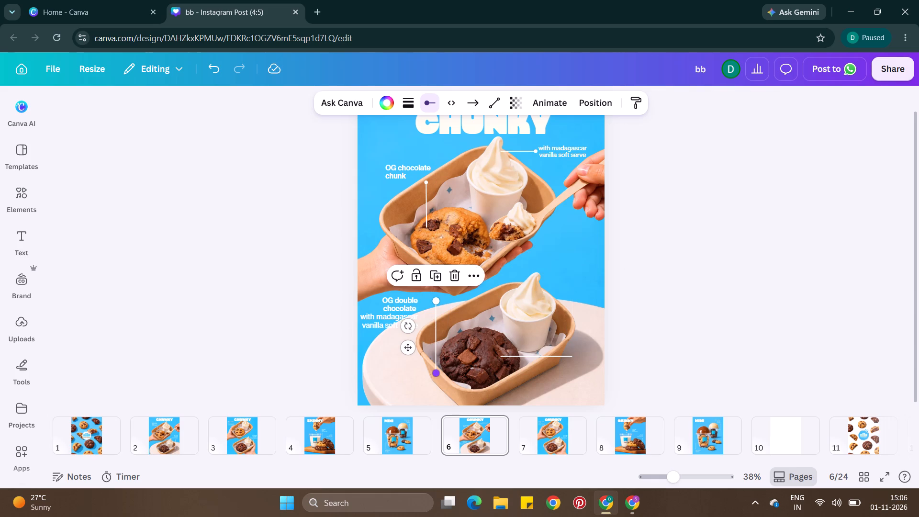
left_click_drag(437, 370, 439, 350)
Join the horizontal pointer line to the vertical line's lower end, shorten it to about 145 ending on the dark cookie, and level it.
left_click_drag(505, 358, 487, 359)
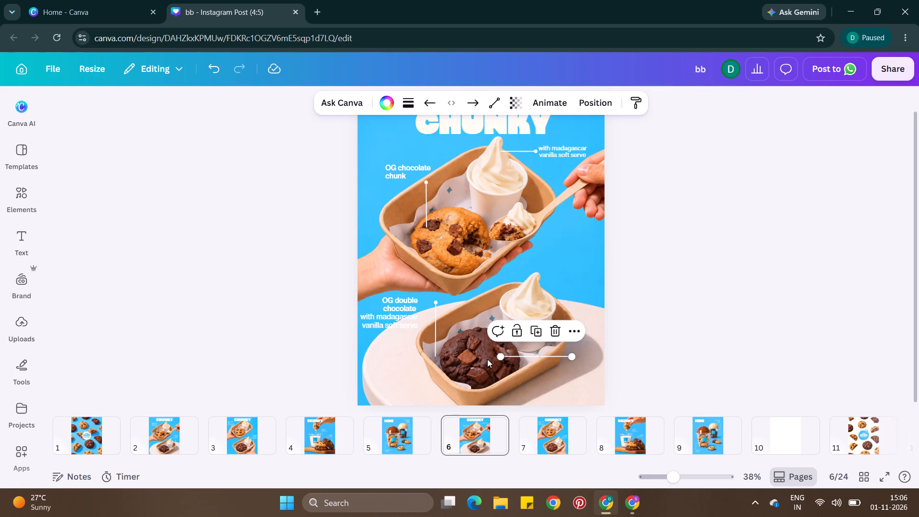
left_click_drag(487, 359, 442, 359)
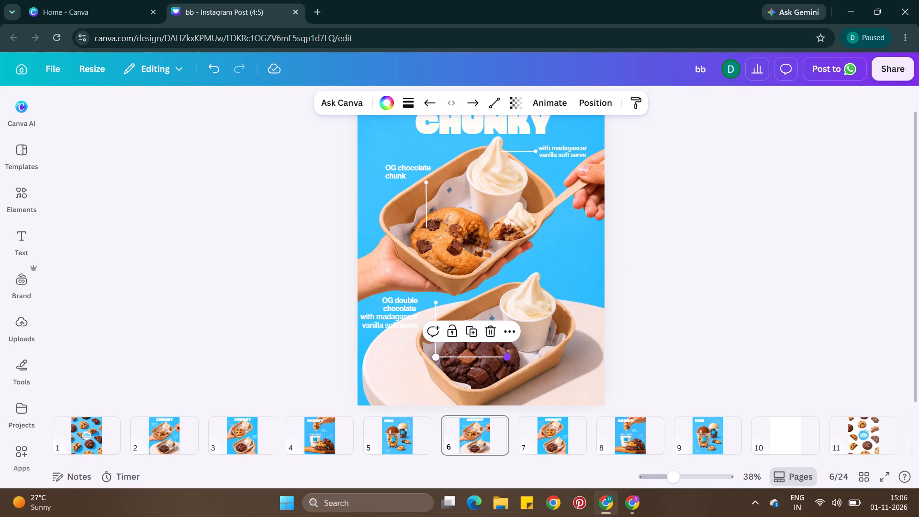
left_click_drag(507, 355, 469, 356)
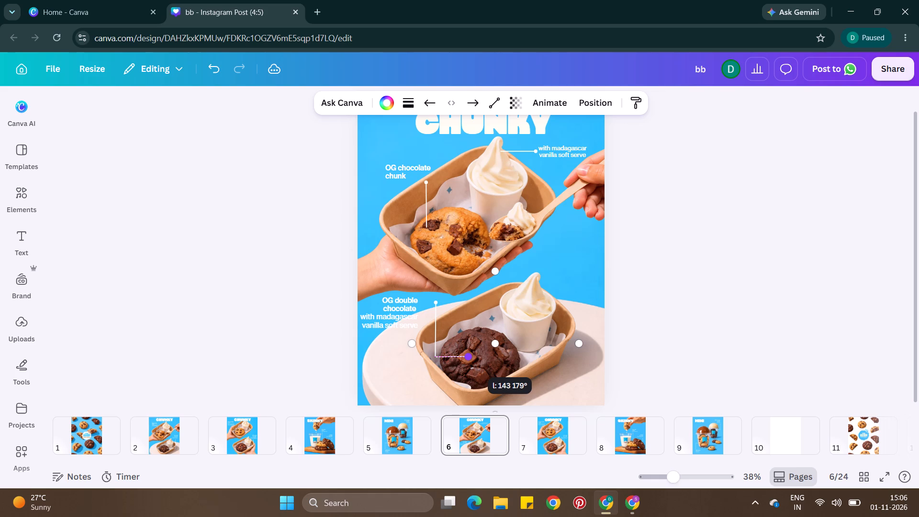
left_click_drag(469, 356, 469, 359)
left_click_drag(433, 347, 433, 353)
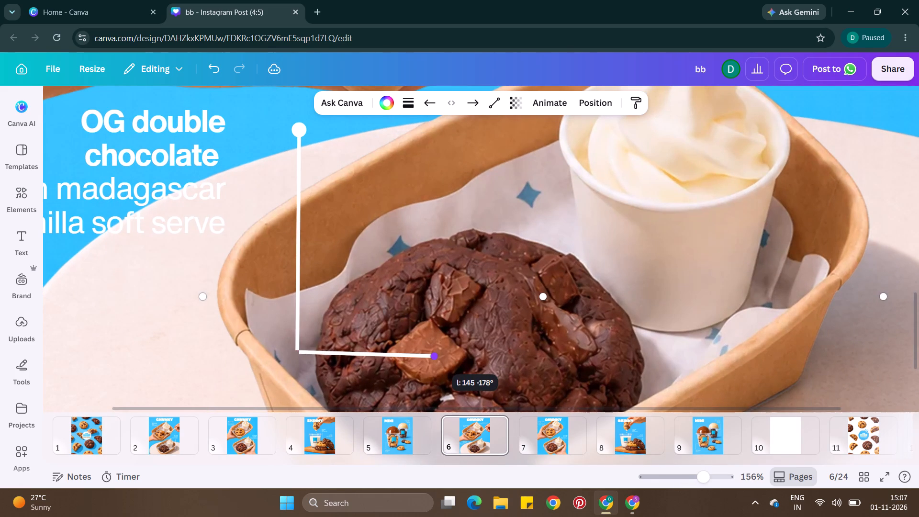
Level the horizontal leg of the double chocolate cookie's pointer and join it to the bottom of the vertical leg.
left_click_drag(433, 353, 433, 353)
left_click_drag(433, 353, 433, 351)
left_click(301, 352)
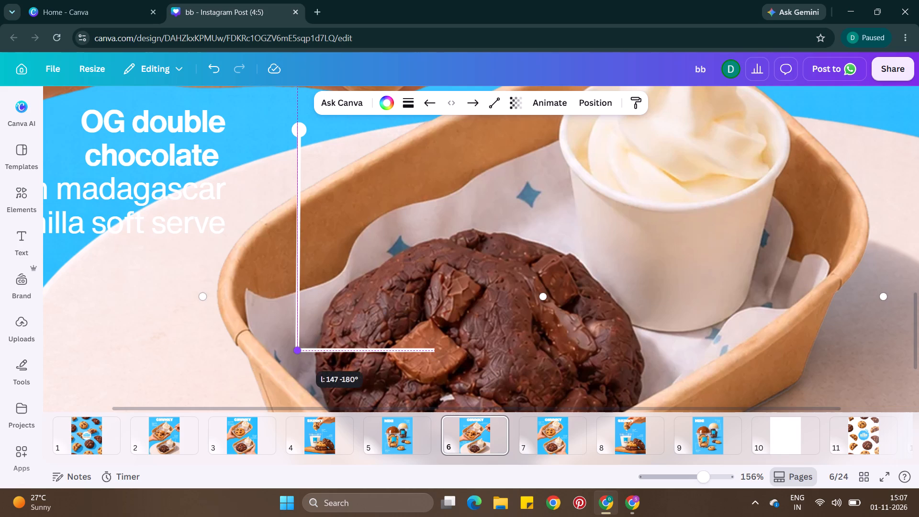
Cut the "with madagascar vanilla soft serve" lines out of the double chocolate label, leaving only "OG double chocolate".
scroll(297, 350, "up", 1)
scroll(233, 279, "up", 1)
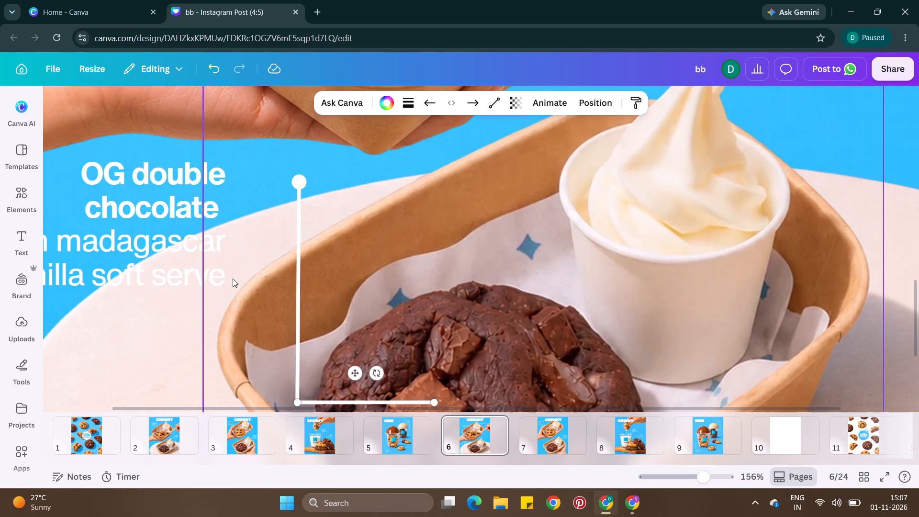
double_click(169, 211)
scroll(169, 211, "right", 2)
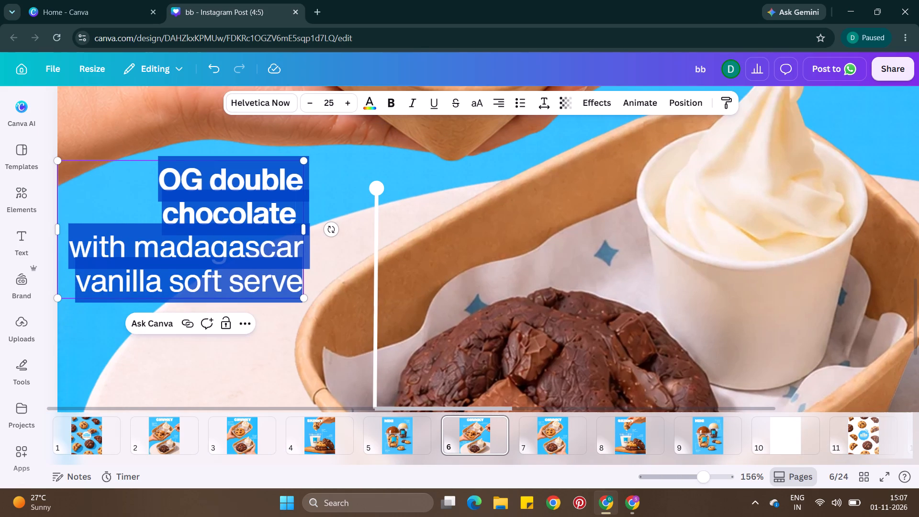
left_click(130, 253)
left_click_drag(67, 249, 305, 291)
key("ctrl+c")
key("BackSpace")
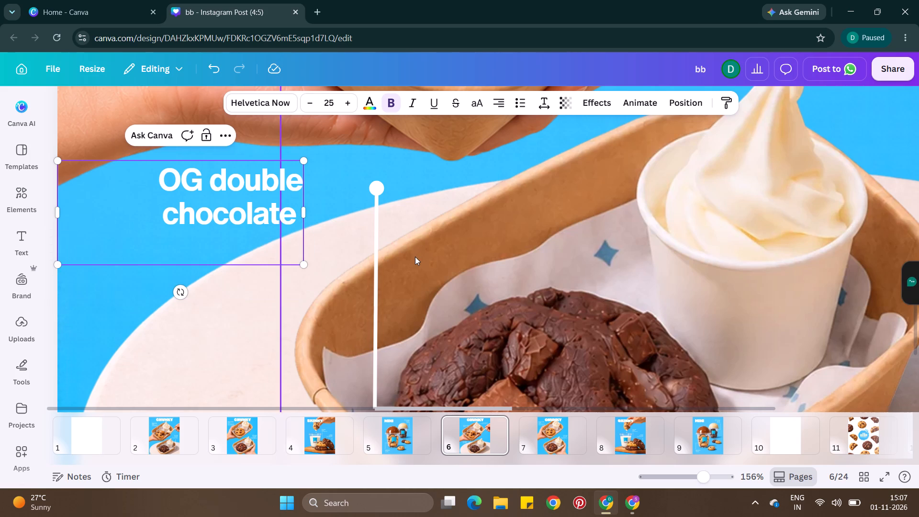
left_click(415, 257)
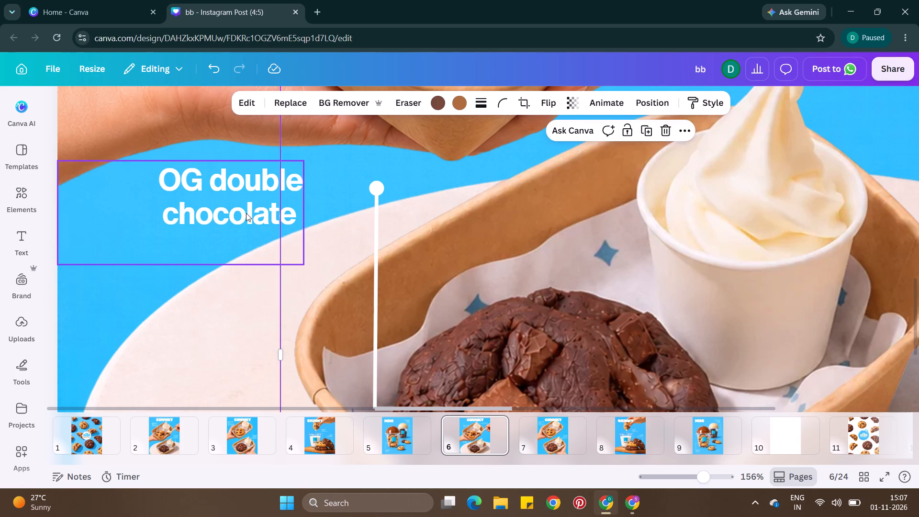
Move the "OG double chocolate" label closer to the dotted top end of its pointer line.
left_click(246, 213)
left_click_drag(246, 213, 276, 204)
scroll(276, 204, "left", 2)
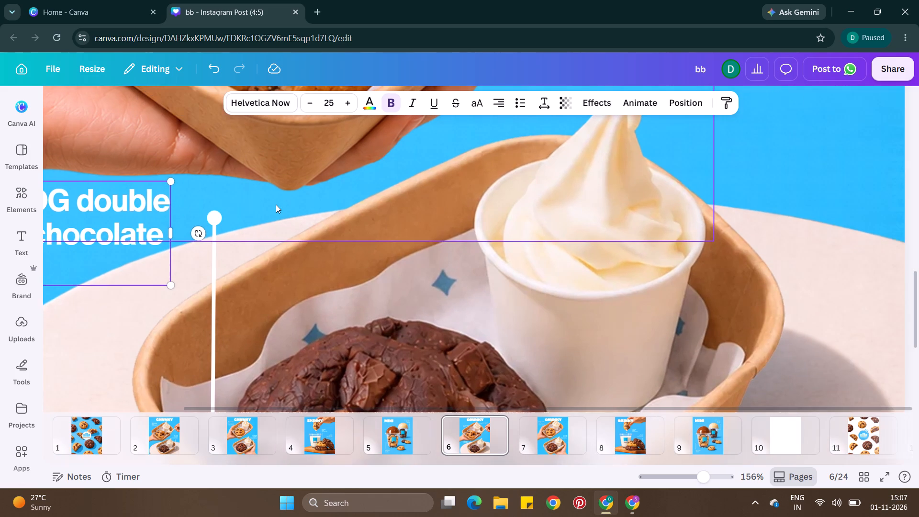
scroll(276, 204, "up", 1)
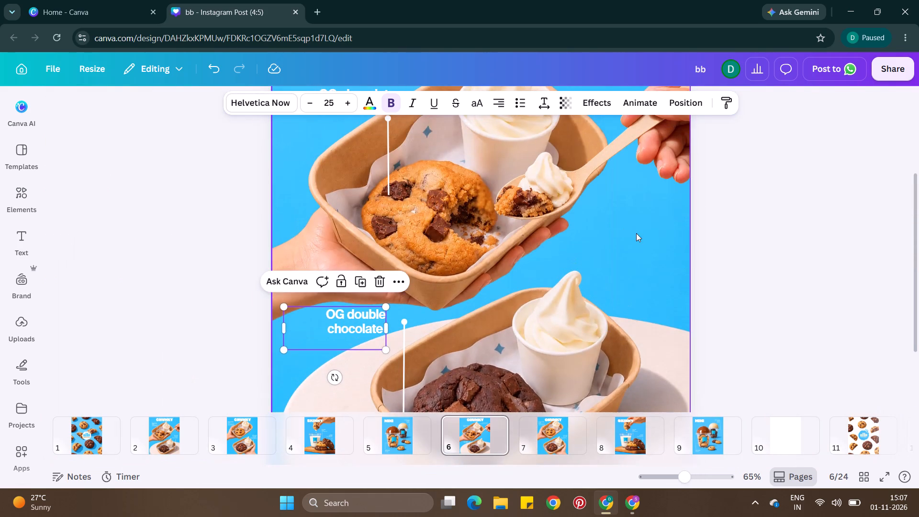
left_click(636, 233)
double_click(711, 214)
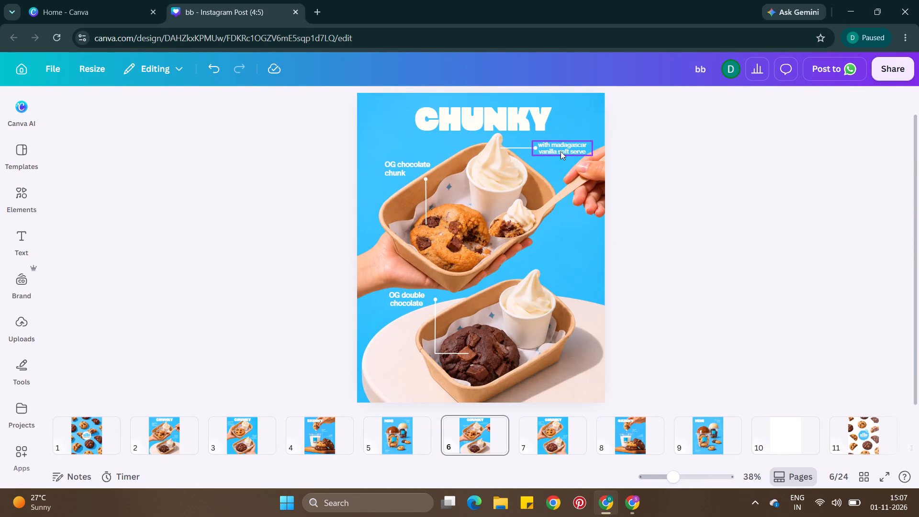
Duplicate the upper soft-serve label together with its horizontal pointer line and place the copies above the lower soft-serve cup.
left_click(530, 149)
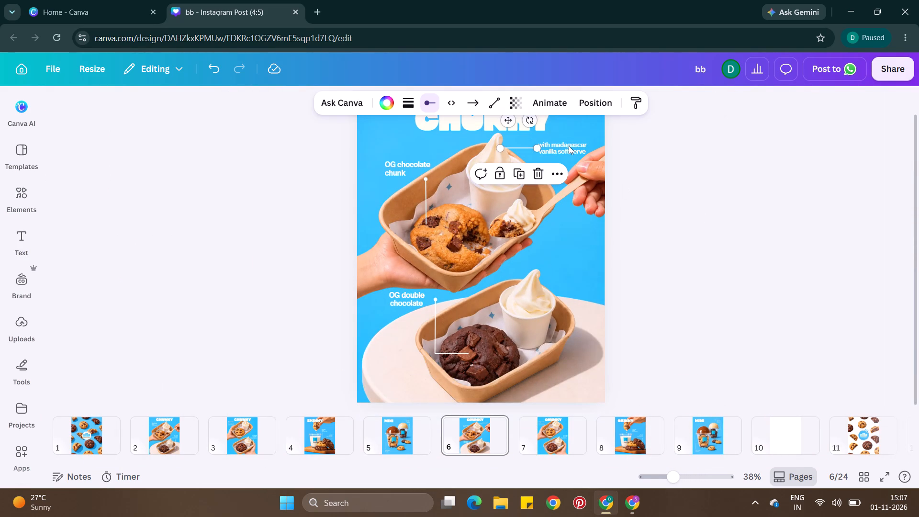
left_click(631, 140)
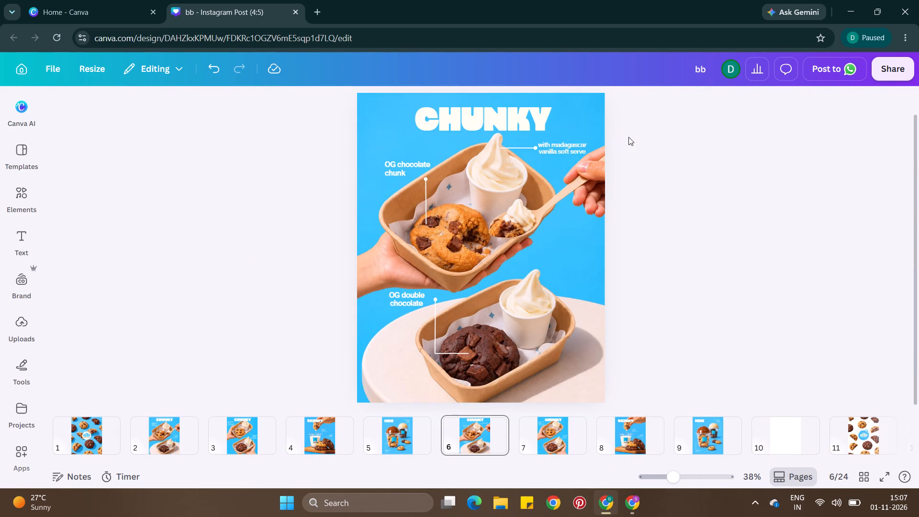
key("alt+1")
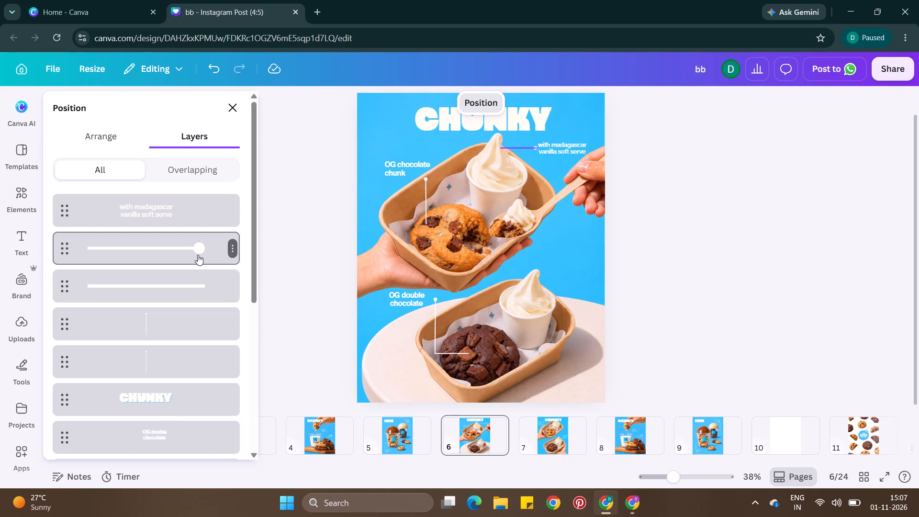
left_click(198, 255)
left_click(191, 216, "ctrl")
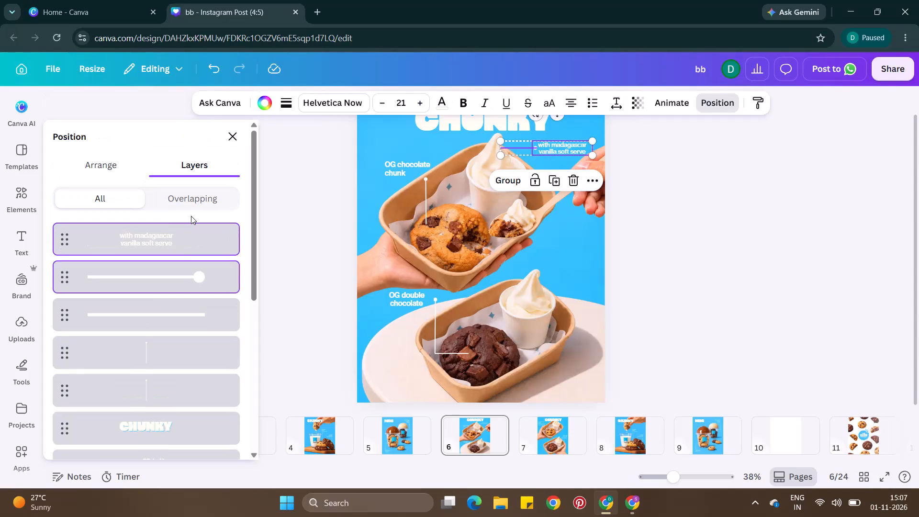
key("ctrl+c")
key("ctrl+v")
left_click_drag(562, 153, 569, 259)
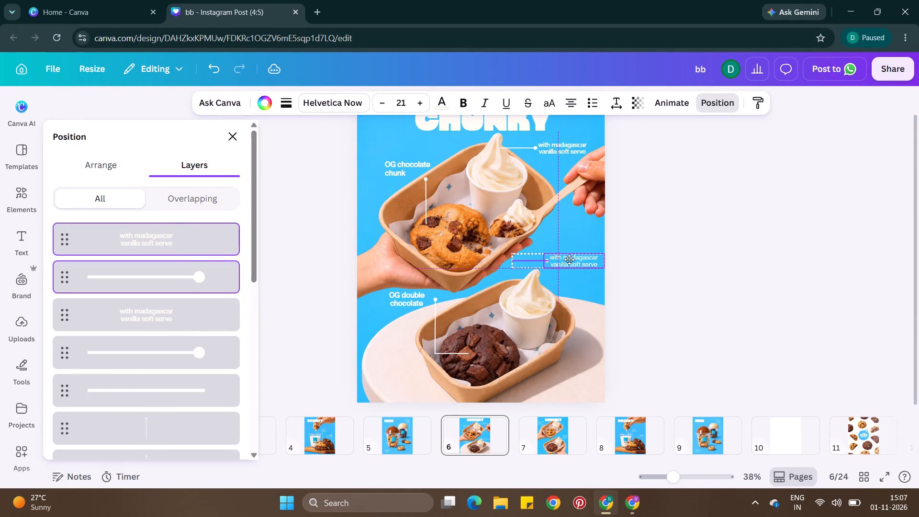
left_click_drag(569, 259, 569, 263)
left_click_drag(569, 263, 571, 259)
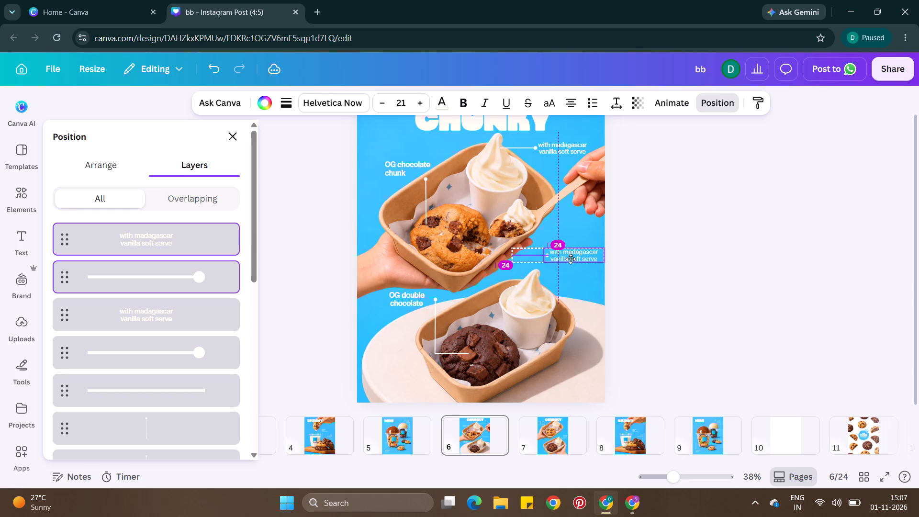
double_click(666, 274)
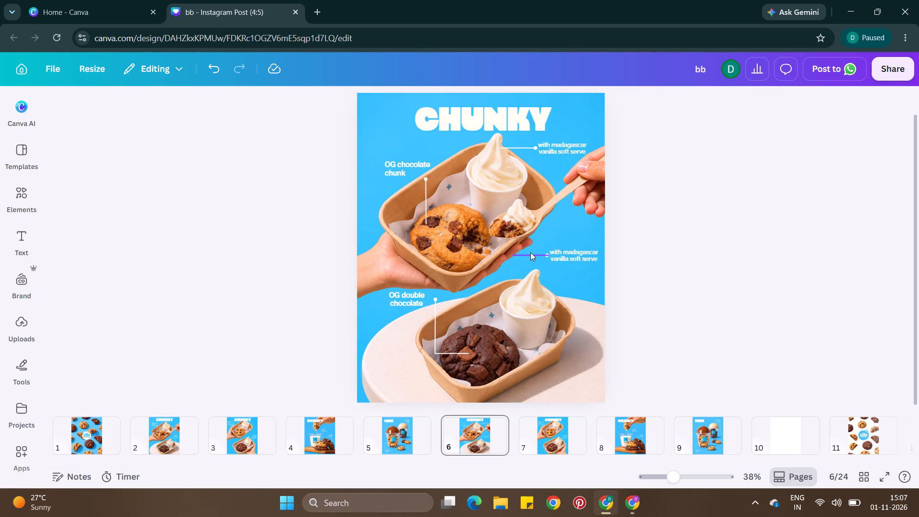
Move the copied pointer line to start at the lower soft-serve swirl and shift its label slightly down.
left_click_drag(530, 252, 555, 277)
left_click(639, 251)
left_click_drag(637, 253, 636, 263)
double_click(713, 257)
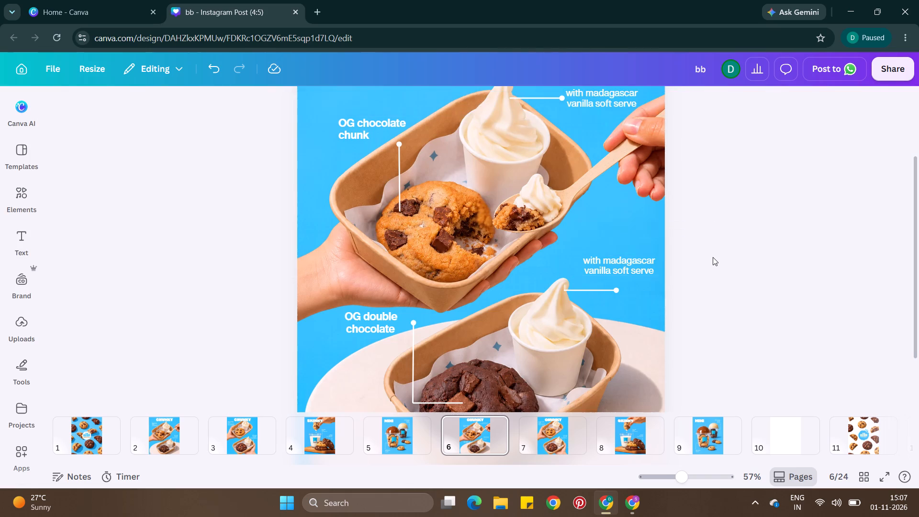
On page 7, set the "OG chocolate chunk" description to font size 25.
scroll(713, 257, "down", 1)
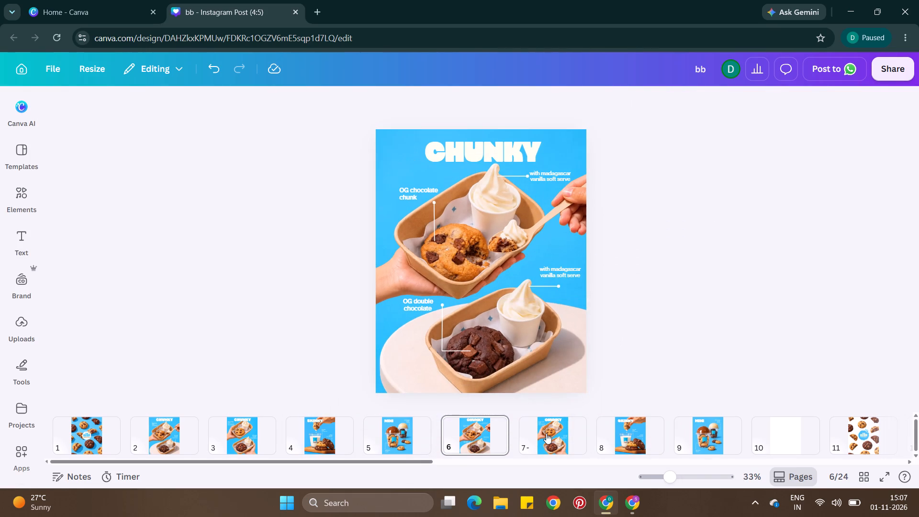
left_click(546, 433)
left_click_drag(423, 196, 417, 189)
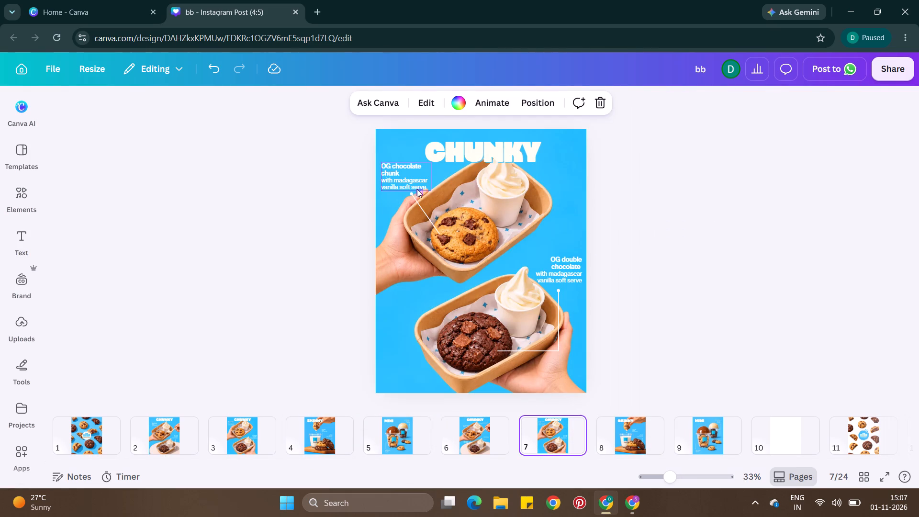
left_click_drag(417, 189, 408, 183)
left_click(408, 183)
left_click(313, 205)
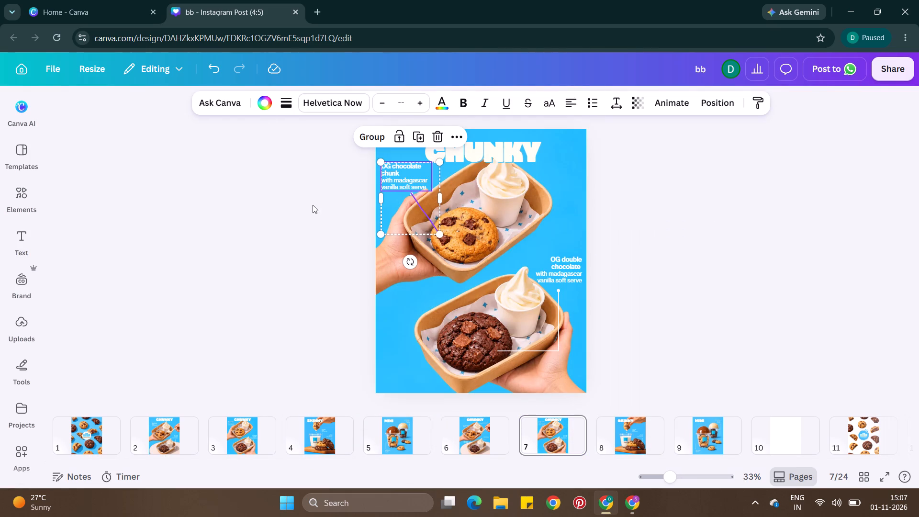
left_click(410, 167)
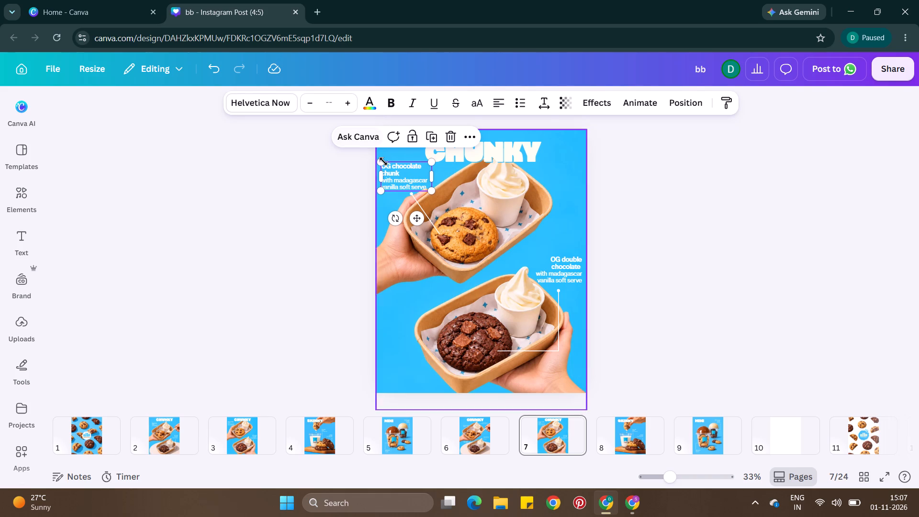
left_click(336, 104)
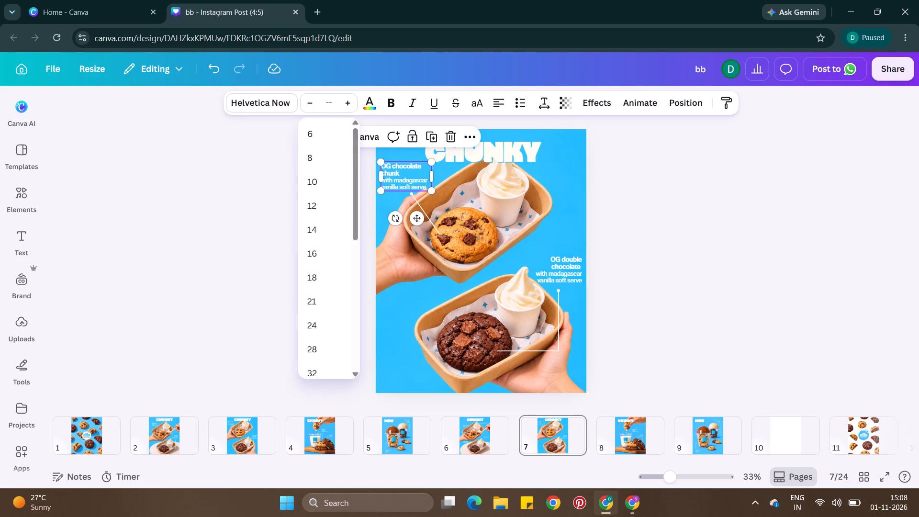
type("25")
key("Return")
double_click(302, 164)
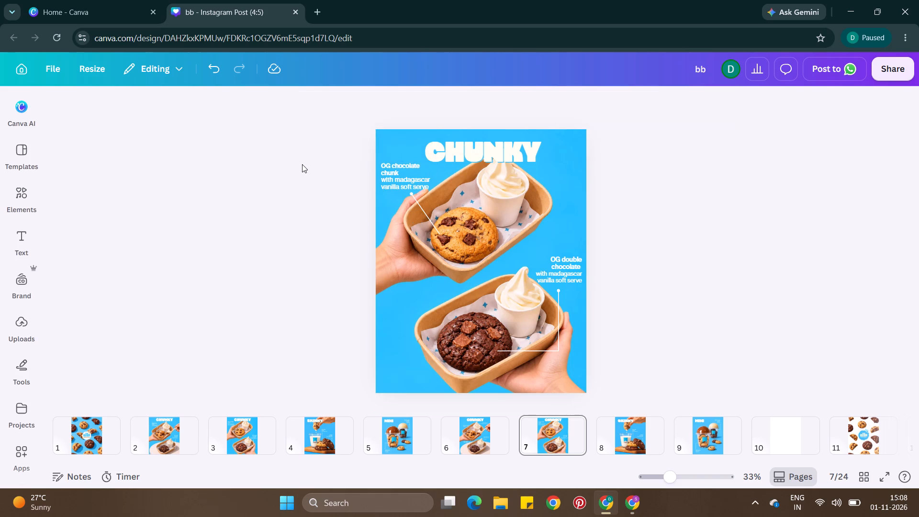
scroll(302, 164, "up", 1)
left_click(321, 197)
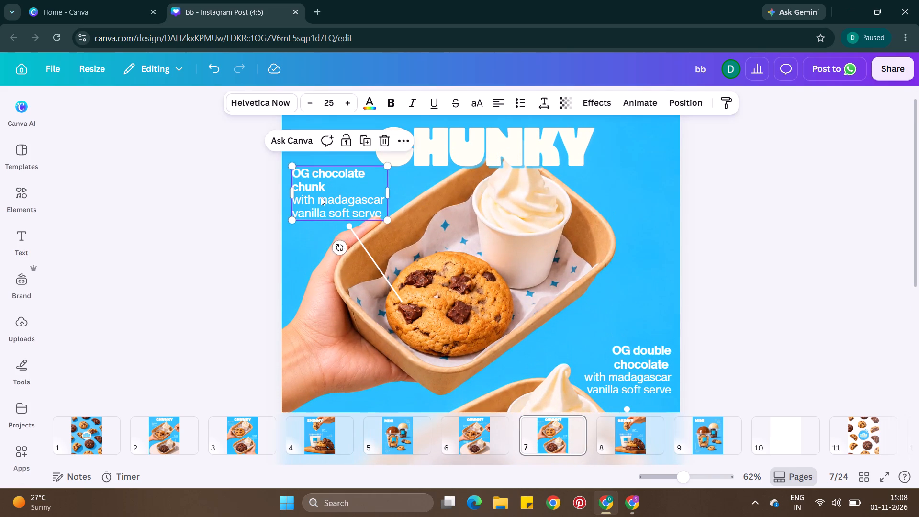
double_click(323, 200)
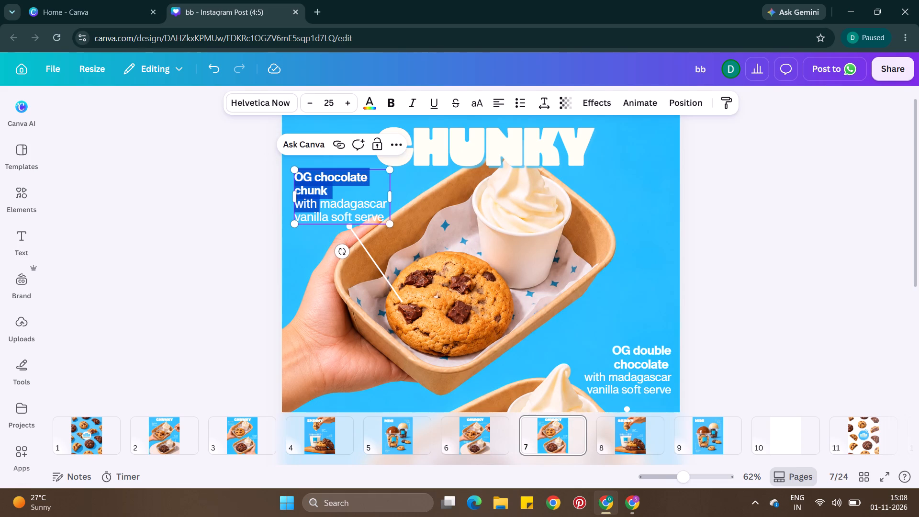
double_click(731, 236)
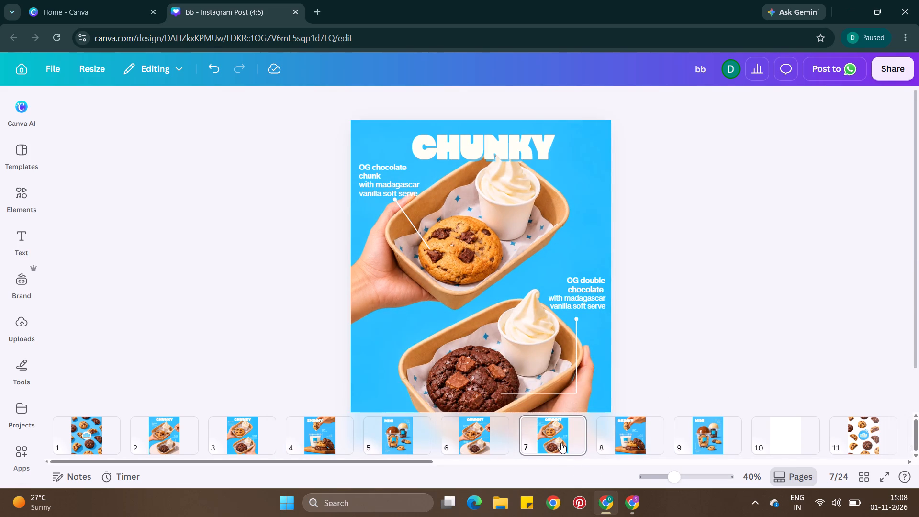
Delete page 7, the CHUNKY page with the combined cookie and soft-serve descriptions.
left_click(561, 443)
key("Delete")
On page 6, set the "OG chocolate chunk" label's font size to 27 and nudge it slightly up and left.
left_click(482, 434)
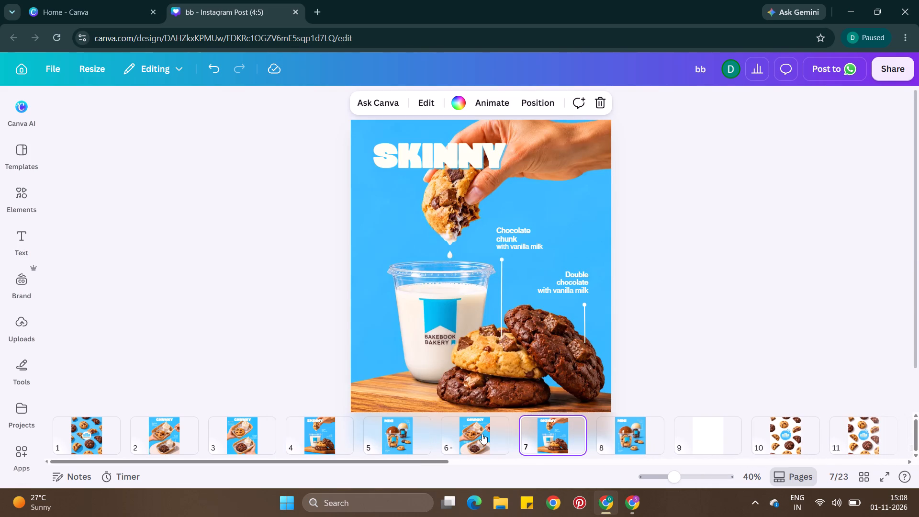
left_click(388, 200)
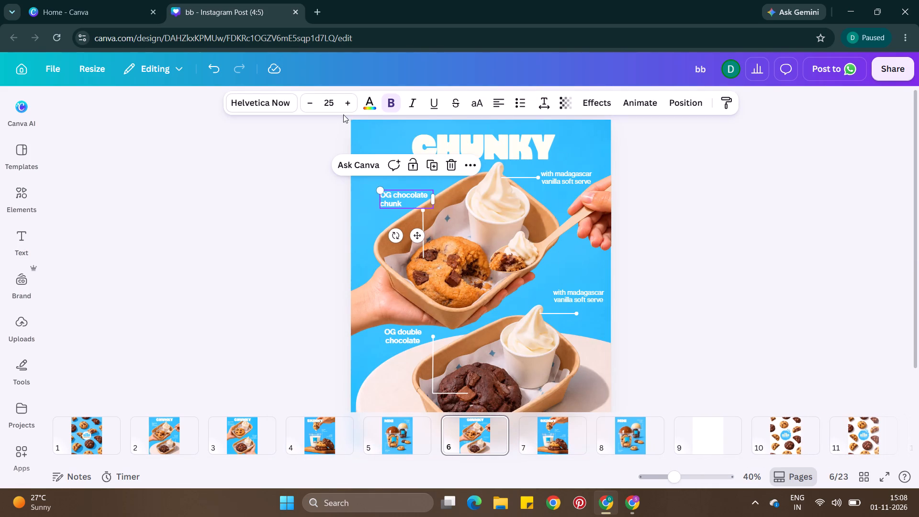
left_click(351, 104)
left_click(351, 104)
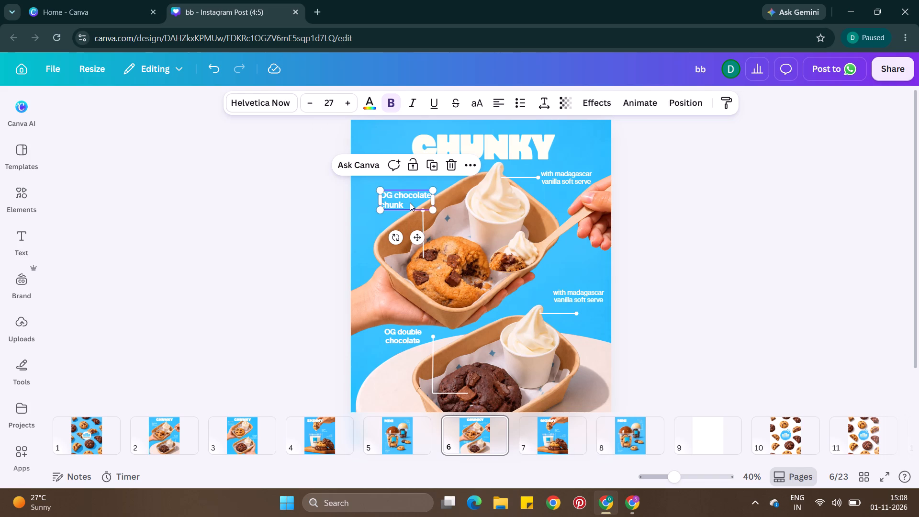
left_click_drag(410, 202, 405, 197)
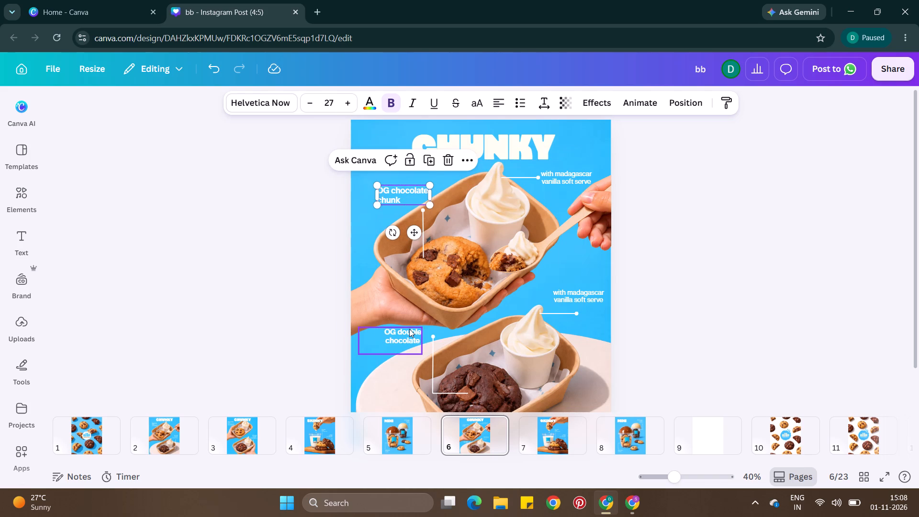
Set the "OG double chocolate" label to font size 27, left-align it, and shift it right toward its pointer line.
left_click(409, 329)
double_click(352, 110)
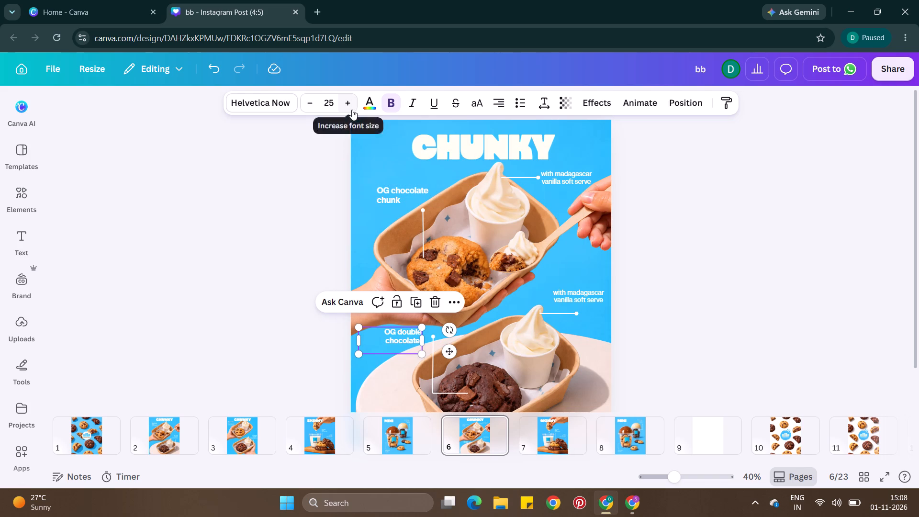
left_click(501, 108)
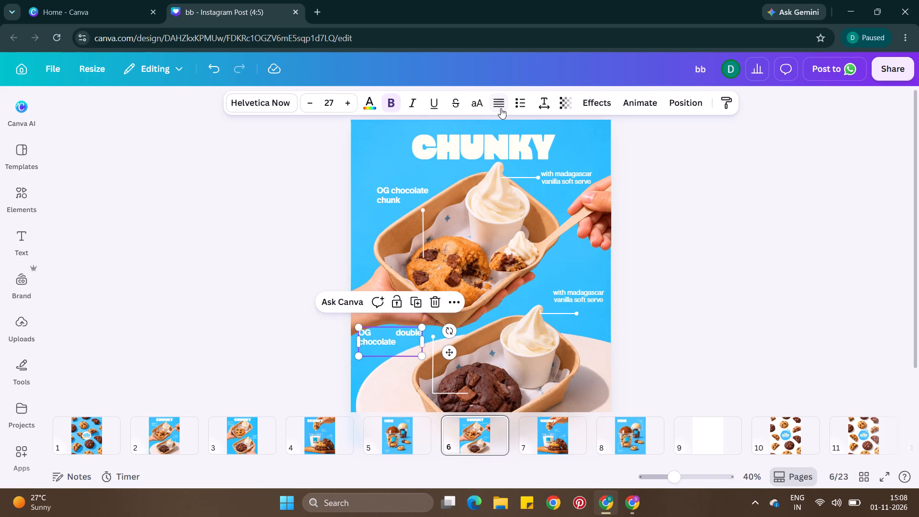
left_click(500, 108)
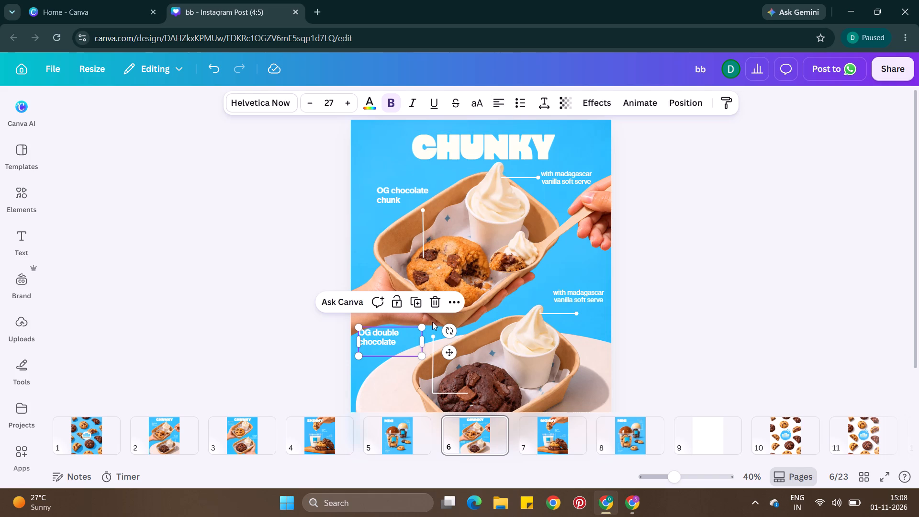
left_click_drag(412, 332, 436, 332)
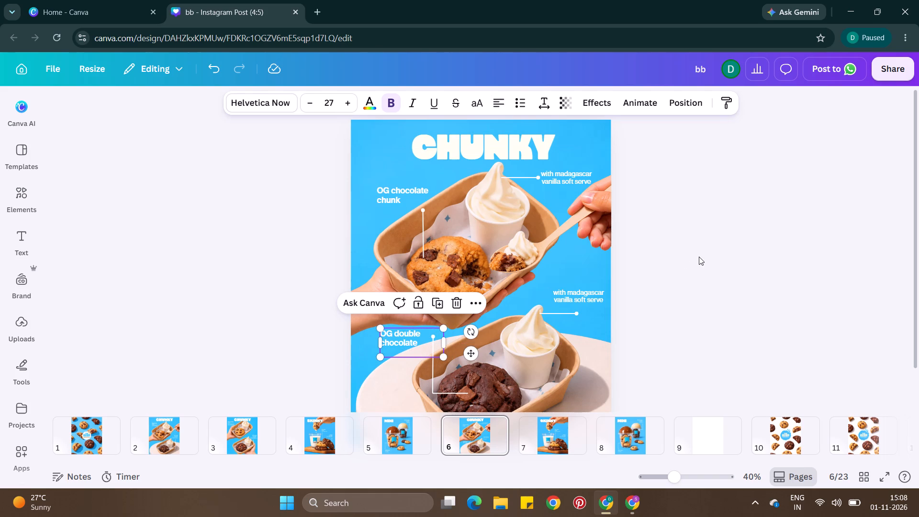
double_click(699, 257)
On the SKINNY page 7, remove "with vanilla milk" from the "Chocolate chunk" label and set its font size to 27.
left_click(566, 435)
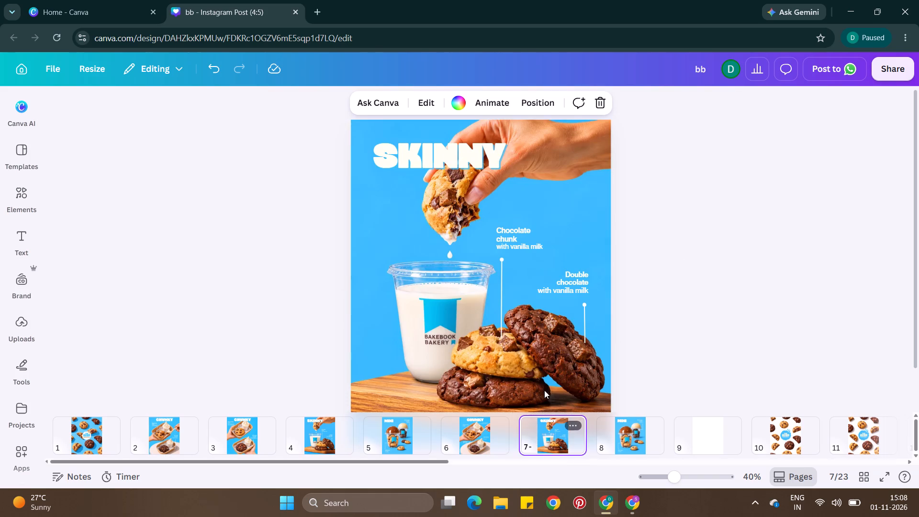
left_click(514, 233)
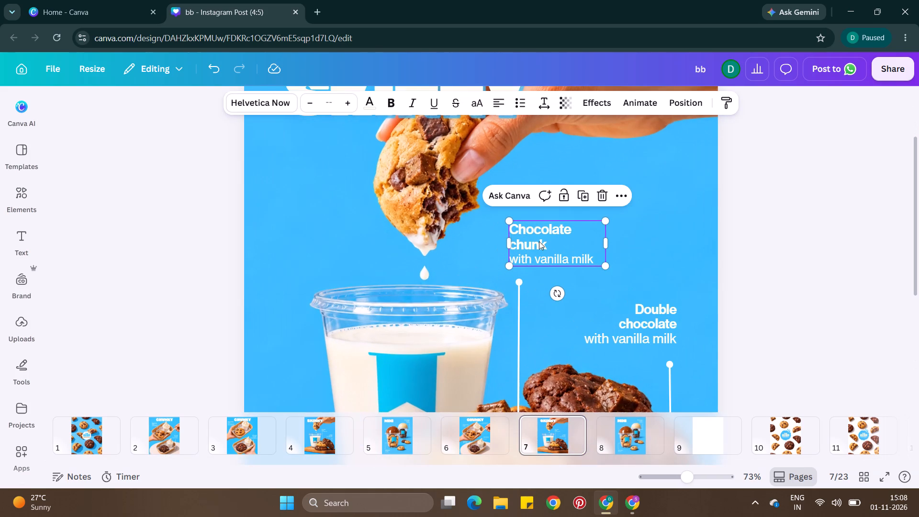
double_click(539, 241)
left_click(599, 251)
left_click_drag(599, 251, 597, 263)
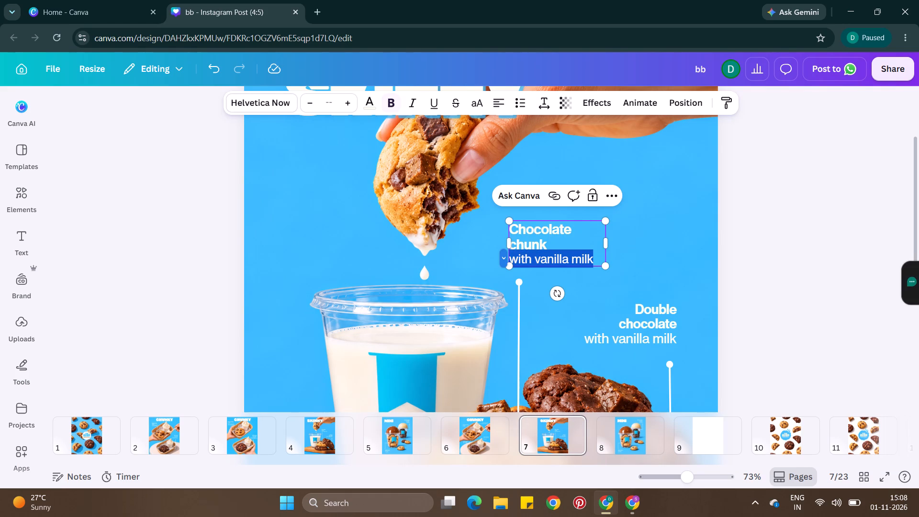
key("ctrl+c")
key("ctrl+BackSpace")
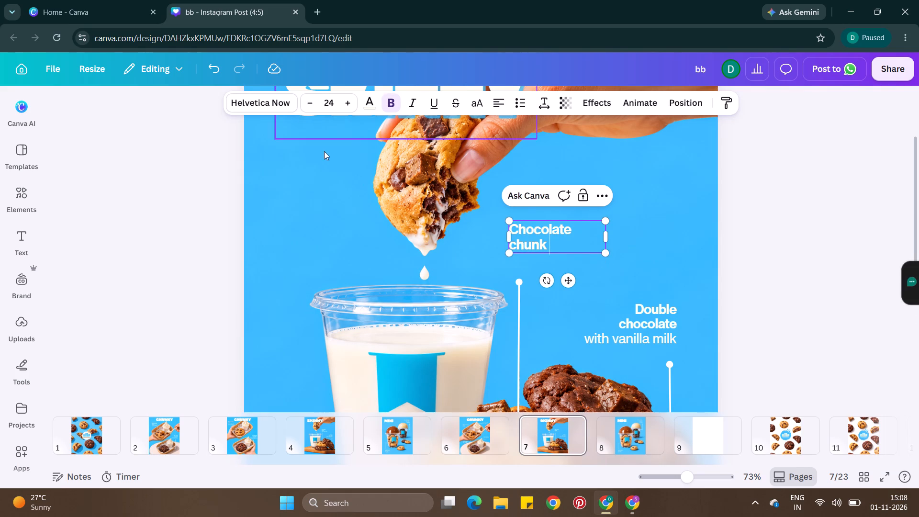
triple_click(350, 100)
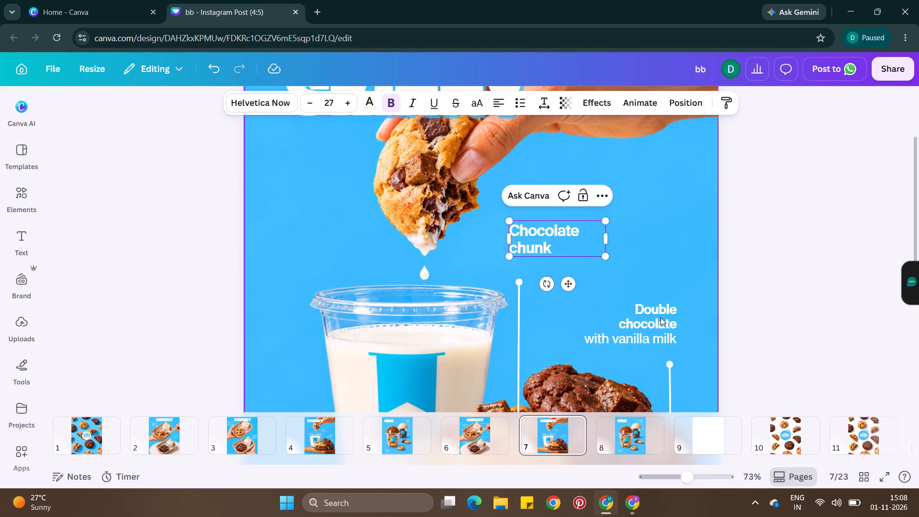
Remove "with vanilla milk" from the "Double chocolate" label and set its font size to 27.
triple_click(647, 320)
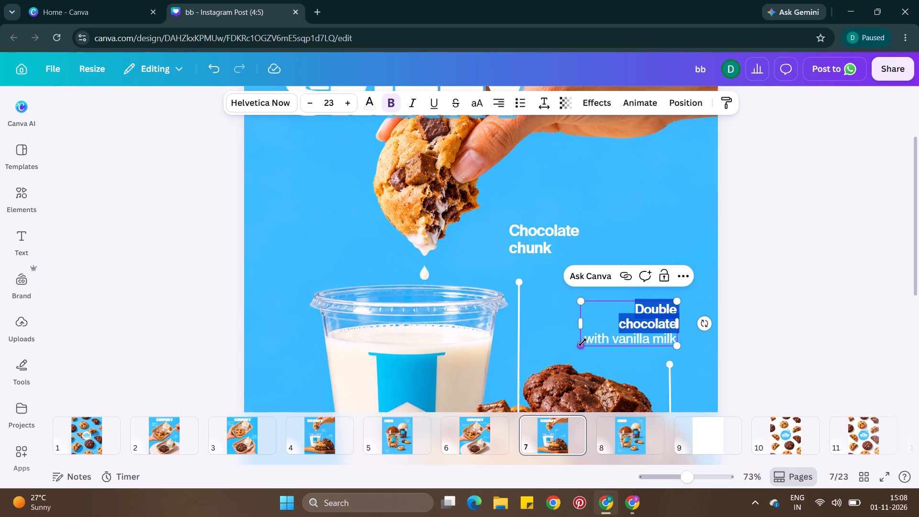
left_click_drag(583, 338, 578, 349)
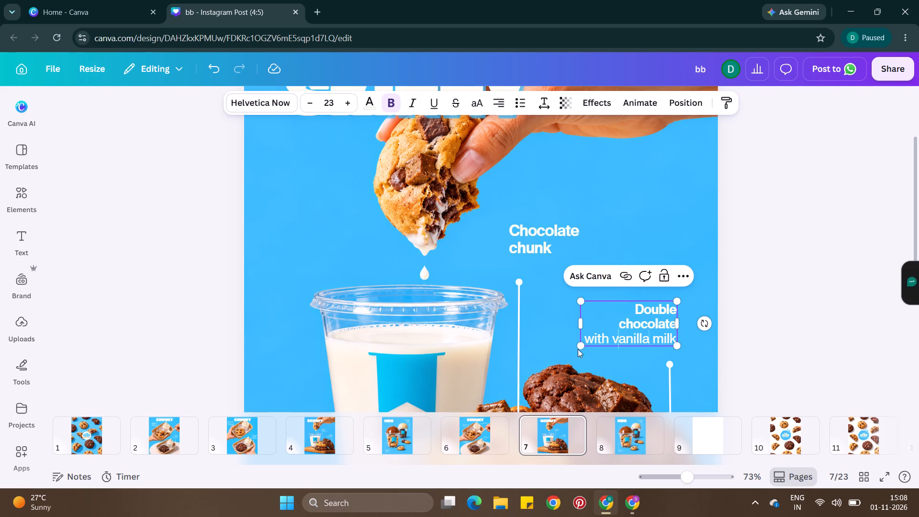
left_click_drag(578, 349, 577, 349)
left_click_drag(583, 336, 679, 336)
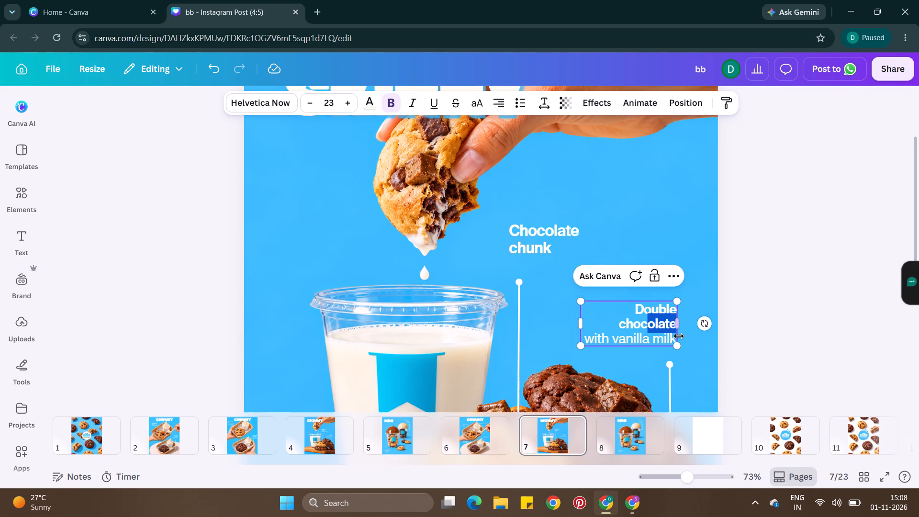
left_click_drag(679, 336, 679, 336)
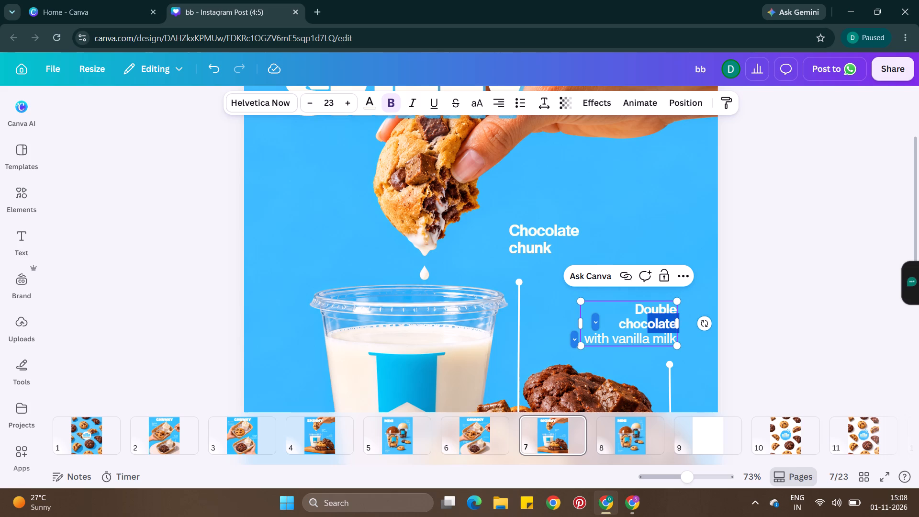
left_click(581, 341)
left_click_drag(581, 341, 670, 338)
key("BackSpace")
key("Right")
key("BackSpace")
key("BackSpace")
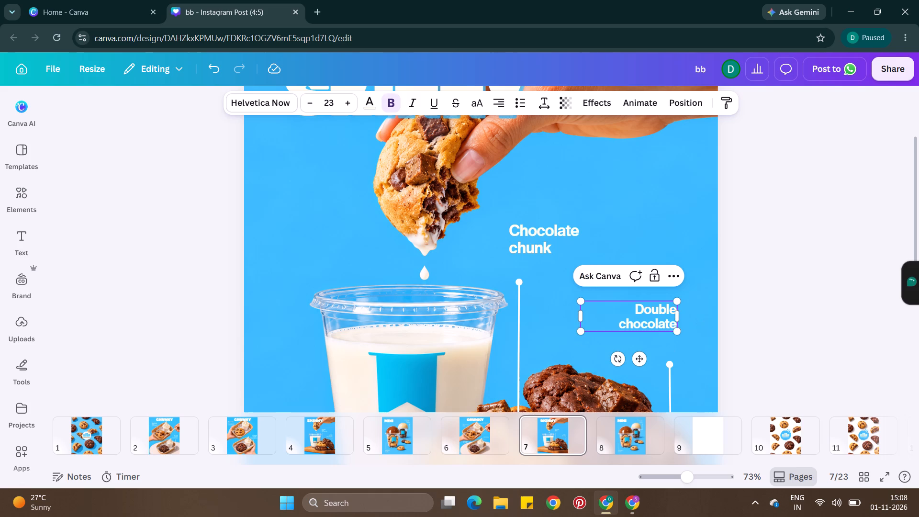
triple_click(340, 106)
left_click(340, 106)
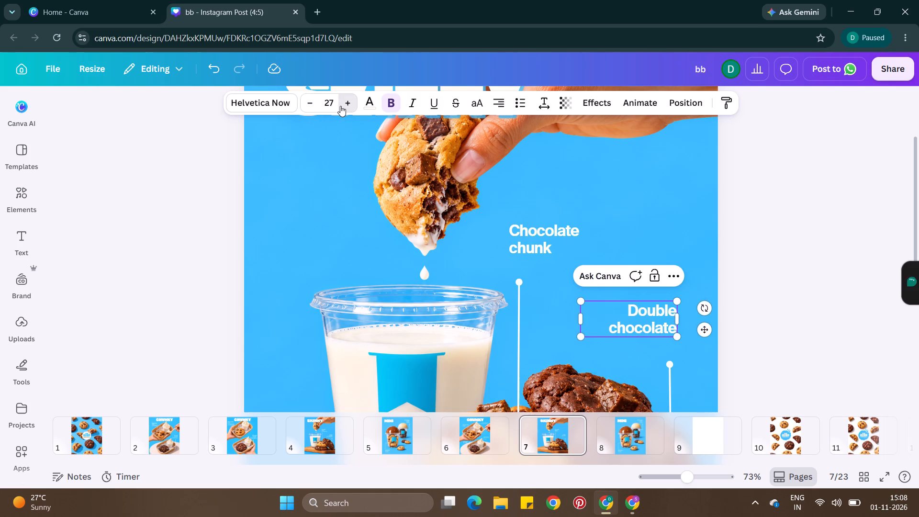
double_click(811, 227)
Copy the chocolate chunk cookie's pointer line and place the copy over the left side of the milk cup.
scroll(811, 227, "down", 1)
left_click(517, 249)
key("ctrl+c")
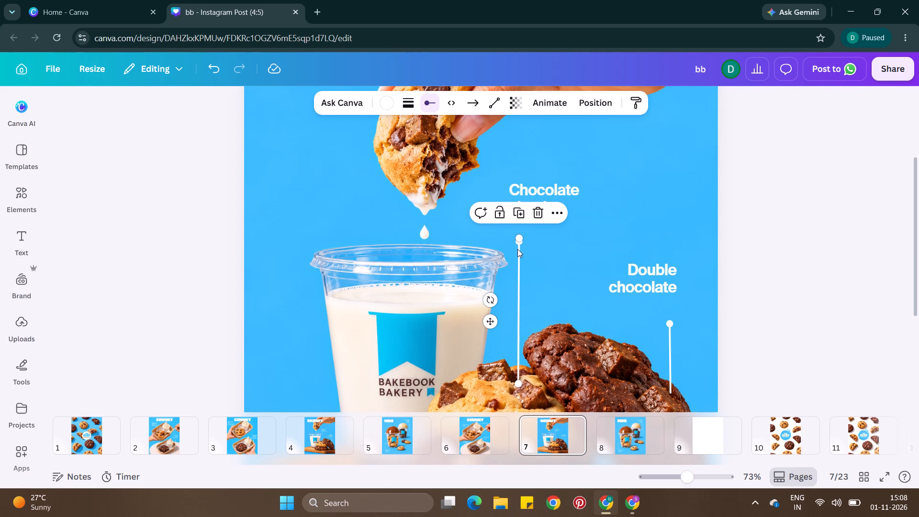
key("ctrl+v")
left_click_drag(525, 271, 329, 232)
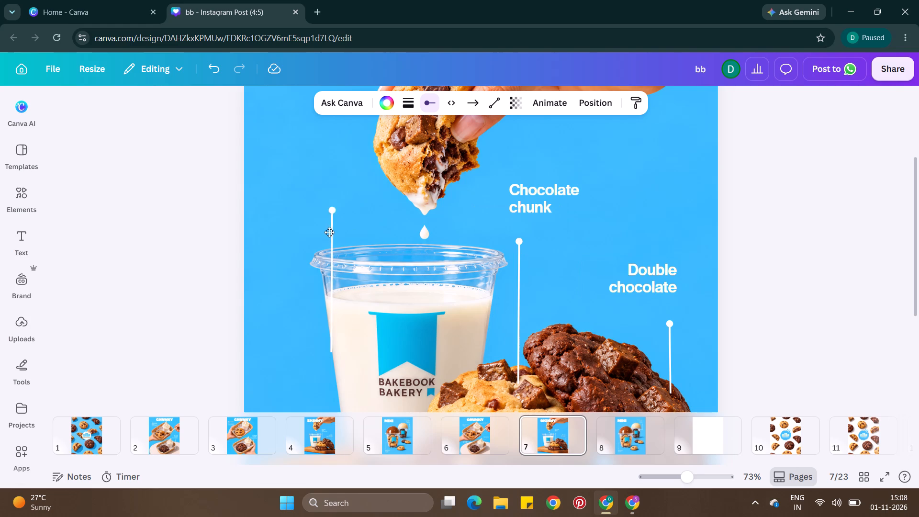
left_click_drag(329, 232, 342, 216)
left_click(342, 192)
left_click_drag(342, 192, 343, 237)
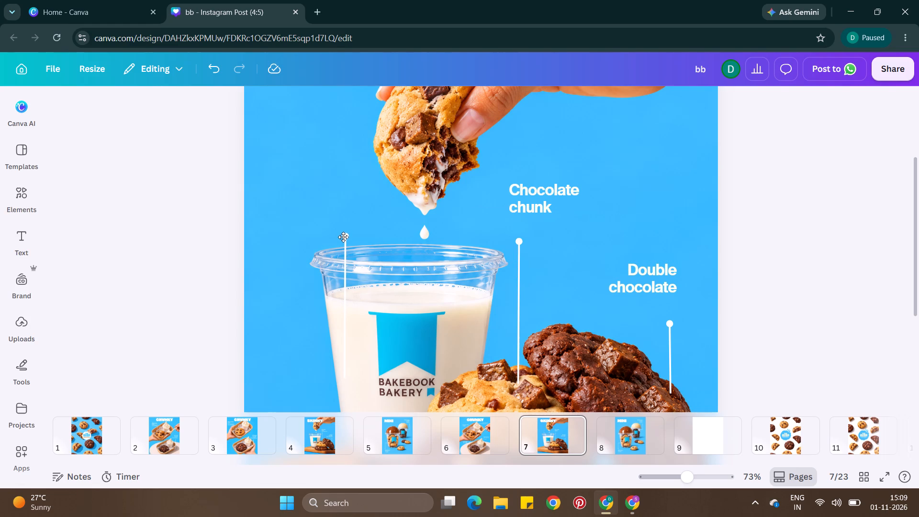
Duplicate the "Chocolate chunk" label above the milk cup's pointer and replace its text with "with vanilla milk".
left_click(560, 192)
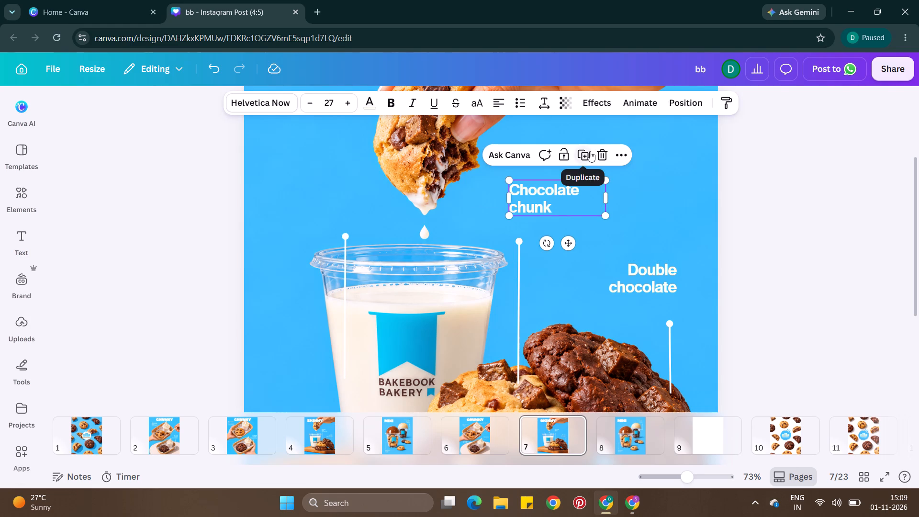
left_click(583, 163)
left_click_drag(583, 191, 336, 188)
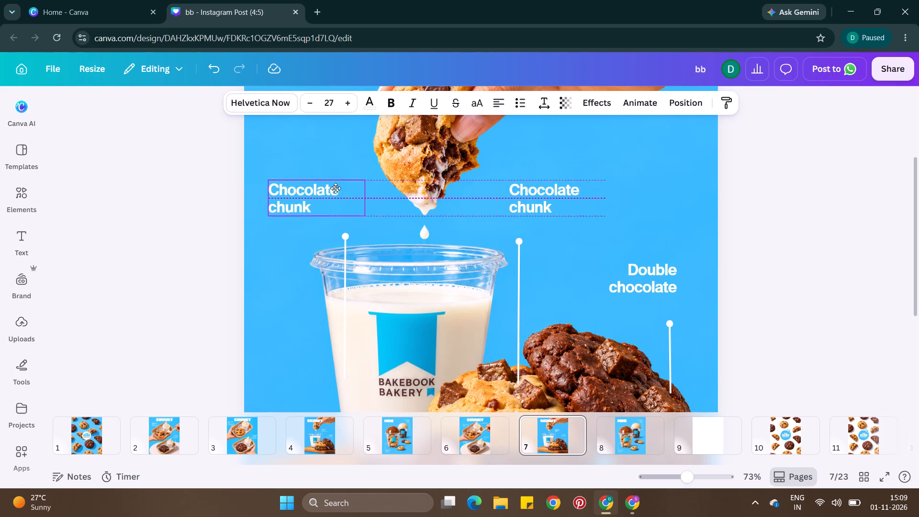
left_click_drag(336, 188, 342, 195)
double_click(342, 195)
key("ctrl+v")
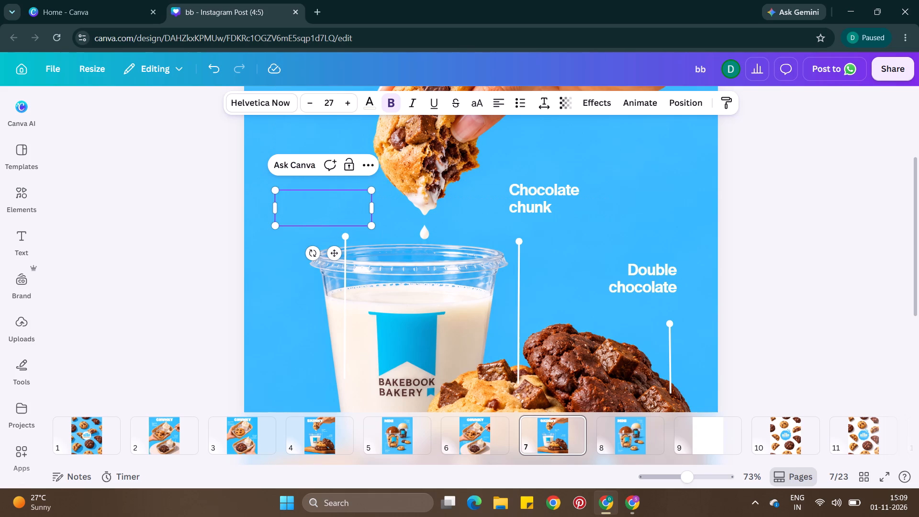
key("ctrl+v")
key("ctrl+z")
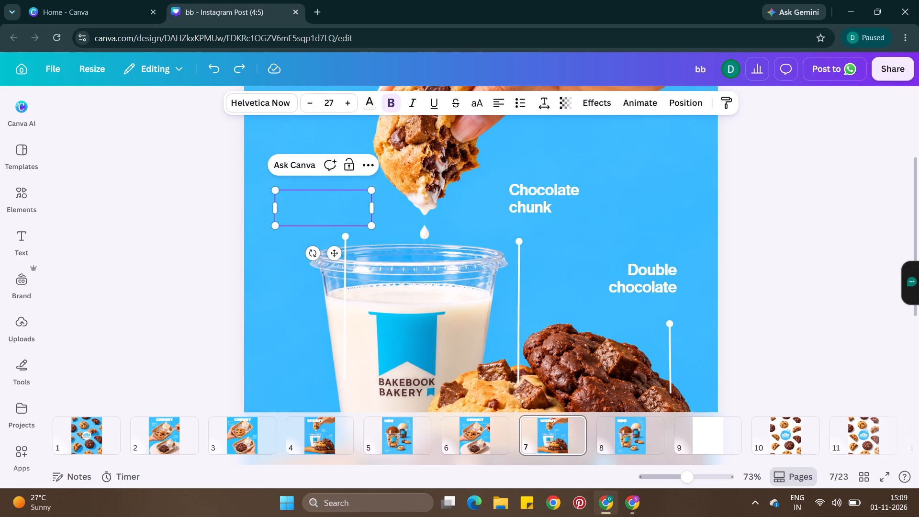
type("wu")
key("BackSpace")
type("ith vanilla milk")
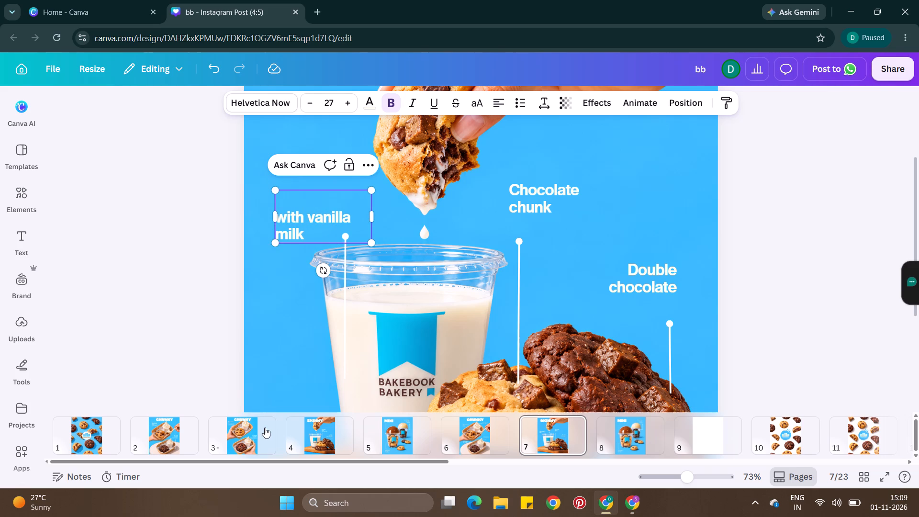
Check the original labels on page 4, and make page 7's "with vanilla milk" label non-bold at font size 23.
left_click(308, 433)
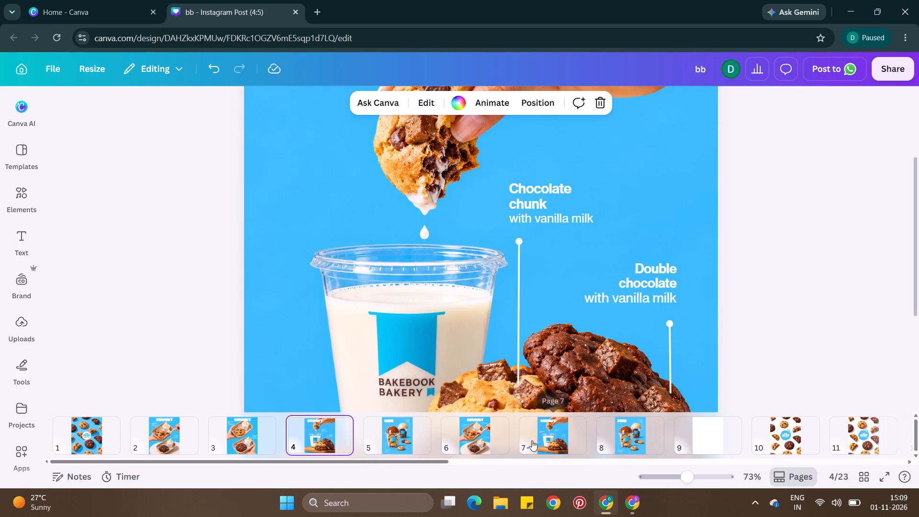
left_click(542, 440)
left_click(314, 231)
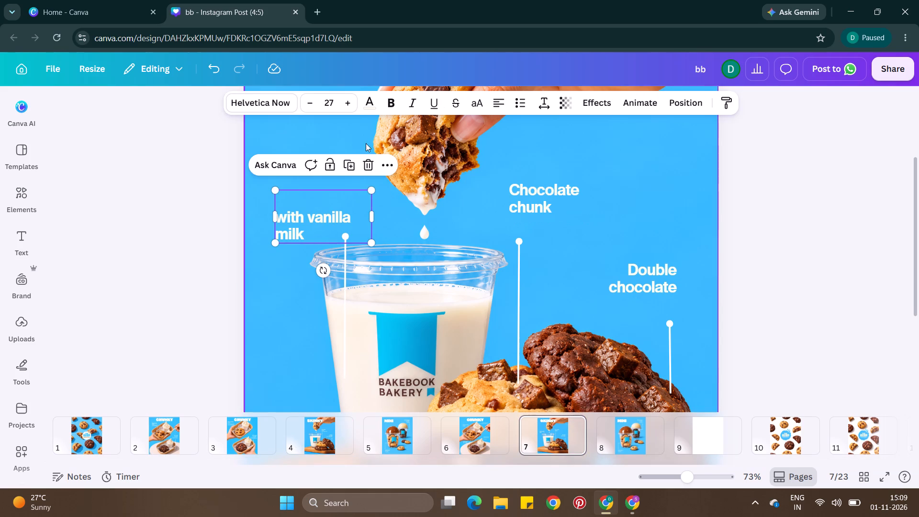
left_click(389, 103)
left_click(389, 103)
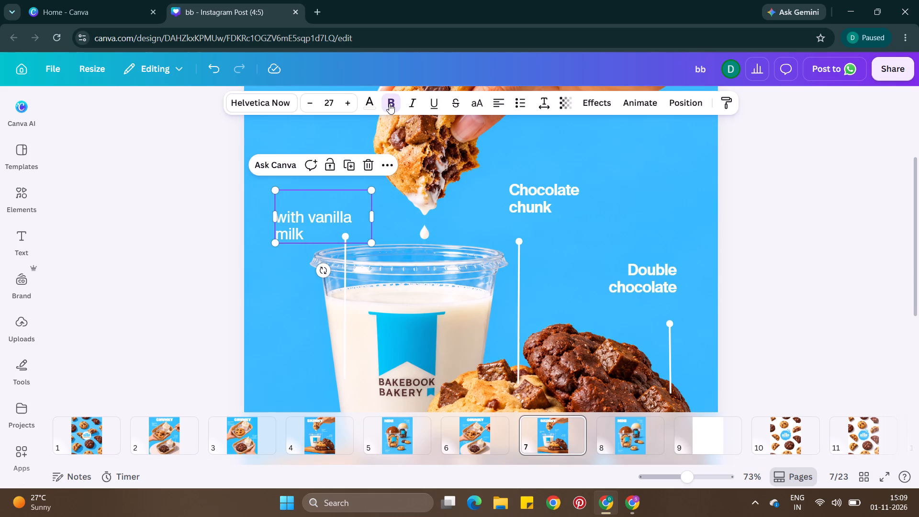
triple_click(313, 103)
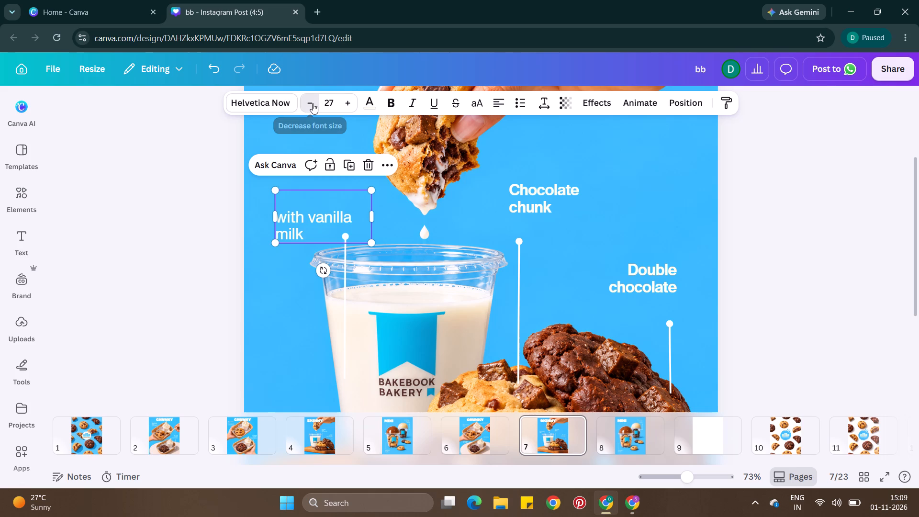
left_click(313, 103)
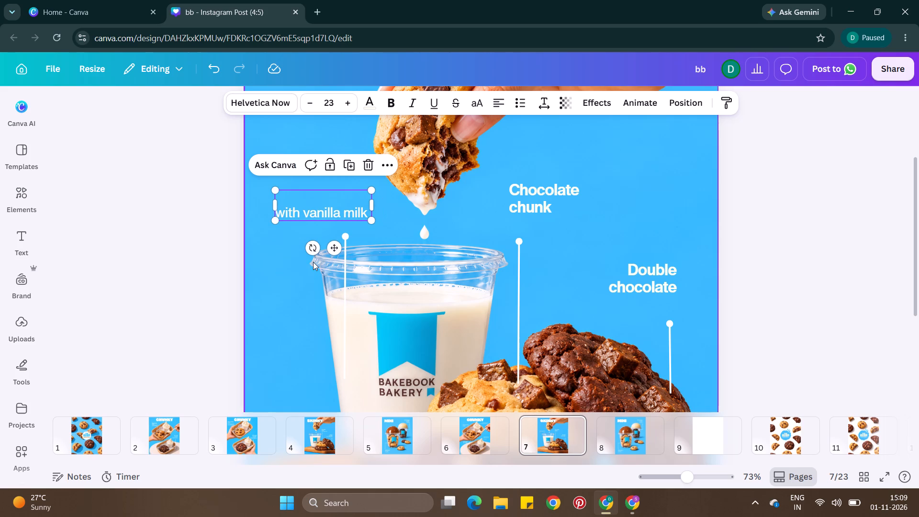
Reposition the "with vanilla milk" label on page 7 just above the milk cup's pointer line.
double_click(144, 305)
left_click_drag(334, 209, 352, 210)
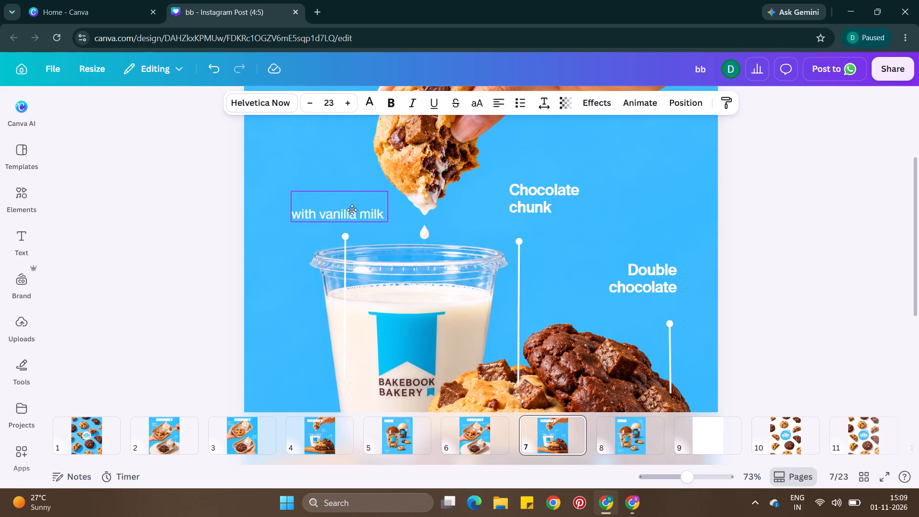
left_click_drag(352, 210, 357, 215)
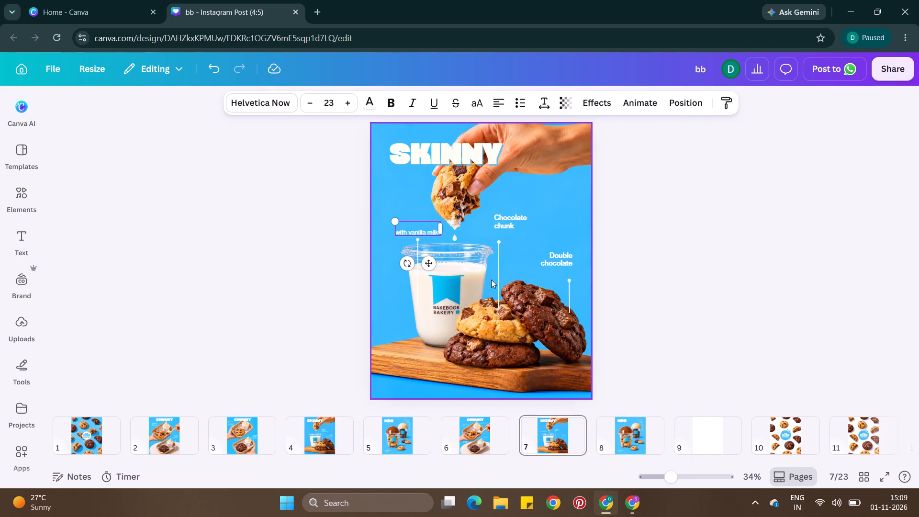
On page 8, cut the text "with milk chocolate" out of the "Mini cookies" label.
left_click(482, 436)
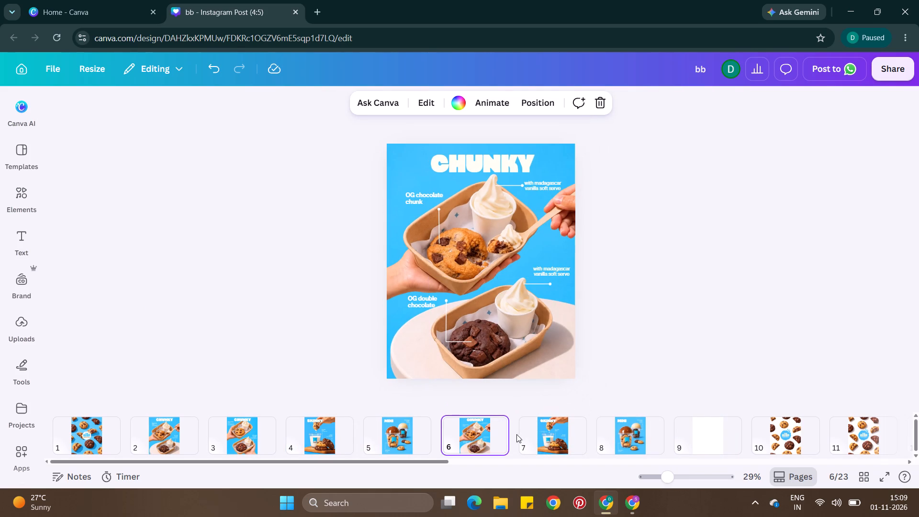
left_click(537, 436)
left_click(621, 436)
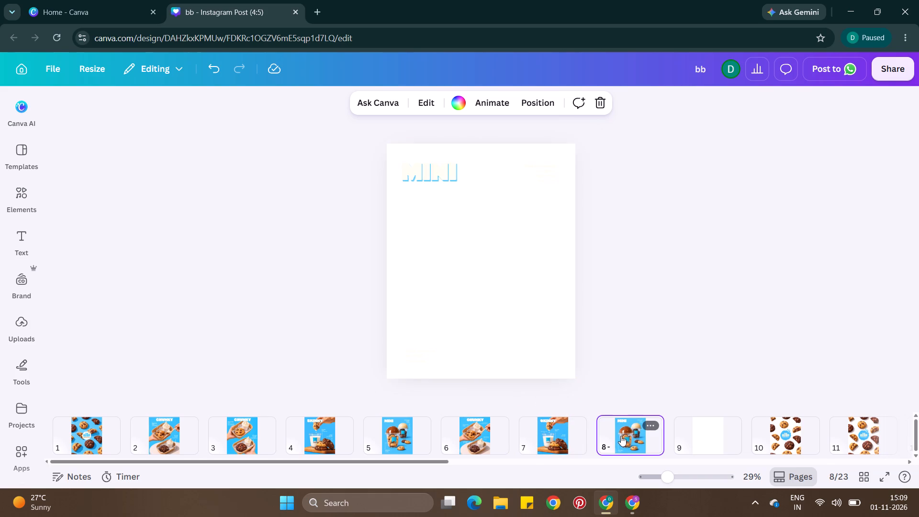
scroll(516, 272, "down", 2)
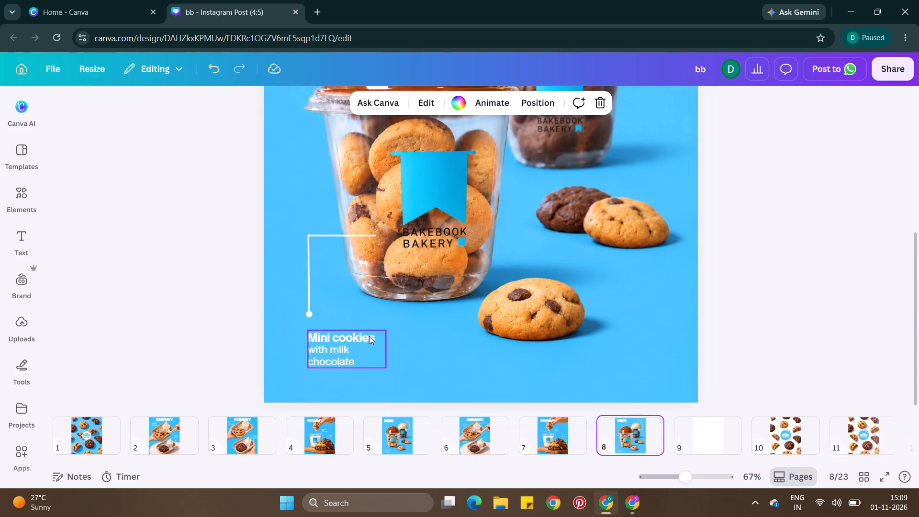
left_click(363, 344)
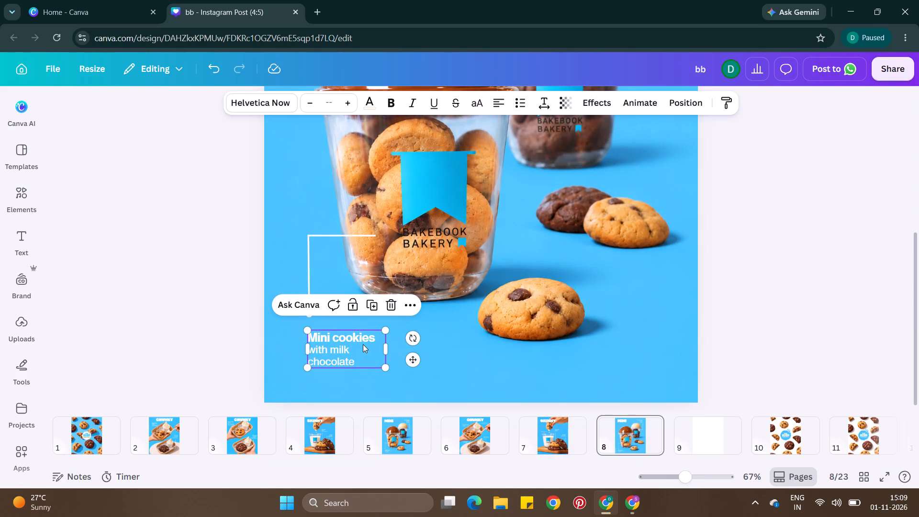
double_click(359, 360)
left_click(359, 360)
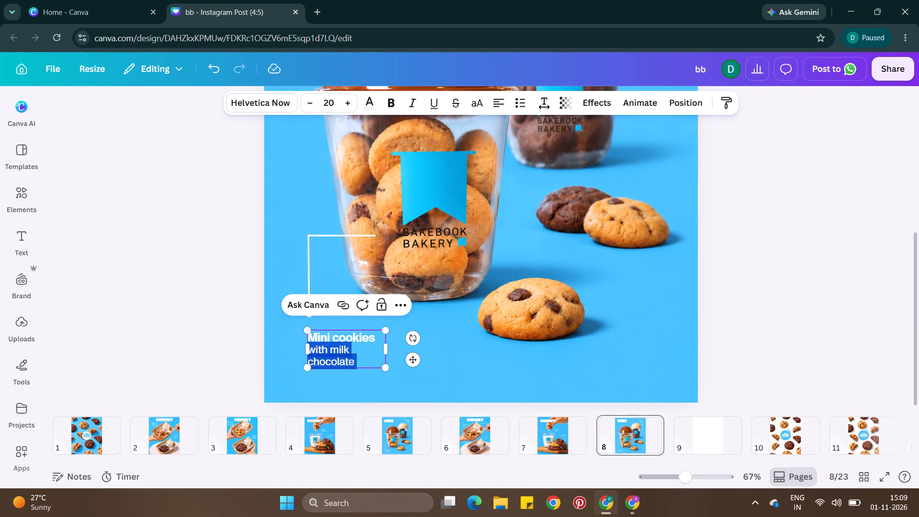
left_click(359, 360)
key("ctrl+c")
key("BackSpace")
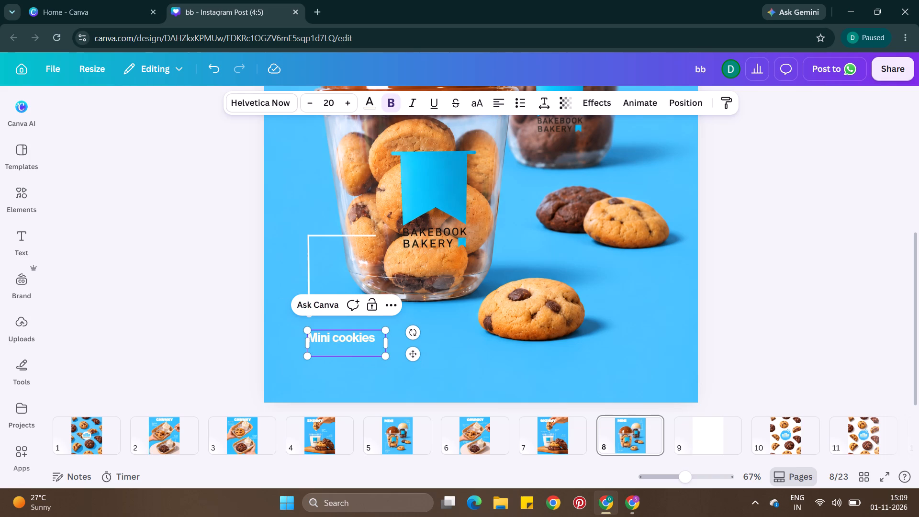
Set the font size of the remaining "Mini cookies" text to 27.
left_click(326, 101)
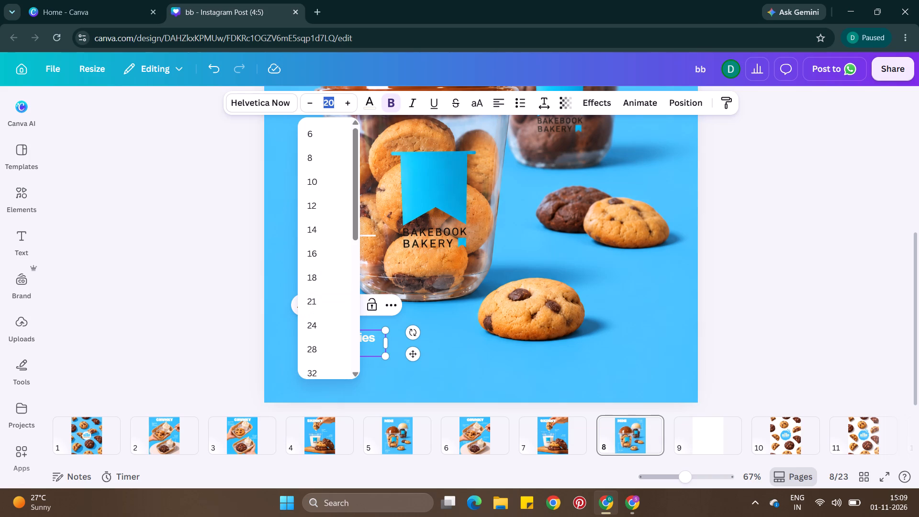
type("27")
key("Return")
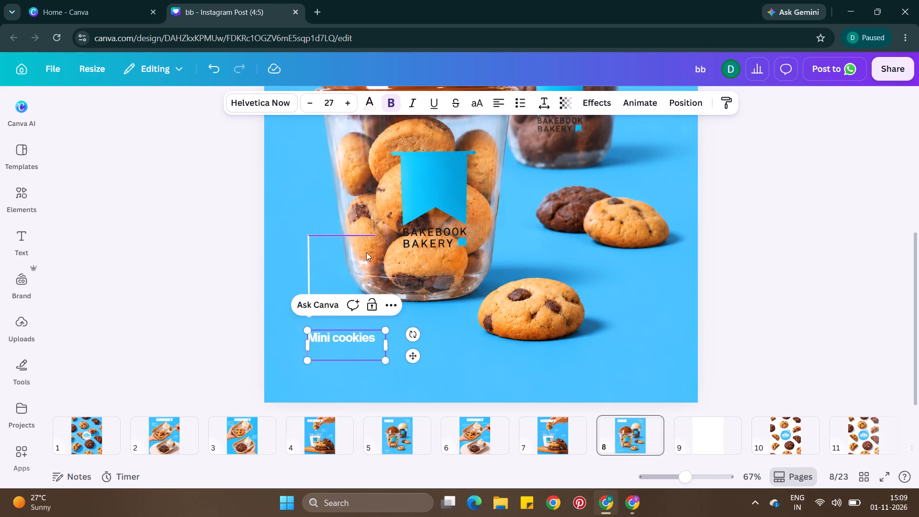
key("ctrl+a")
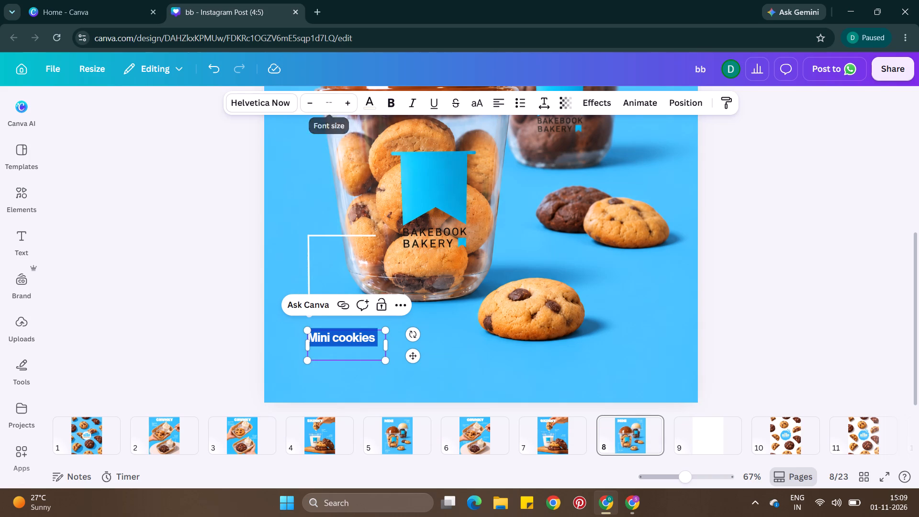
left_click(325, 110)
key("2")
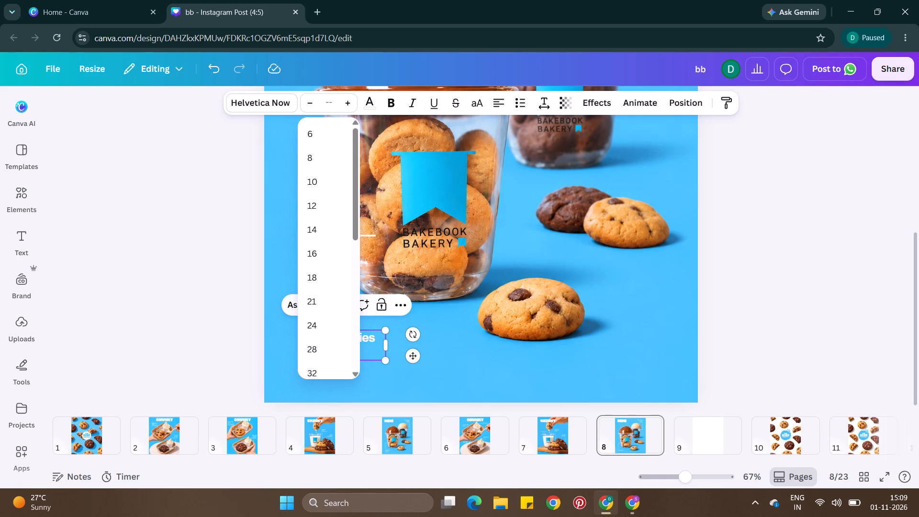
key("7")
key("Return")
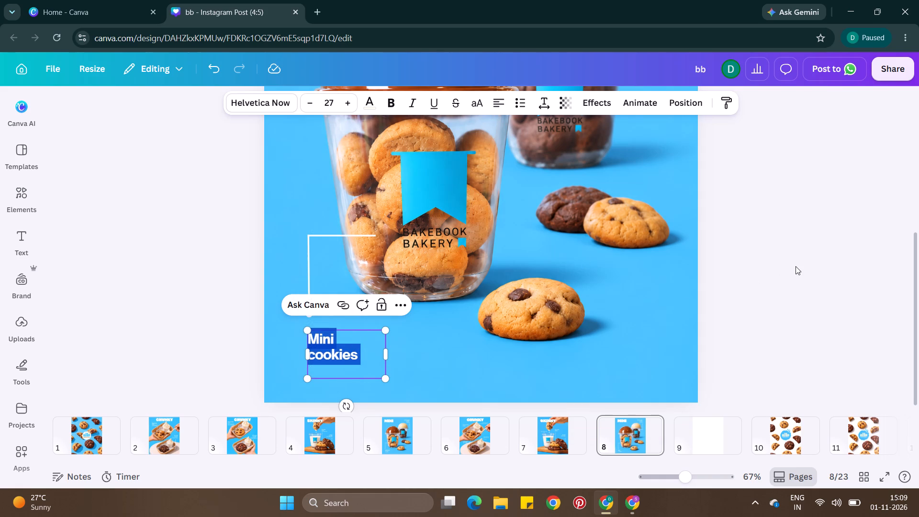
double_click(796, 266)
Duplicate the "Mini cookies" label and replace the copy's text with the cut "with milk chocolate".
scroll(796, 266, "up", 2)
scroll(645, 138, "up", 1)
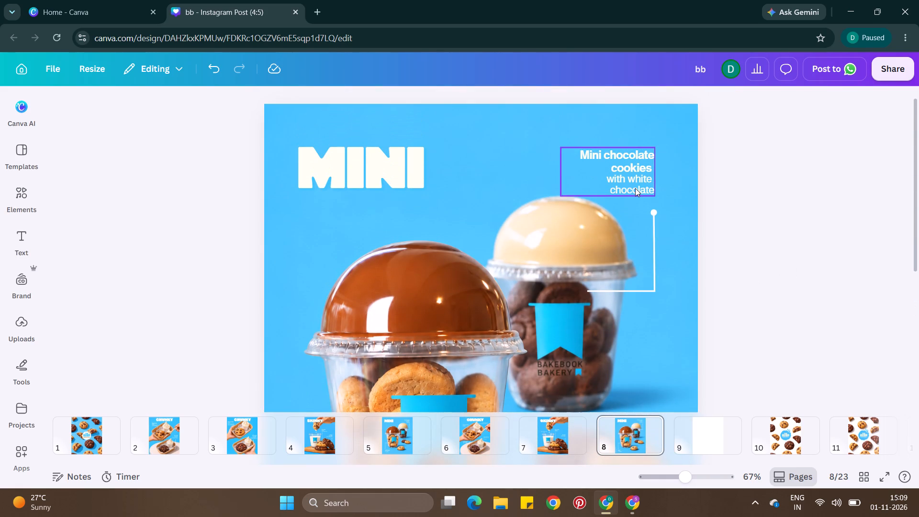
double_click(635, 188)
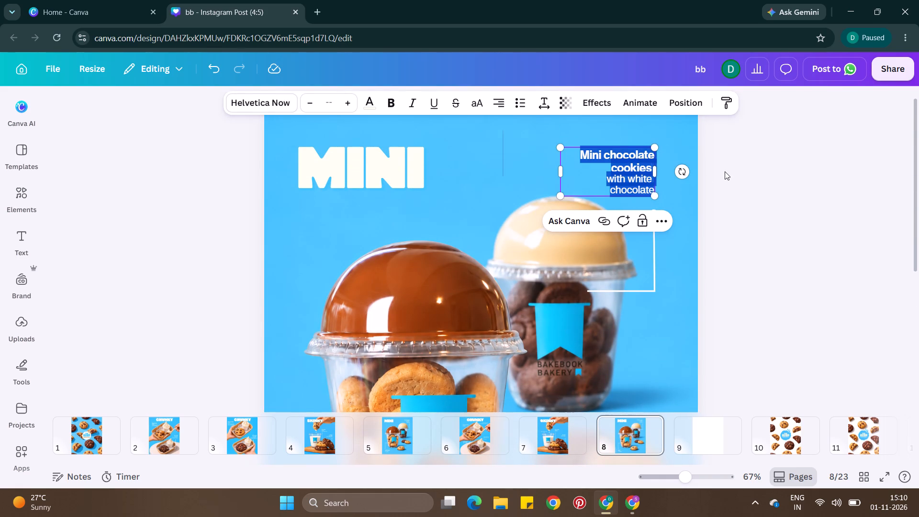
scroll(471, 298, "down", 3)
left_click(342, 375)
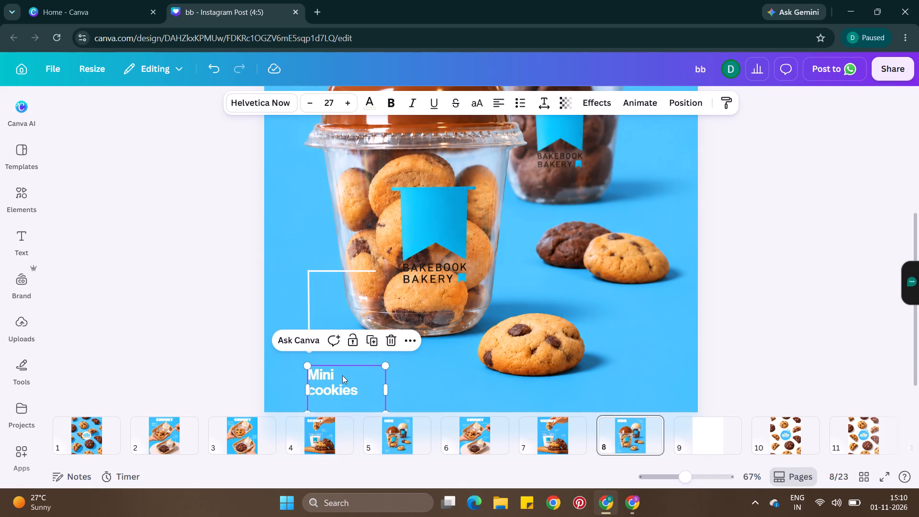
left_click(372, 336)
left_click_drag(348, 402, 457, 324)
double_click(457, 324)
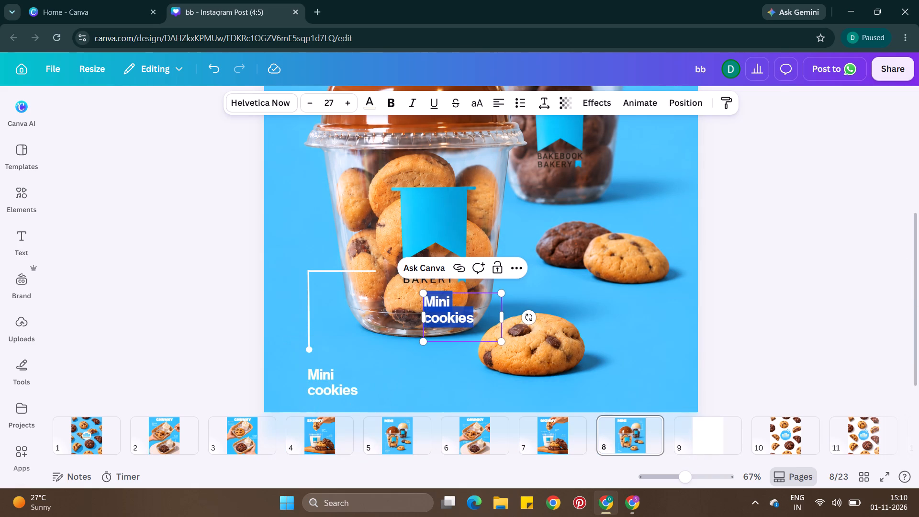
key("ctrl+v")
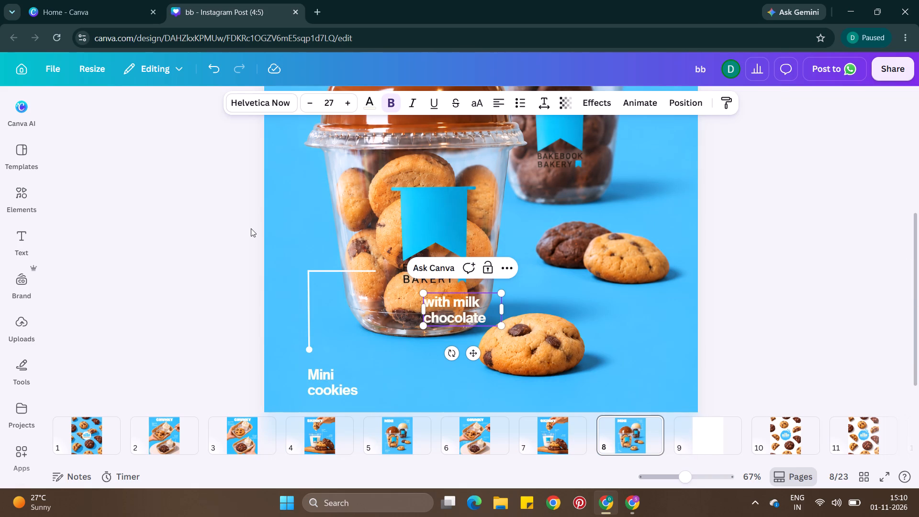
Move the "with milk chocolate" label below the MINI title, beside the brown chocolate dome.
left_click(251, 228)
scroll(251, 228, "up", 1)
left_click_drag(459, 360, 347, 103)
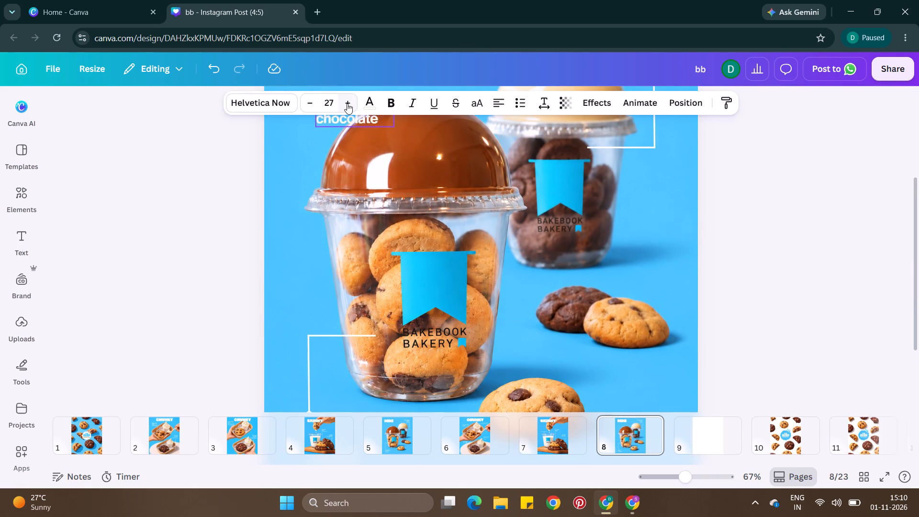
left_click_drag(347, 103, 347, 104)
scroll(347, 104, "up", 1)
scroll(390, 166, "up", 1)
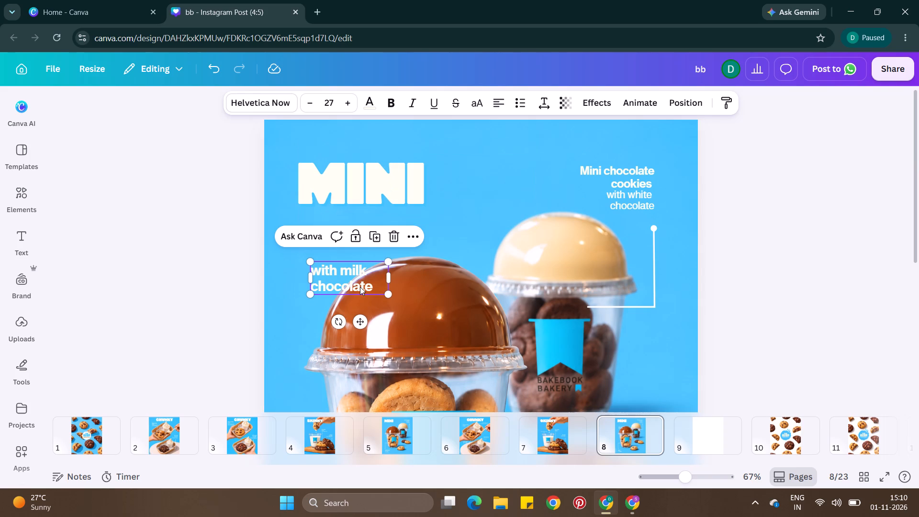
left_click_drag(360, 287, 340, 261)
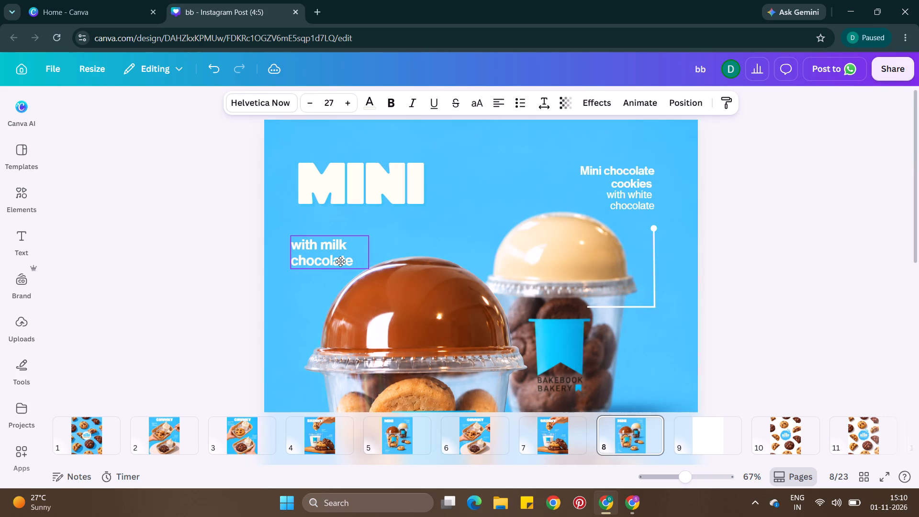
left_click_drag(340, 261, 345, 261)
Copy the vertical pointer line of the "Mini cookies" label and place the copy over the brown dome, beside "with milk chocolate".
scroll(401, 304, "down", 2)
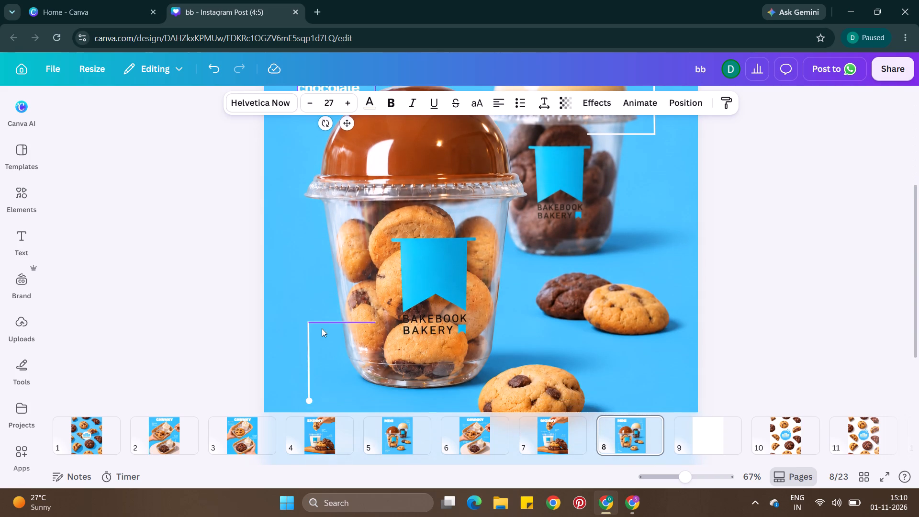
left_click(310, 350)
key("ctrl+c")
key("ctrl+v")
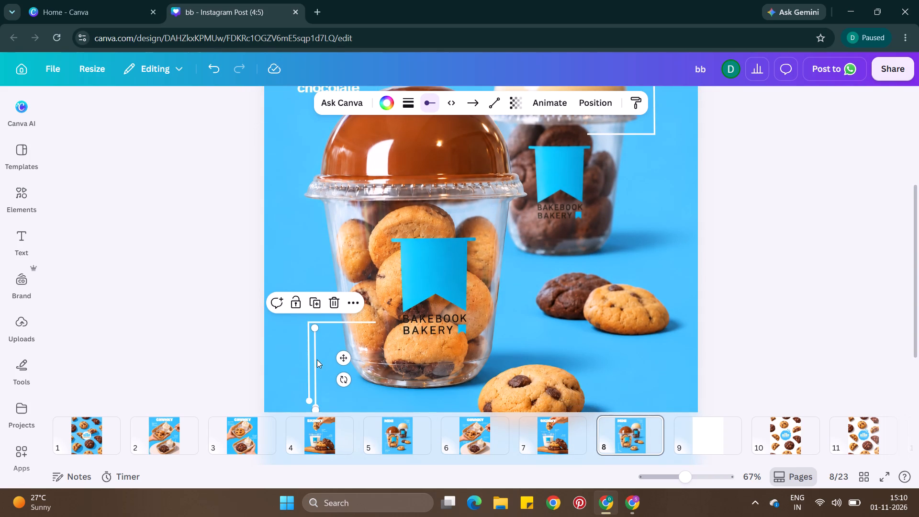
left_click_drag(315, 358, 363, 190)
scroll(363, 190, "up", 1)
left_click_drag(366, 286, 376, 198)
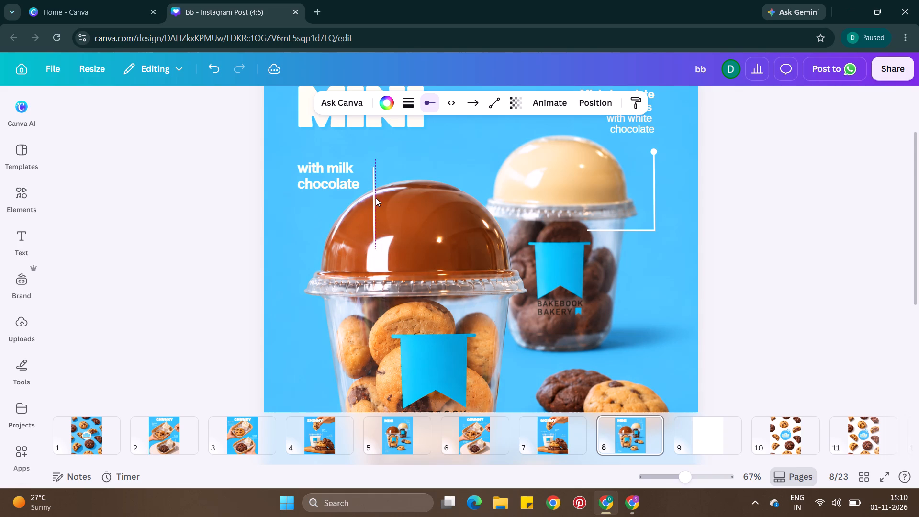
Remove the circle from the copied line's lower end and add a solid circle to its upper end.
left_click(431, 102)
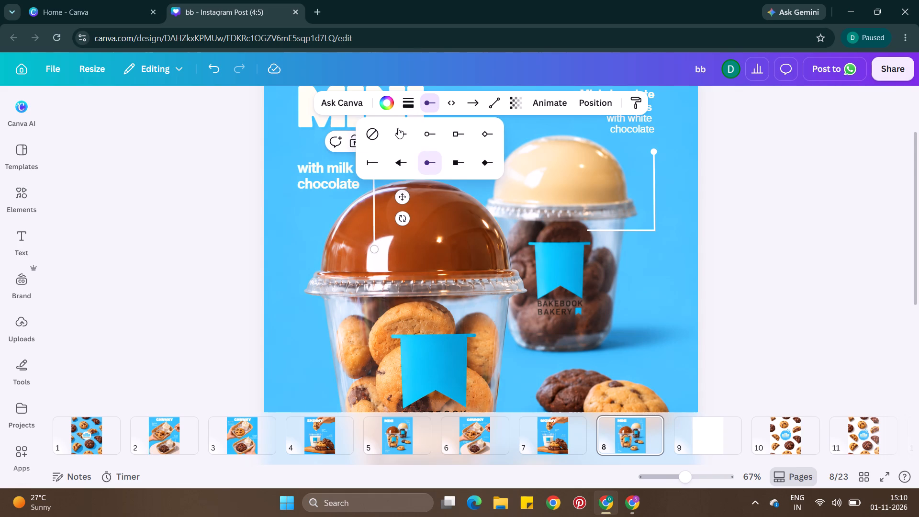
left_click(378, 129)
left_click(478, 104)
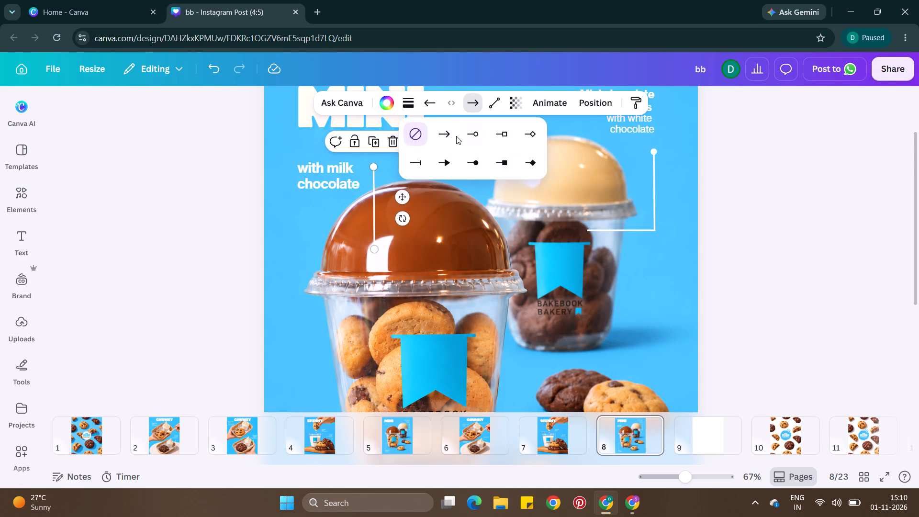
left_click(475, 153)
double_click(745, 152)
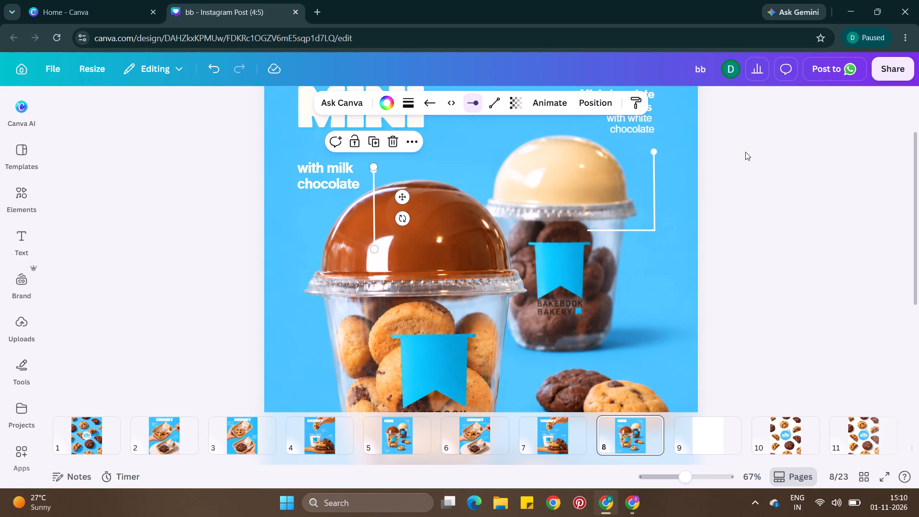
Set the font size of the whole "Mini chocolate cookies with white chocolate" label to 27.
scroll(621, 215, "up", 1)
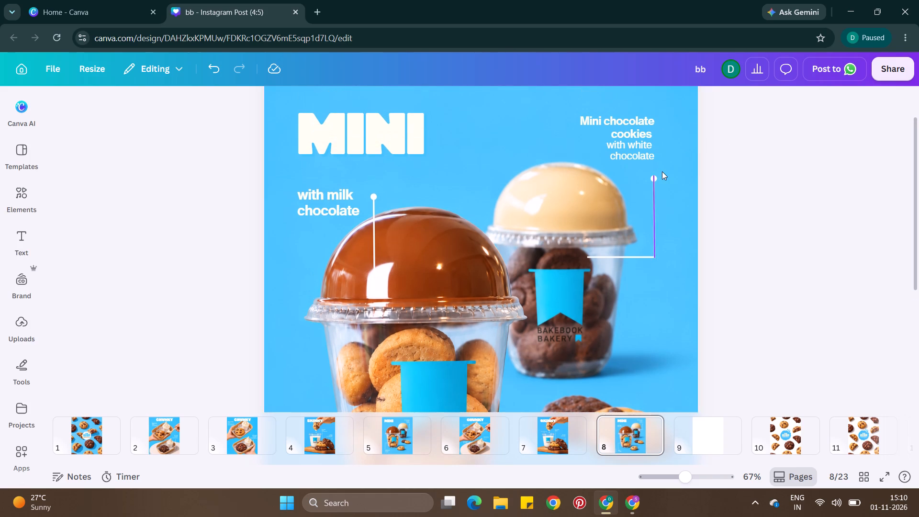
left_click(637, 144)
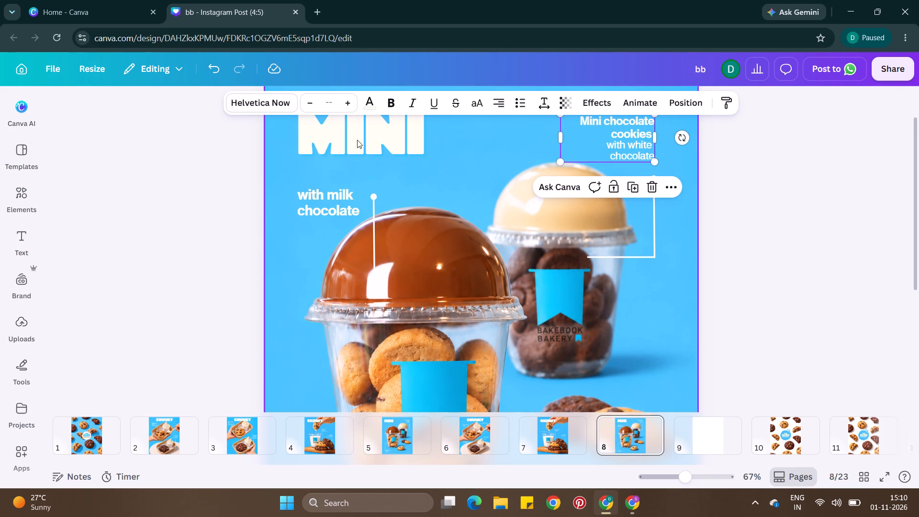
left_click(327, 105)
type("274")
key("BackSpace")
key("Return")
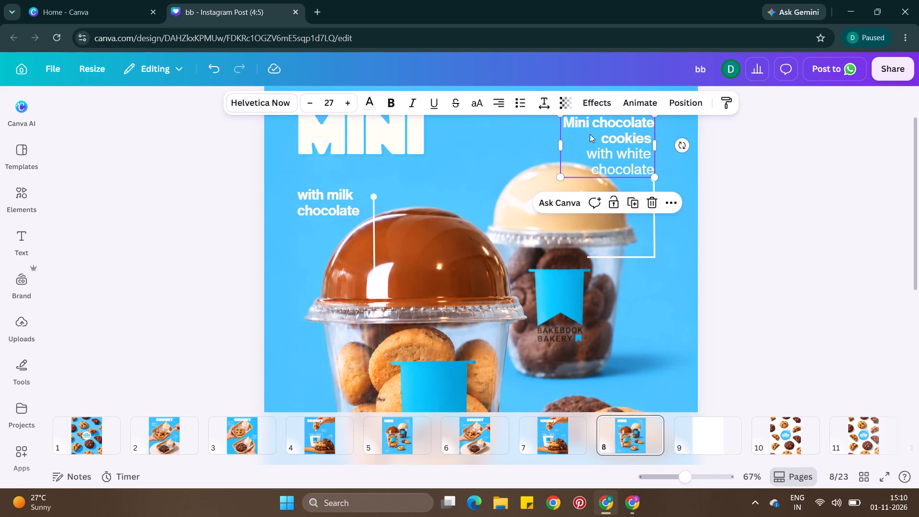
Cut the text "with white chocolate" and its leftover line break out of the "Mini chocolate cookies" label.
double_click(587, 158)
left_click(587, 158)
left_click(587, 158)
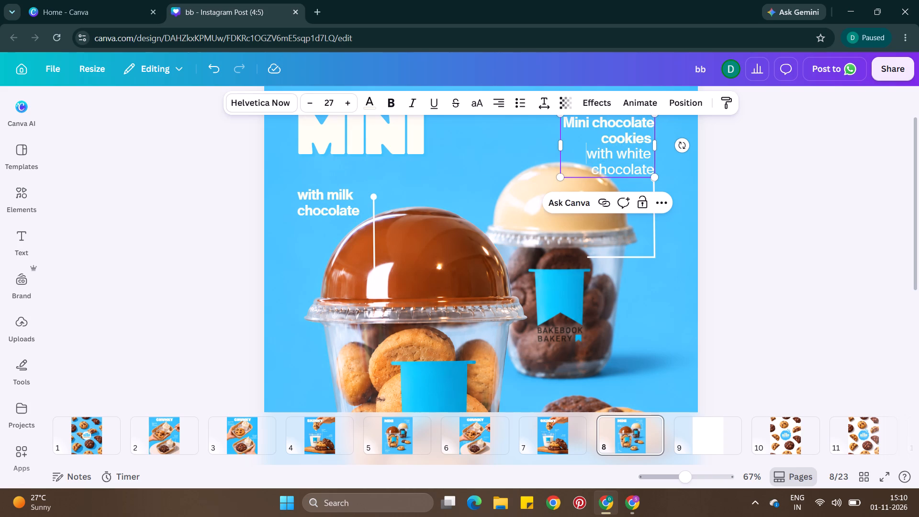
left_click_drag(587, 158, 651, 171)
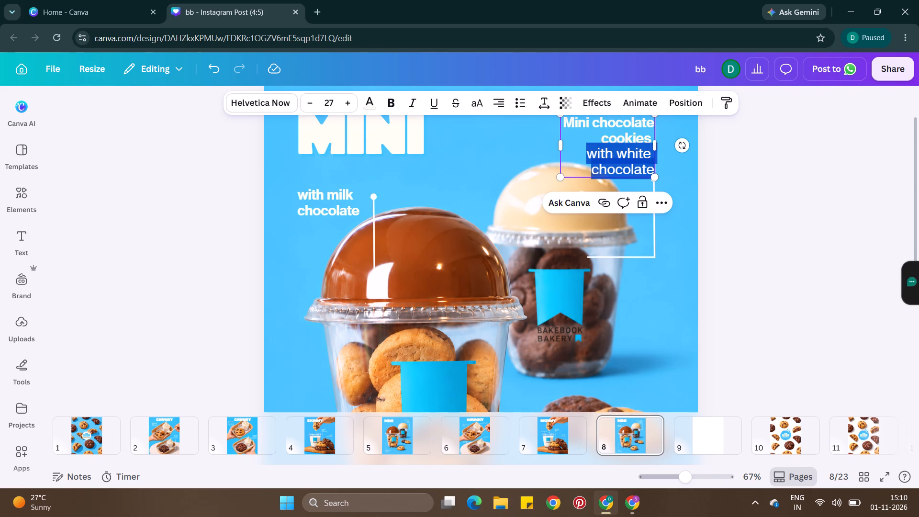
left_click_drag(651, 171, 651, 172)
key("ctrl+c")
key("BackSpace")
key("BackSpace")
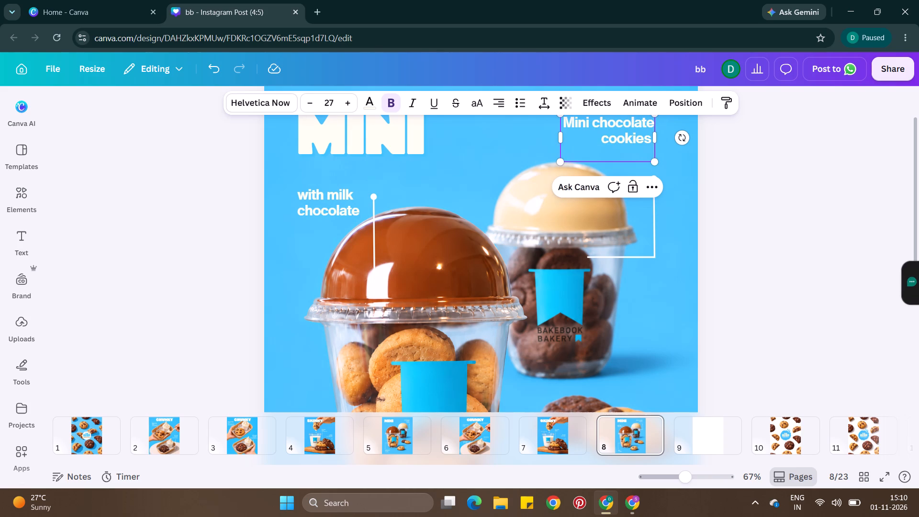
double_click(778, 153)
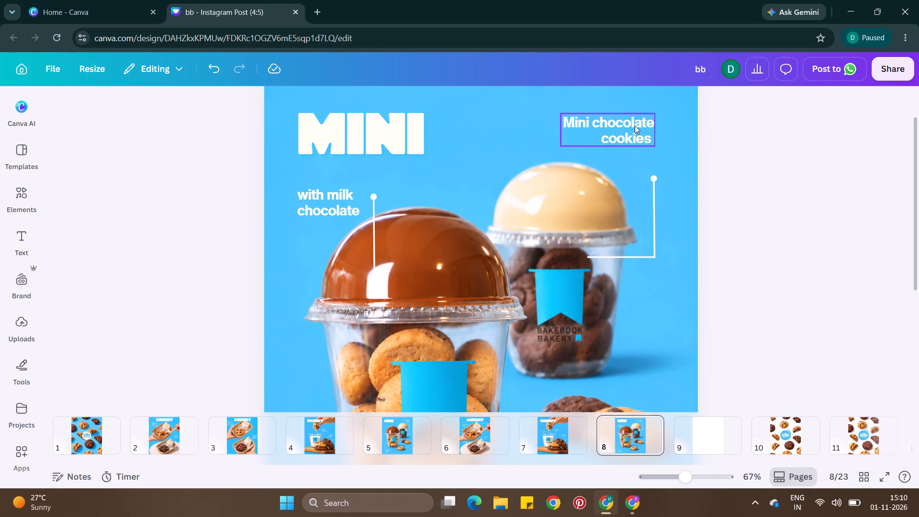
Move the "Mini chocolate cookies" label slightly down and to the right, closer to the top of its pointer line.
left_click_drag(635, 125, 641, 134)
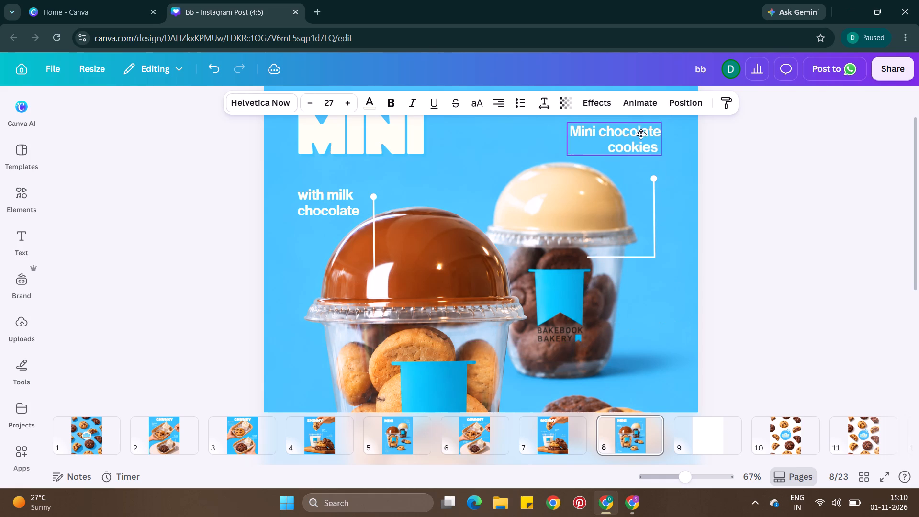
left_click_drag(641, 134, 650, 142)
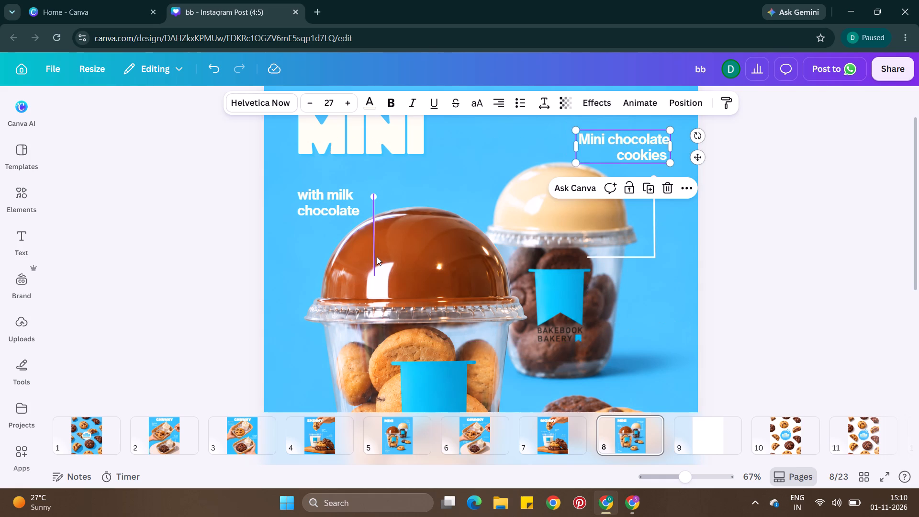
Duplicate the "with milk chocolate" pointer line and place the copy over the cream-coloured dome.
left_click(377, 257)
left_click(375, 167)
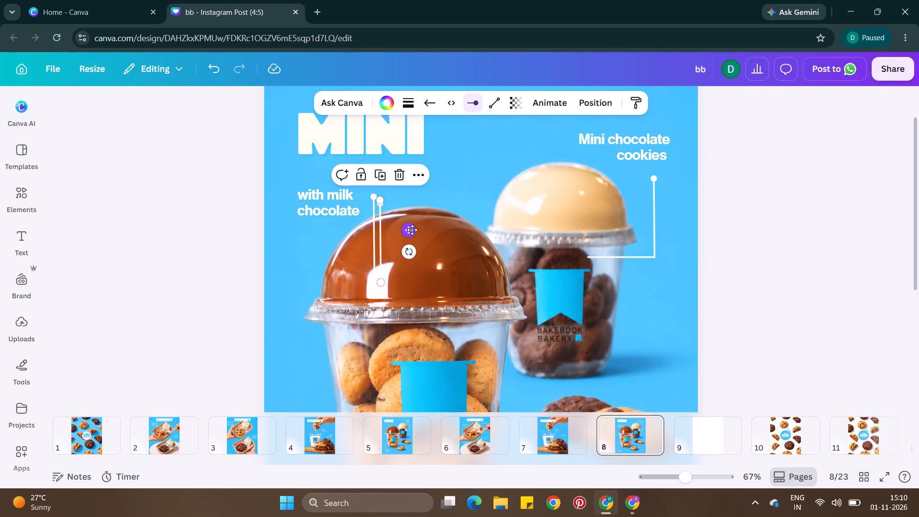
left_click_drag(412, 230, 554, 140)
scroll(554, 140, "up", 1)
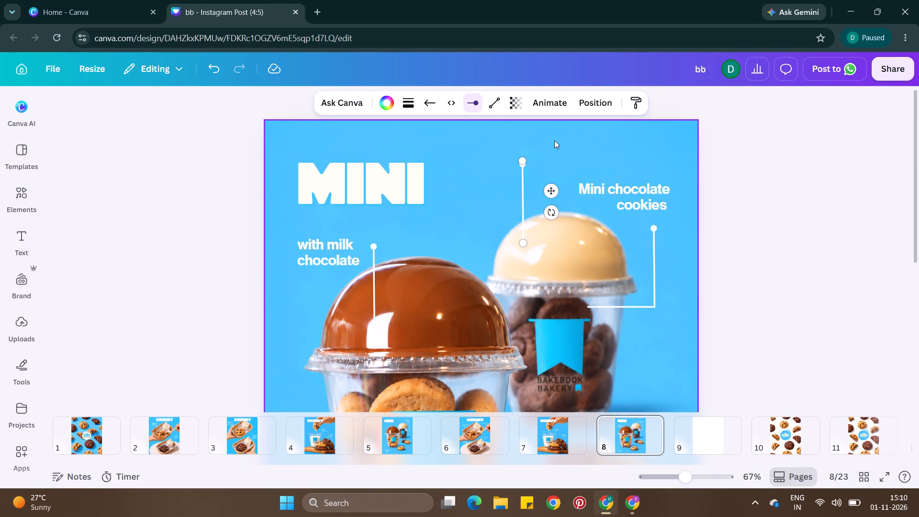
Duplicate the "Mini chocolate cookies" label, place the copy above it beside the new pointer line, and replace its text with "with white chocolate".
left_click(601, 227)
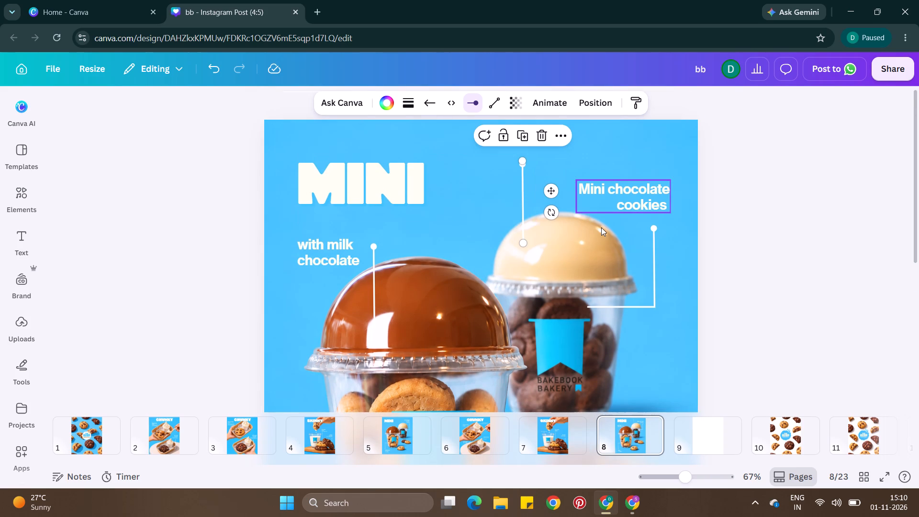
left_click(651, 195)
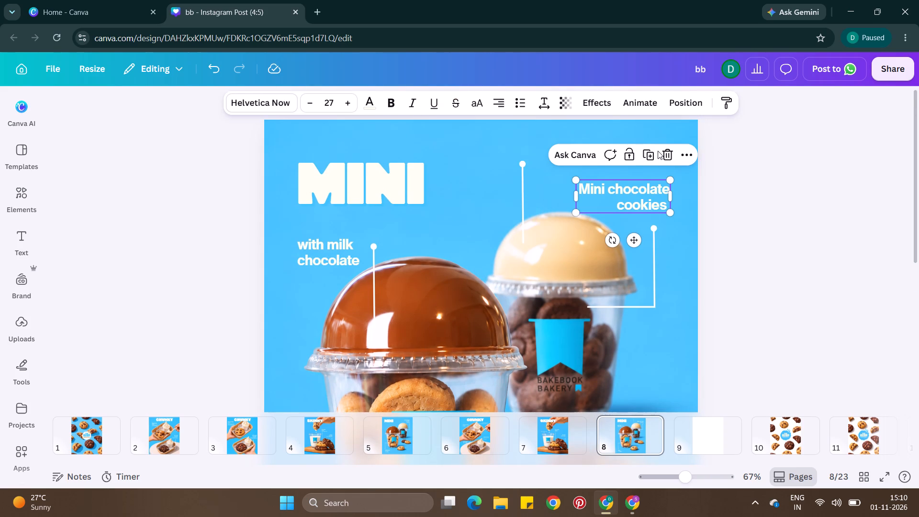
left_click(657, 151)
left_click_drag(645, 197, 595, 152)
double_click(595, 152)
key("ctrl+v")
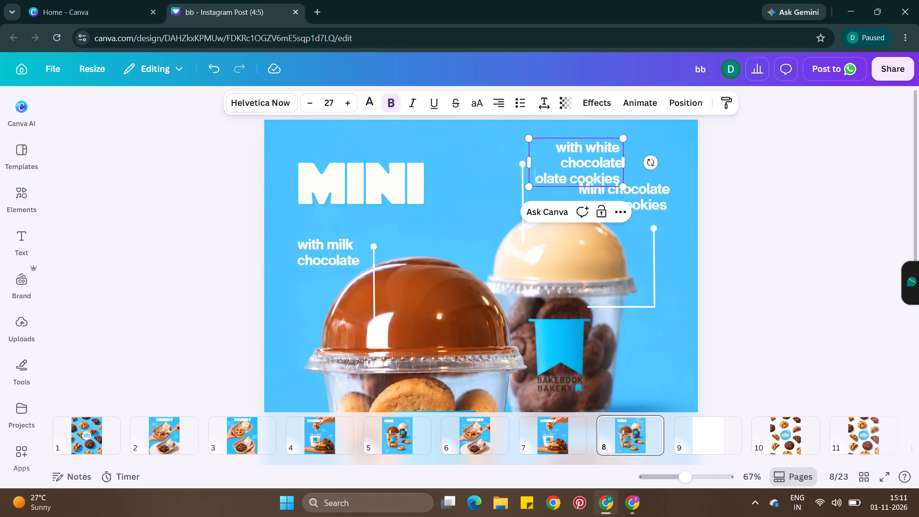
left_click(545, 169)
key("ctrl+a")
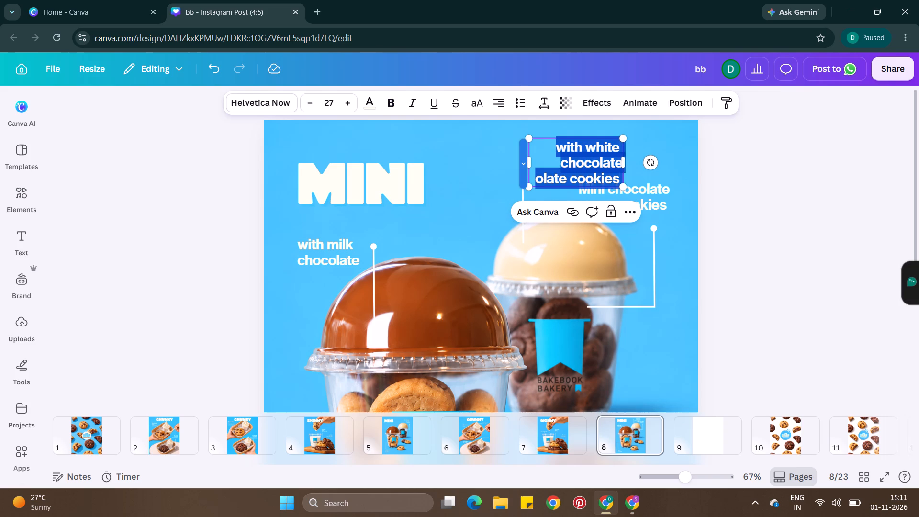
key("ctrl+v")
key("BackSpace")
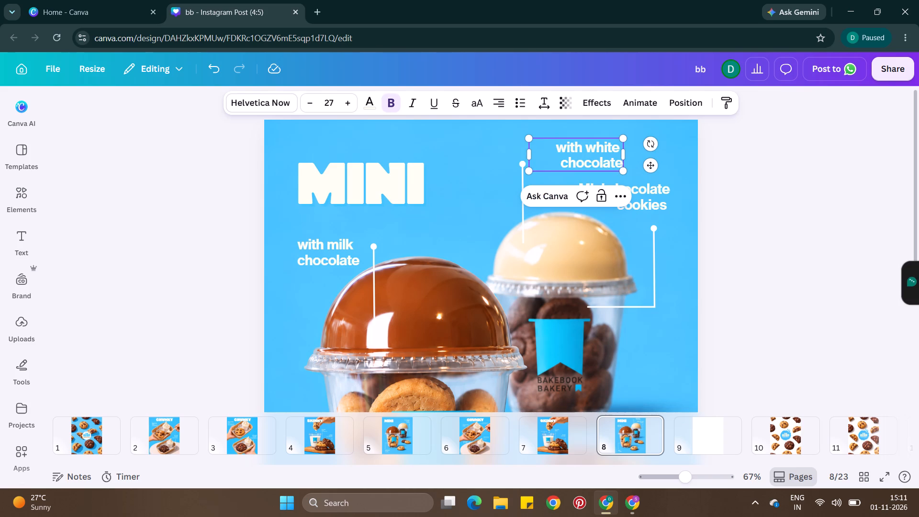
Set both lines of the "with white chocolate" label to justified alignment.
scroll(569, 147, "right", 1)
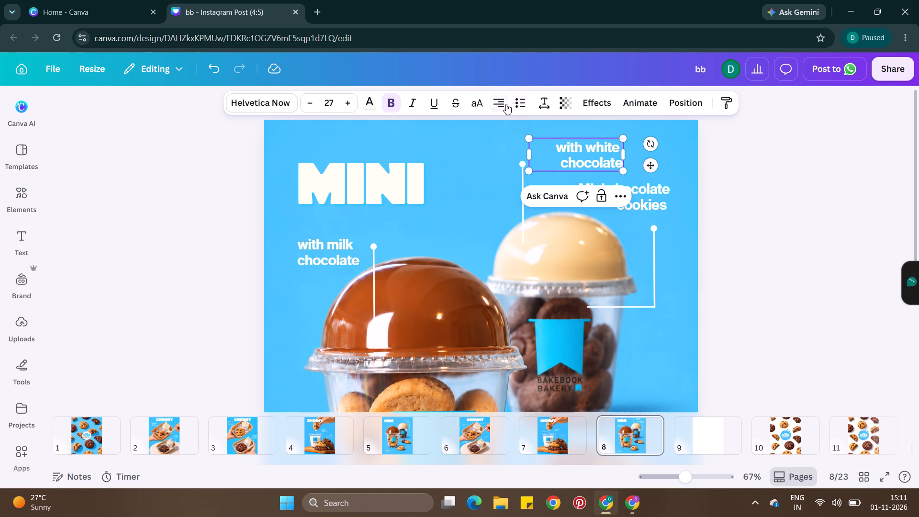
left_click(506, 104)
left_click(491, 101)
key("ctrl+a")
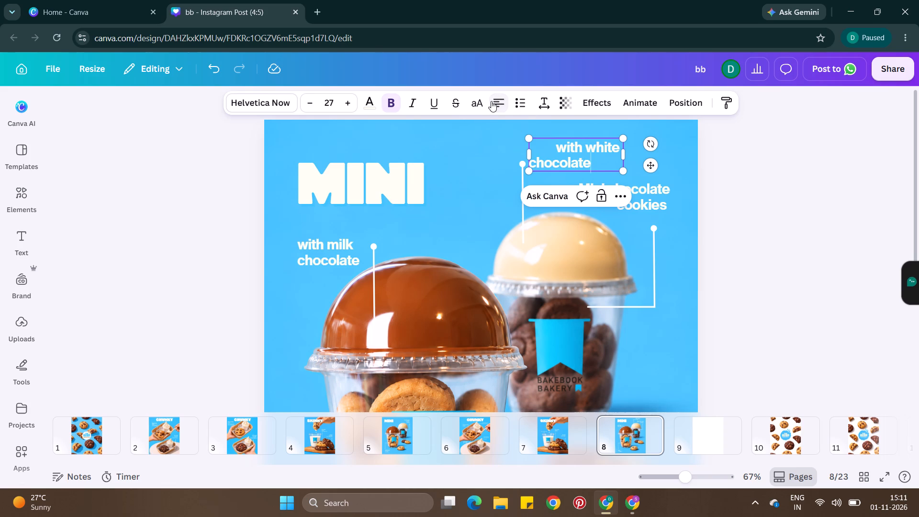
left_click(491, 101)
left_click(491, 101)
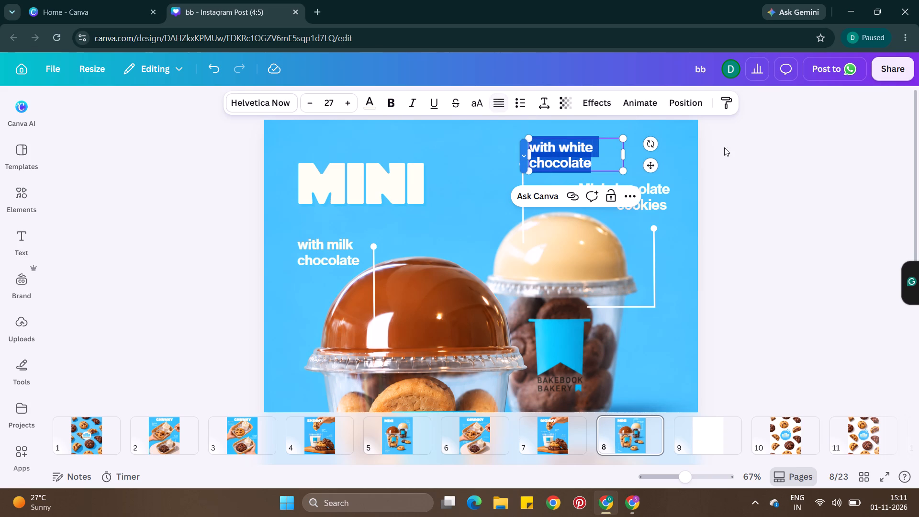
double_click(768, 167)
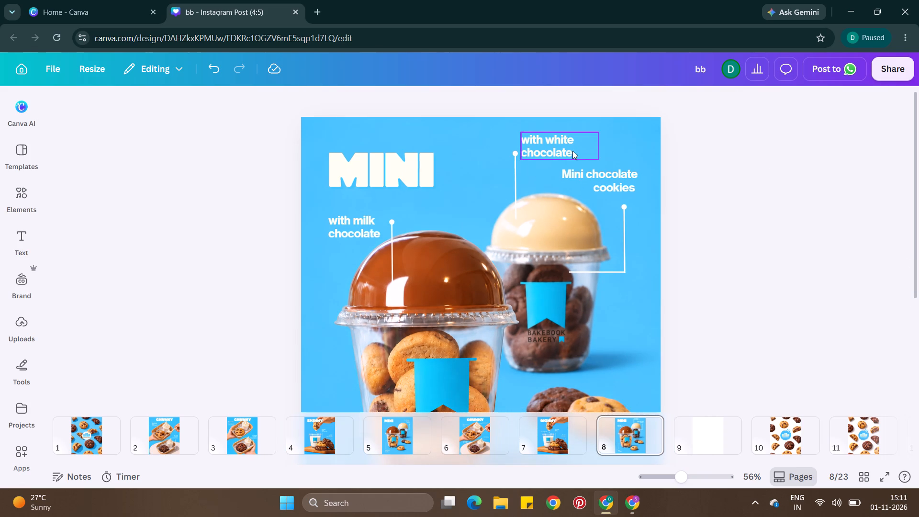
Nudge the "with white chocolate" label slightly down so it sits beside the top of its pointer line.
left_click_drag(558, 146, 558, 155)
Lower both segments of the "Mini chocolate cookies" pointer line on the rear cup, and move the label down to just above it.
scroll(605, 243, "down", 1)
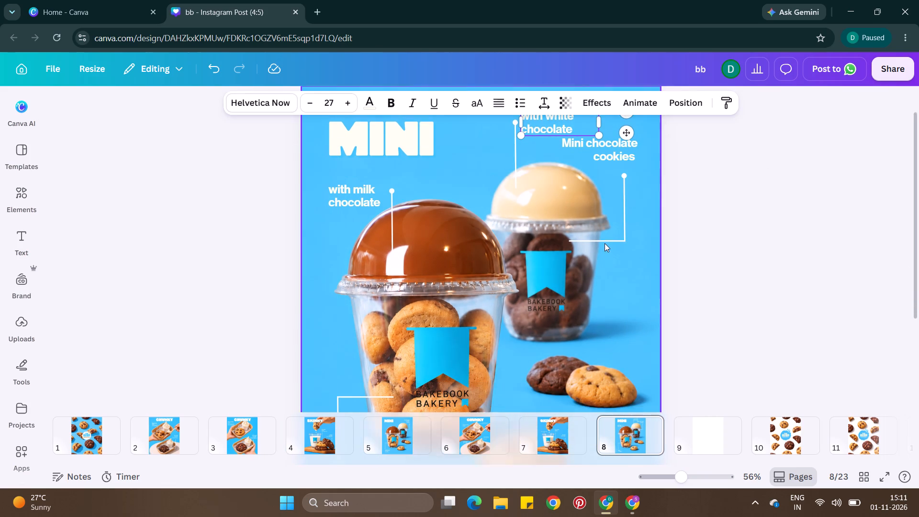
scroll(605, 243, "down", 1)
left_click_drag(605, 222, 606, 270)
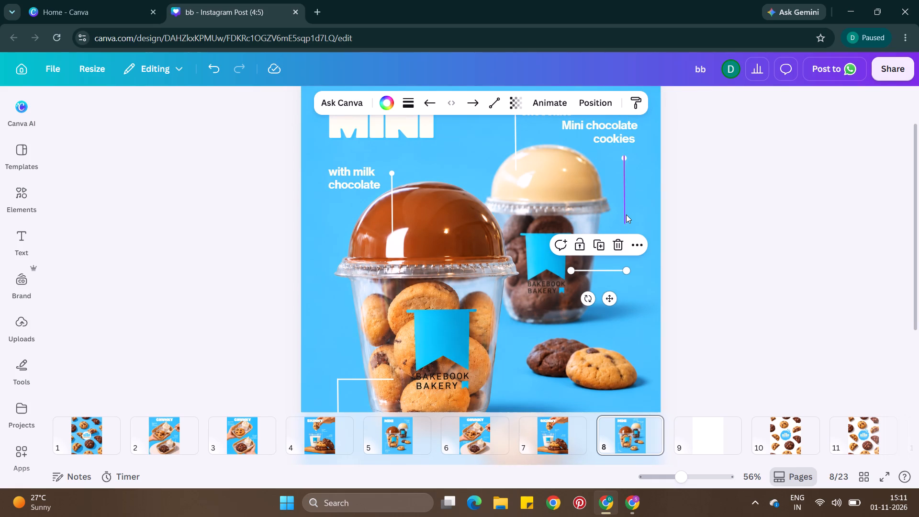
left_click_drag(625, 212, 626, 255)
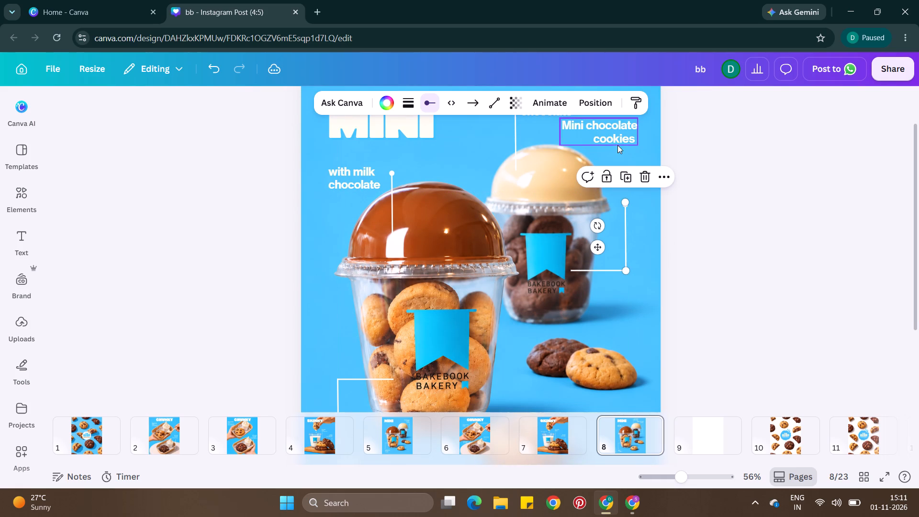
left_click_drag(616, 140, 619, 183)
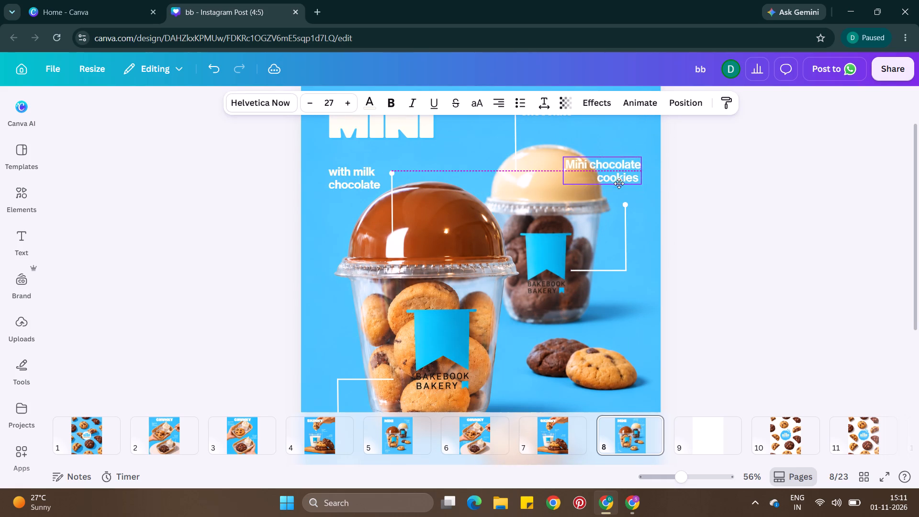
left_click_drag(619, 183, 618, 188)
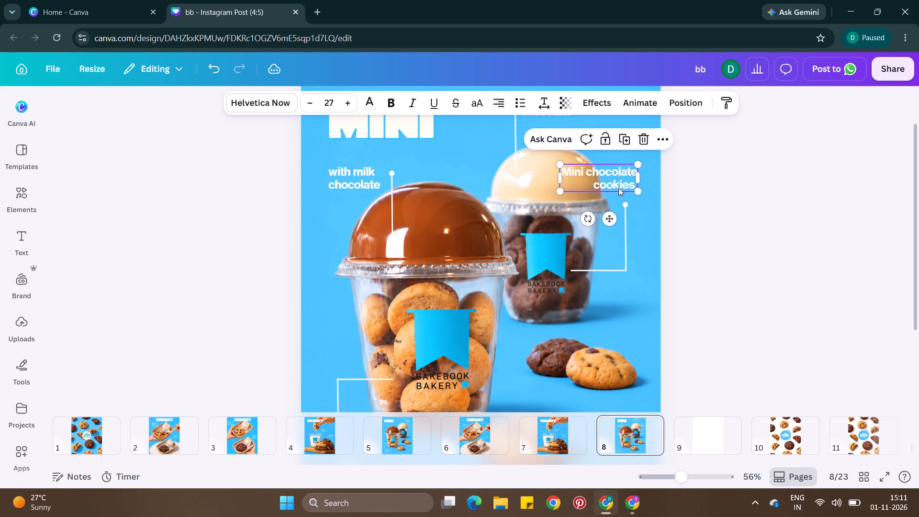
double_click(709, 191)
Try the "Mini chocolate cookies" label at spots beneath the rear cup and near the loose cookies, settling it just above its pointer line.
scroll(709, 191, "down", 1)
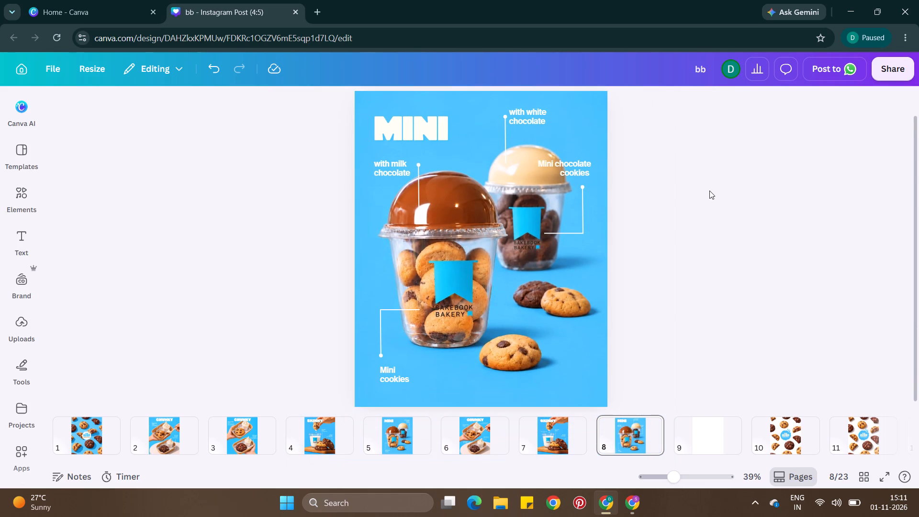
left_click_drag(573, 164, 583, 270)
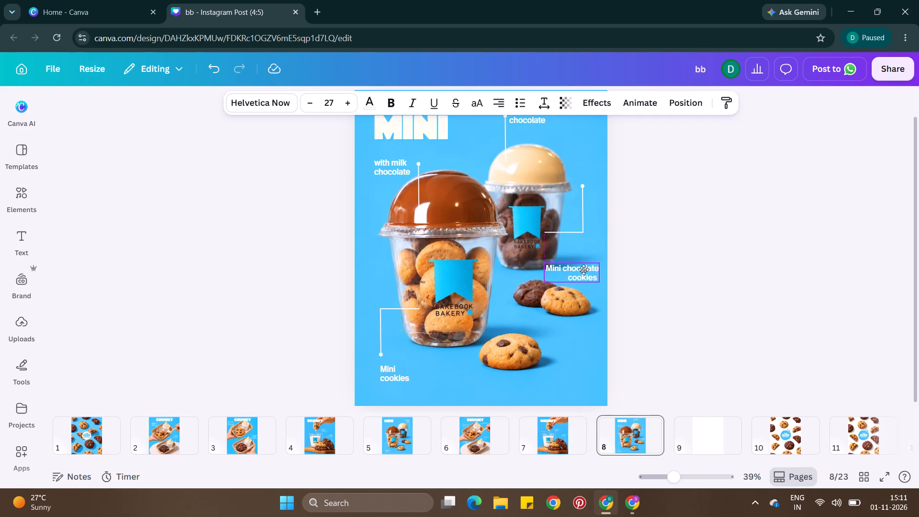
left_click_drag(583, 270, 578, 155)
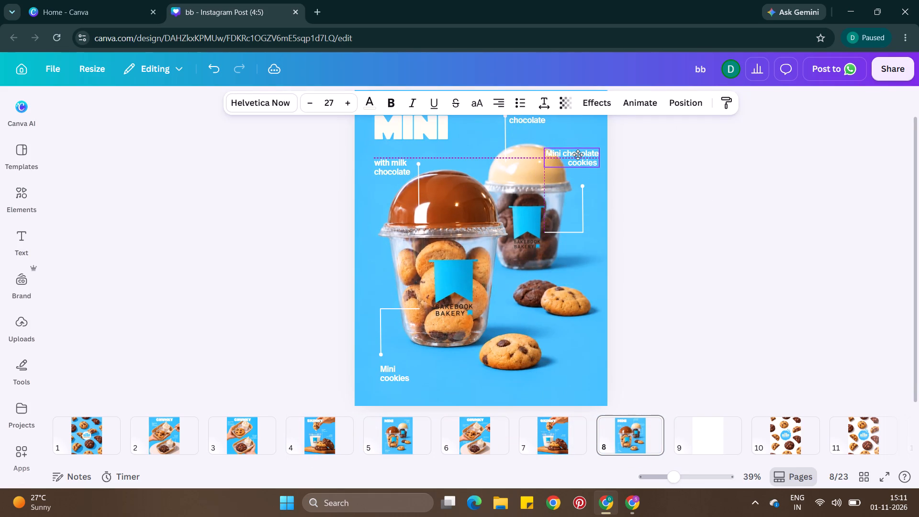
left_click_drag(578, 155, 578, 147)
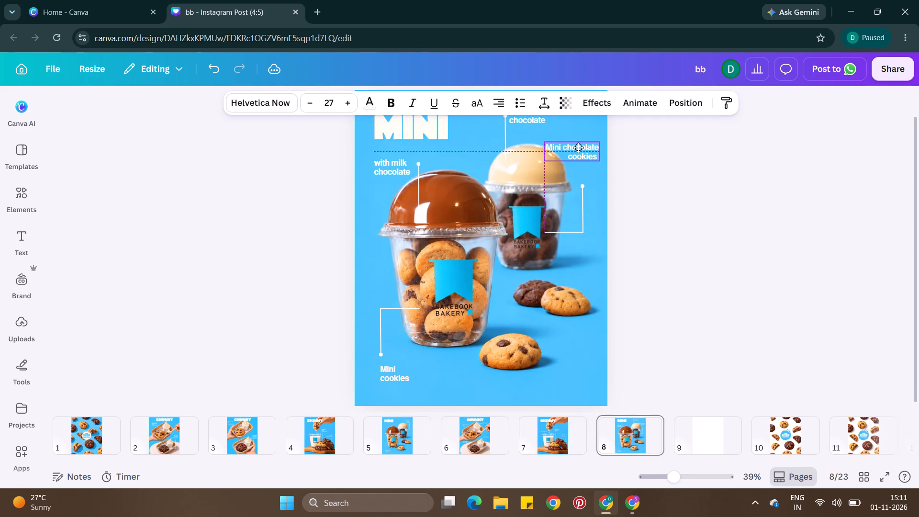
left_click_drag(578, 147, 573, 328)
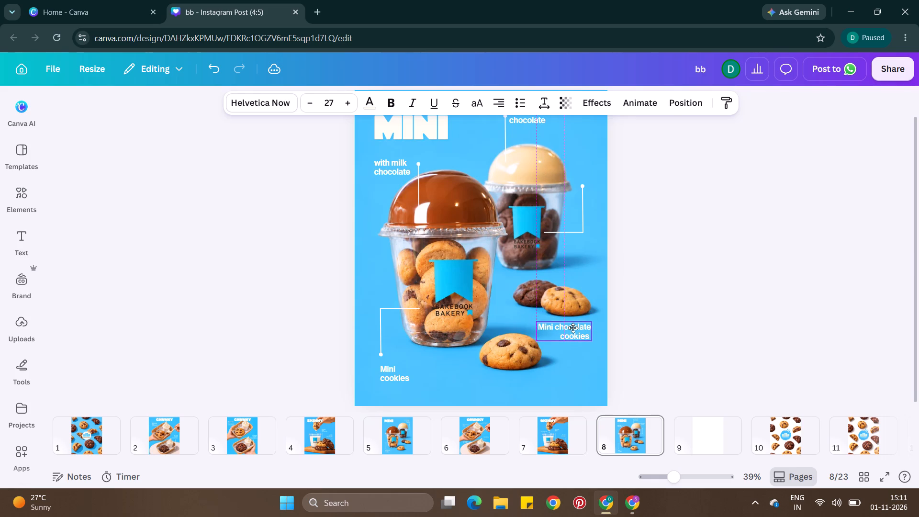
left_click_drag(573, 328, 572, 274)
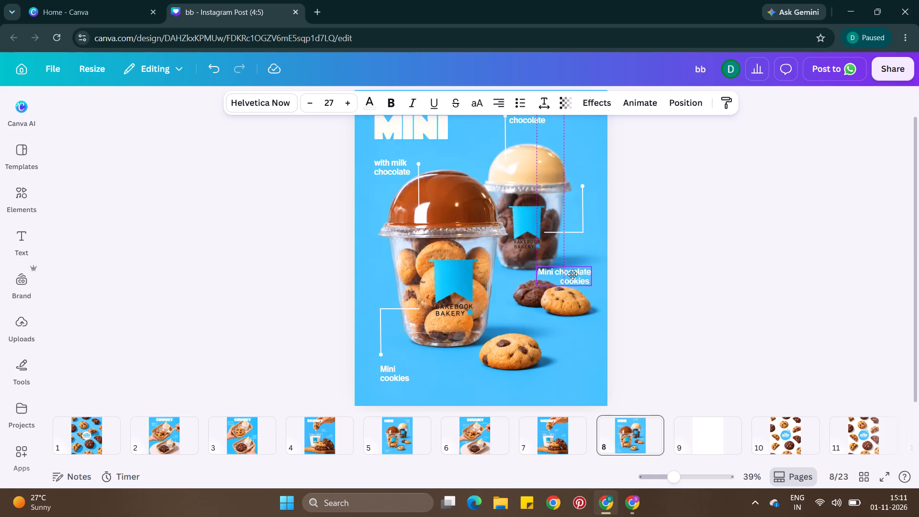
left_click_drag(572, 274, 577, 162)
double_click(642, 197)
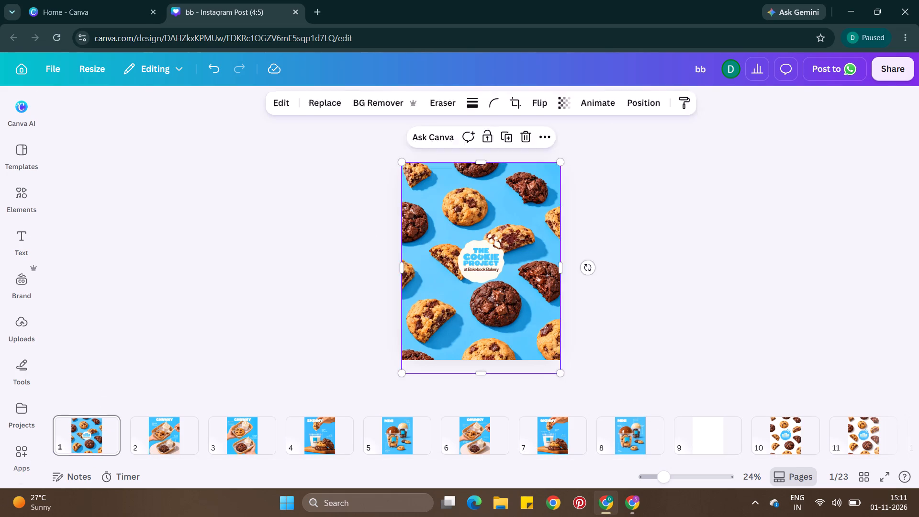
Paste the copied cookie-pattern photo onto page 1, enlarge it to fill the page, and send it behind The Cookie Project logo.
key("ctrl+v")
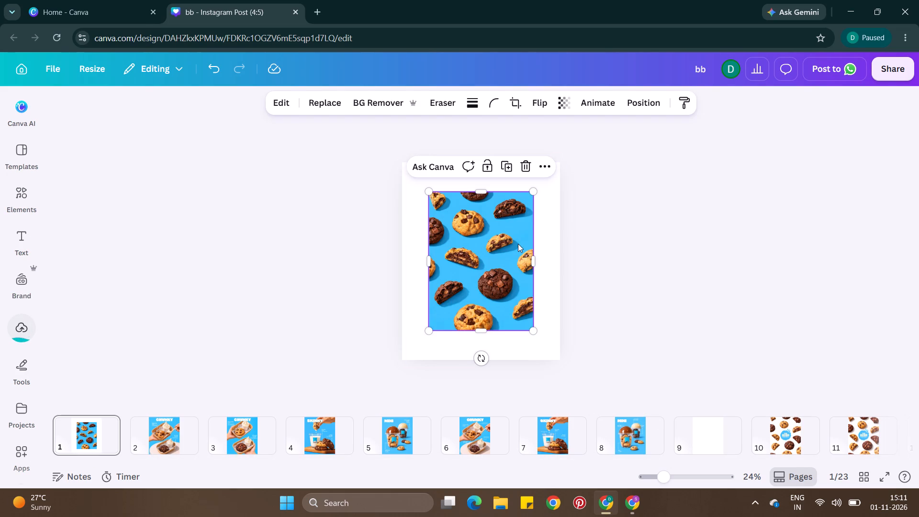
left_click_drag(518, 244, 491, 216)
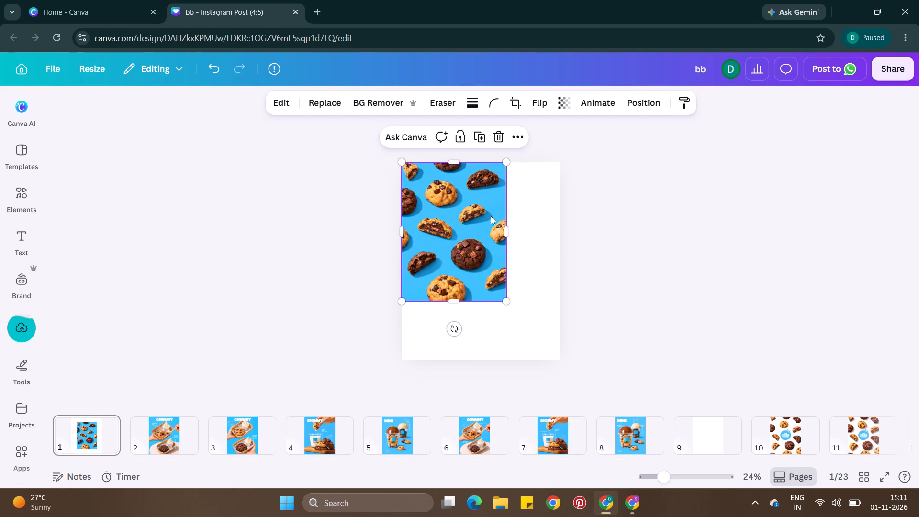
left_click_drag(506, 304, 577, 364)
key("ctrl+alt+bracketleft")
double_click(681, 311)
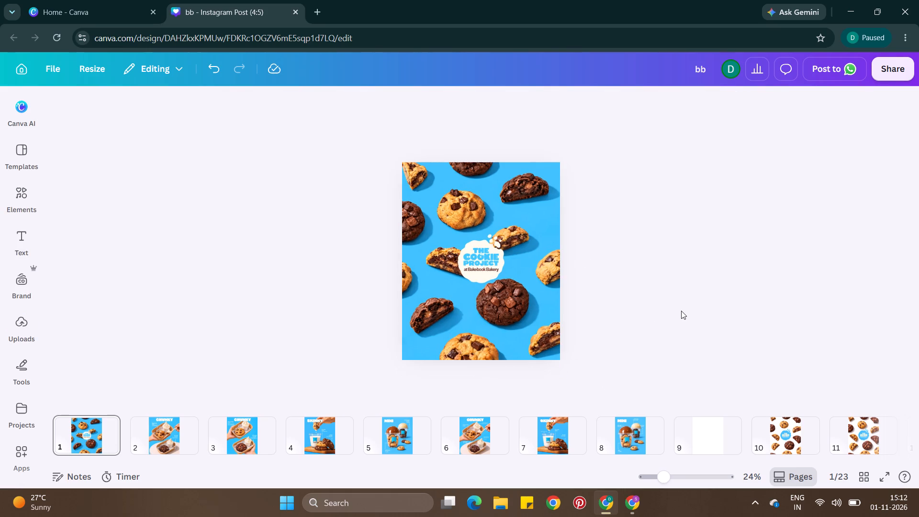
Select pages 2 to 5 together and move them after the blank page 9.
left_click(177, 427)
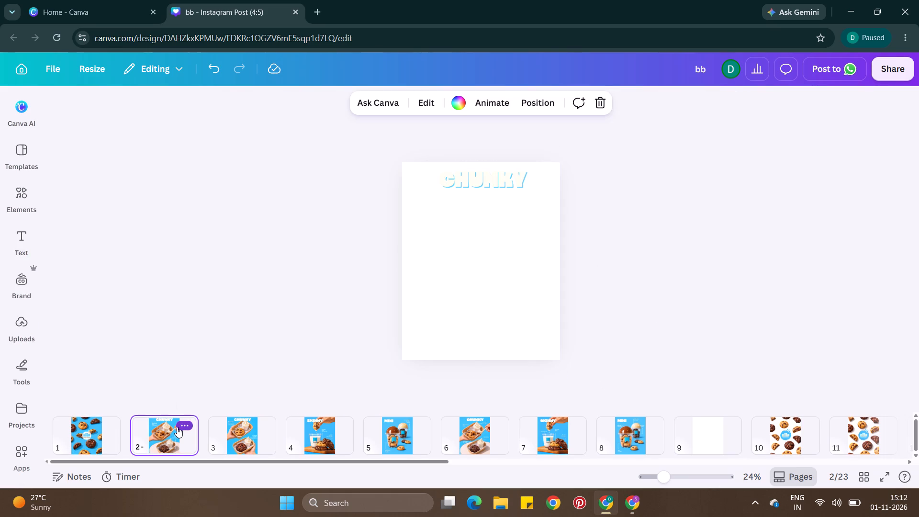
left_click(239, 454, "ctrl")
left_click(312, 441, "ctrl")
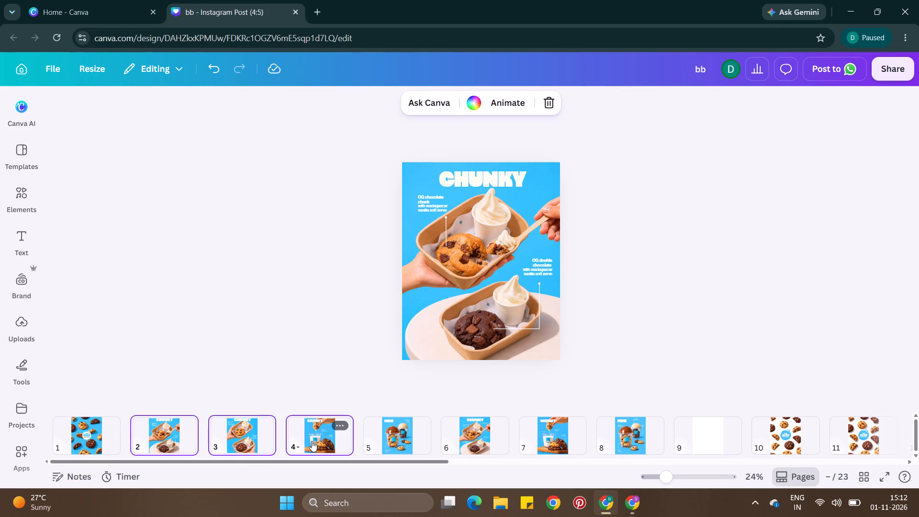
left_click(389, 431, "ctrl")
left_click_drag(170, 434, 408, 445)
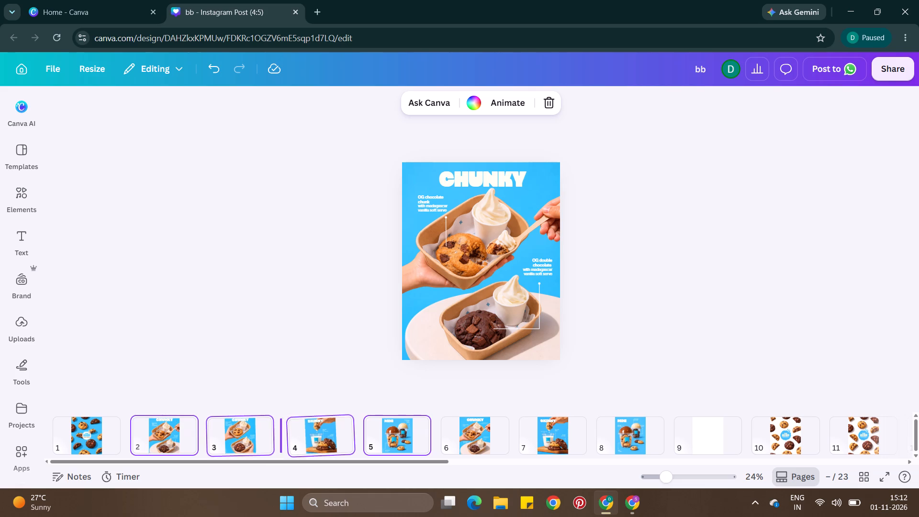
left_click_drag(408, 445, 743, 430)
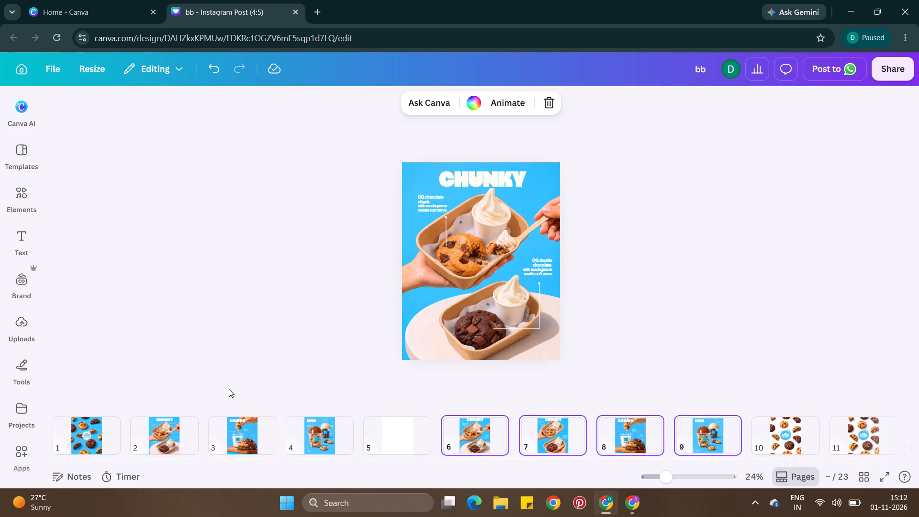
Review the reordered pages one after another, starting from the "CHUNKY" page 2.
left_click(171, 441)
key("Right")
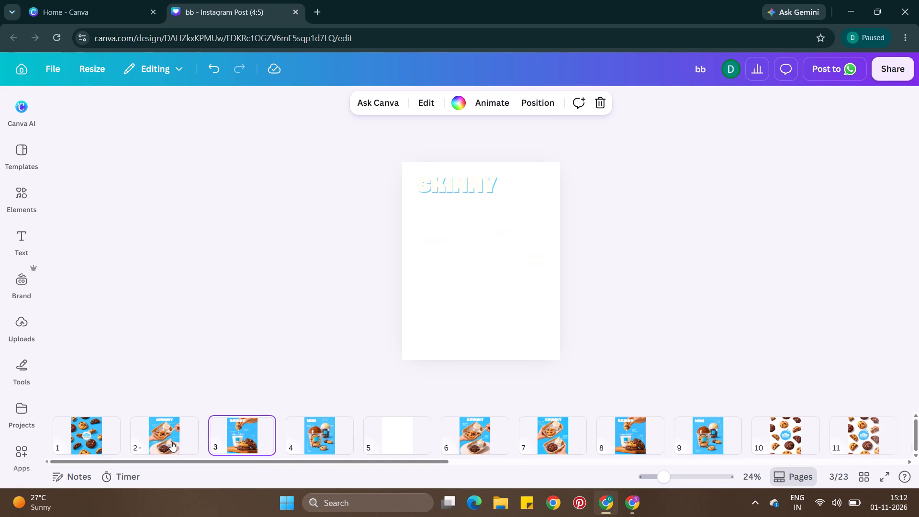
On page 3, set the "with vanilla milk" label's font size to 25 and reposition it slightly higher above the milk cup.
key("Right")
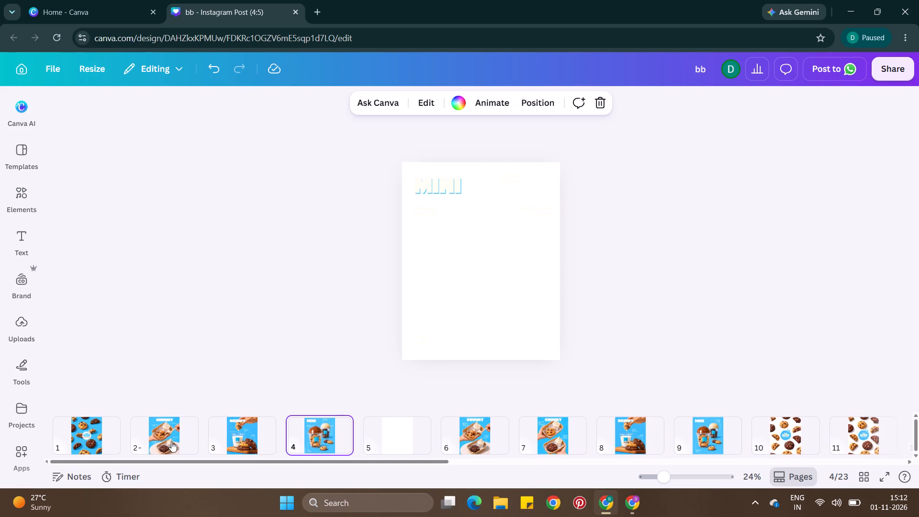
left_click(228, 424)
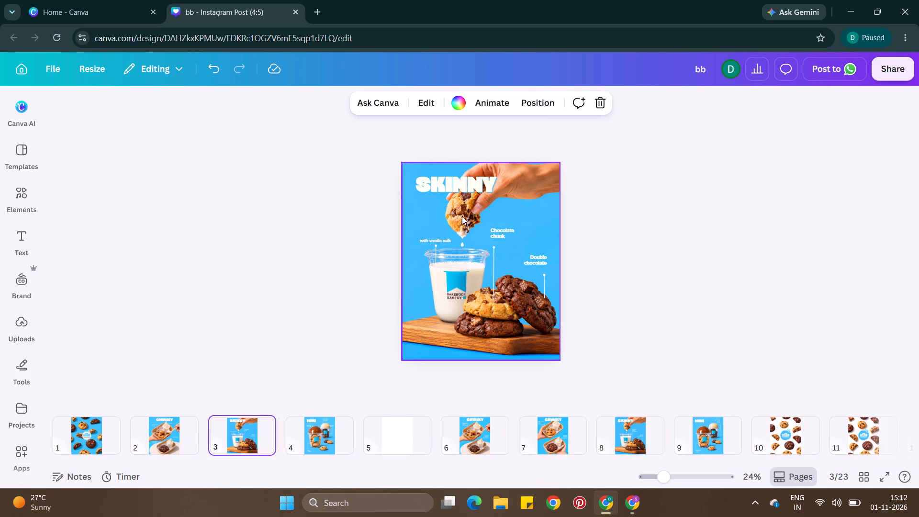
left_click(446, 235)
double_click(343, 100)
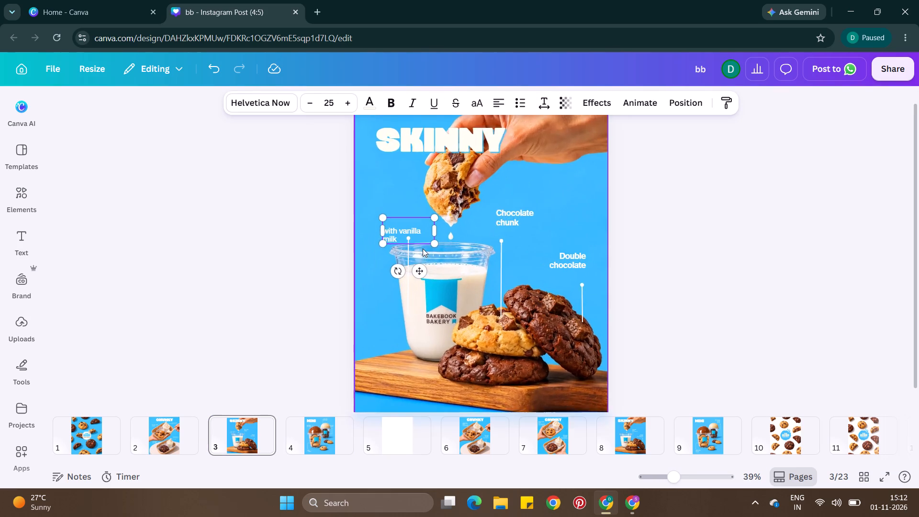
left_click_drag(415, 223, 426, 223)
left_click_drag(403, 217, 403, 211)
On page 4, remove bold from the "with milk chocolate" label and reduce its font size to 25.
left_click(339, 423)
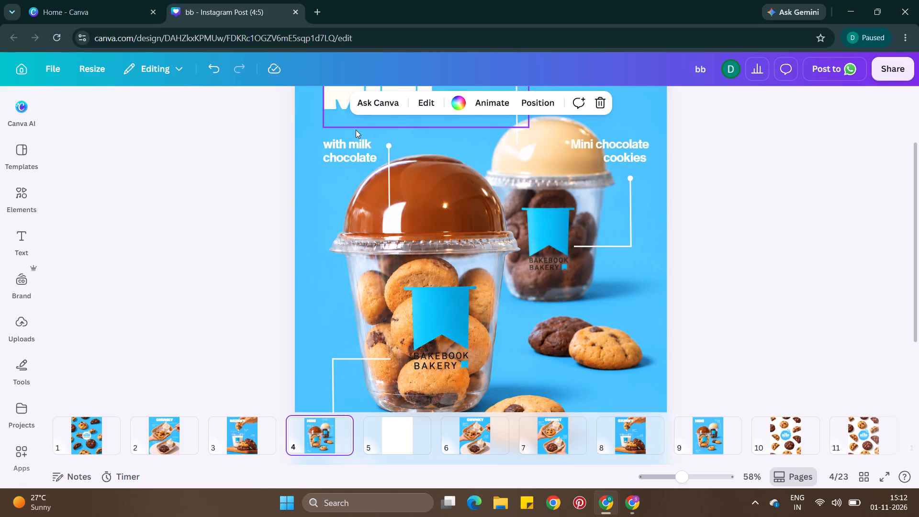
left_click(355, 144)
left_click(388, 103)
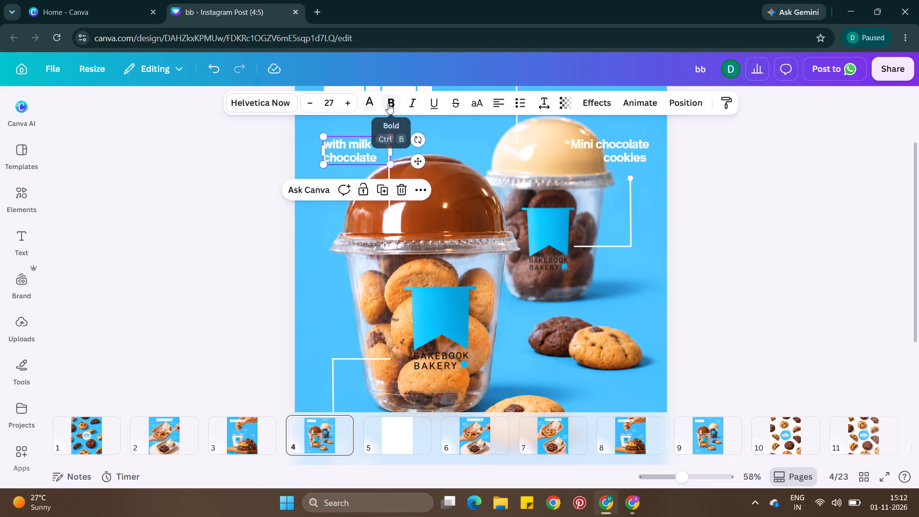
left_click(388, 103)
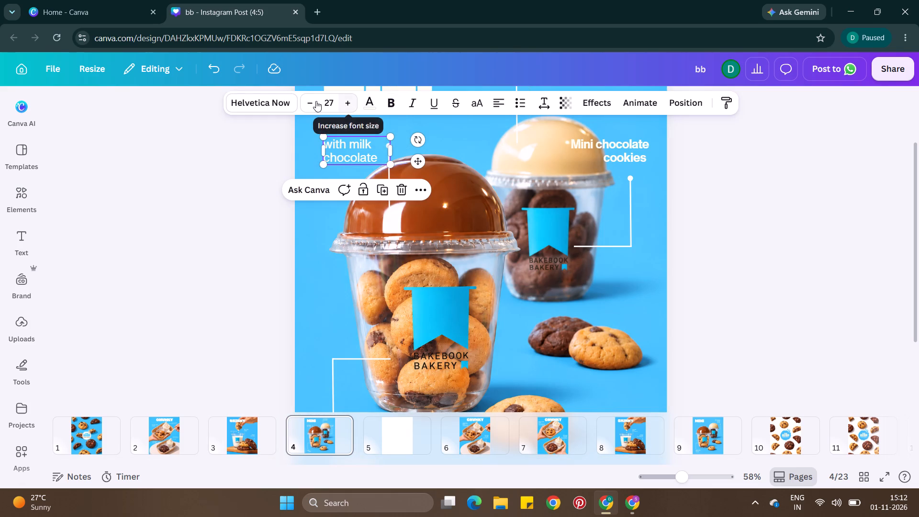
double_click(310, 100)
Reduce the "with white chocolate" label on page 4 to font size 25 and remove its bold.
scroll(610, 169, "up", 1)
left_click(554, 166)
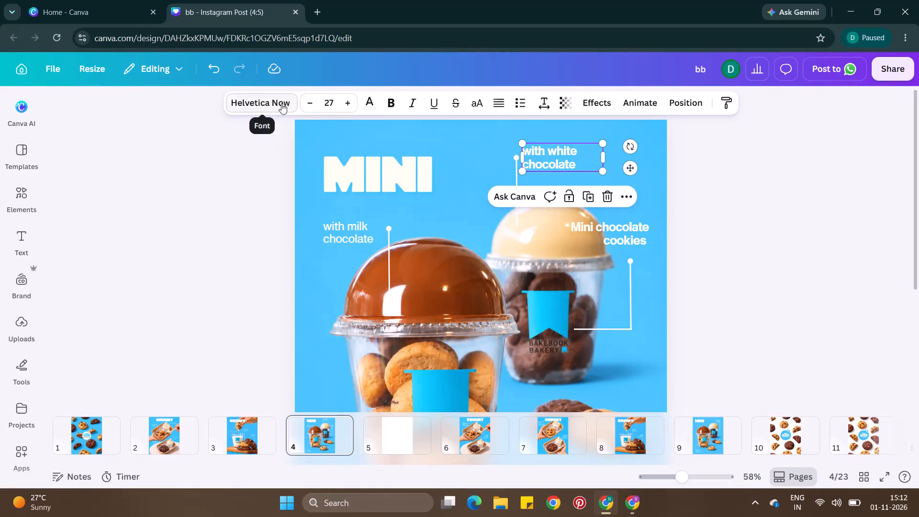
double_click(311, 99)
double_click(394, 101)
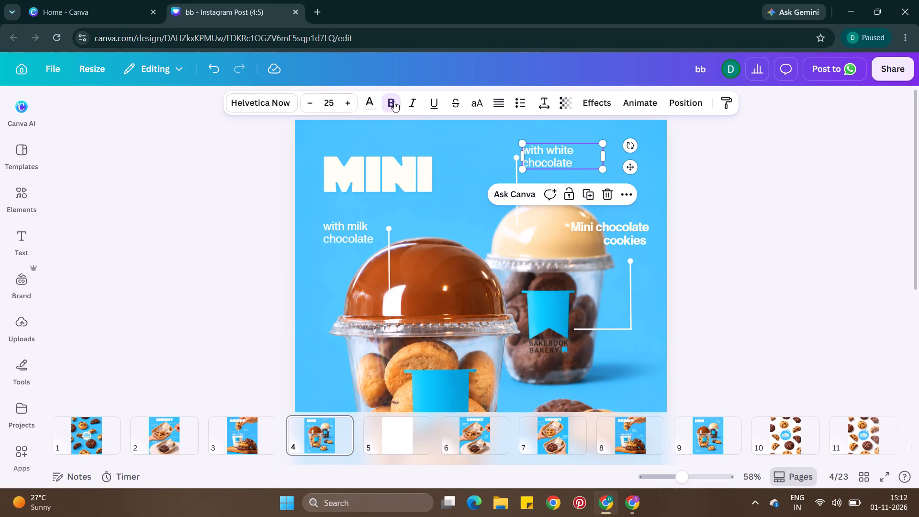
Go to page 2 and select the upper "with madagascar vanilla soft serve" label beside the soft serve swirl.
left_click(165, 438)
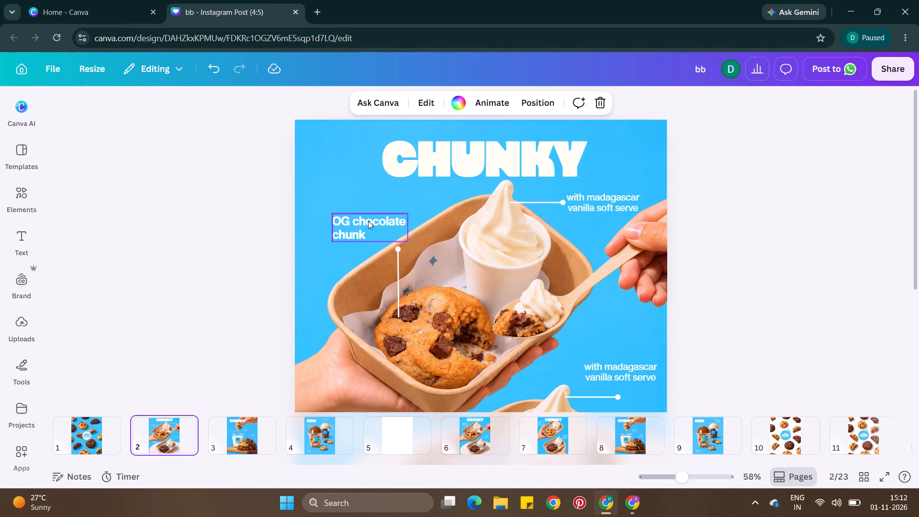
left_click(368, 221)
left_click(608, 198)
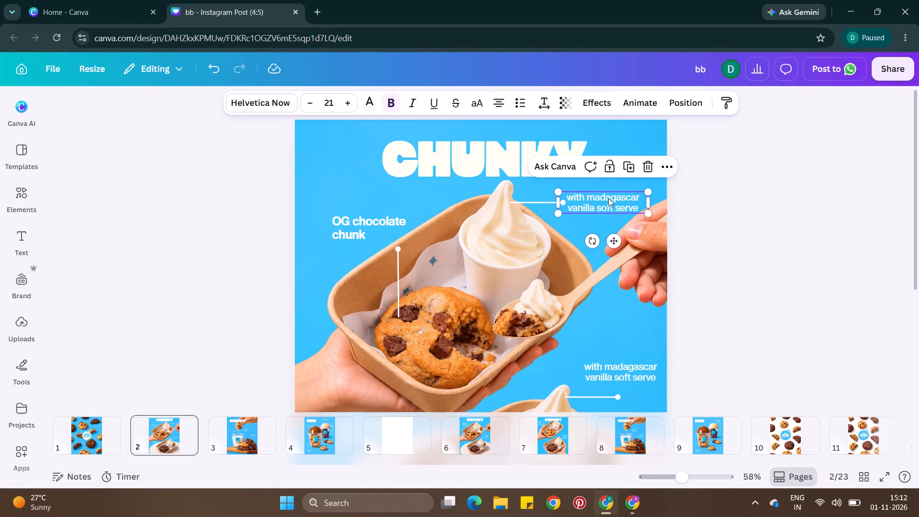
Make the upper "with madagascar vanilla soft serve" label regular weight at font size 25, narrow its box to four lines, and raise it slightly.
triple_click(354, 101)
left_click(354, 101)
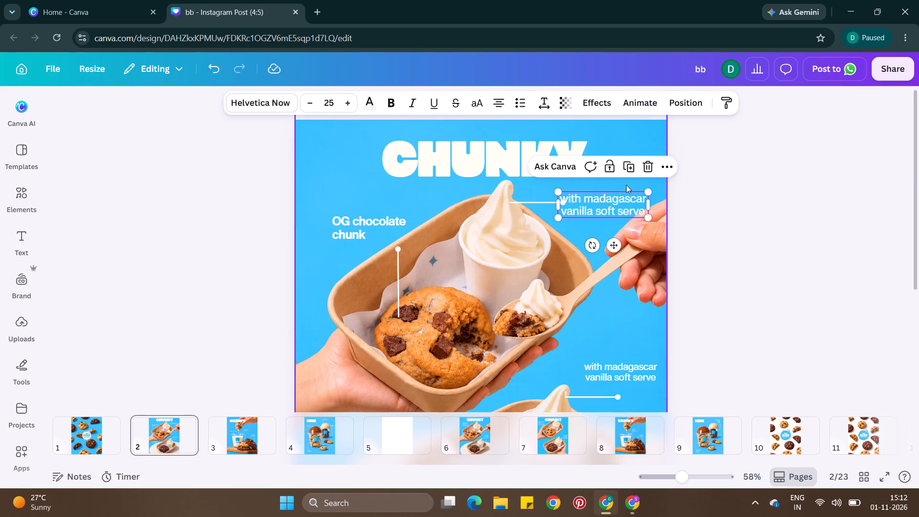
left_click_drag(650, 209, 636, 209)
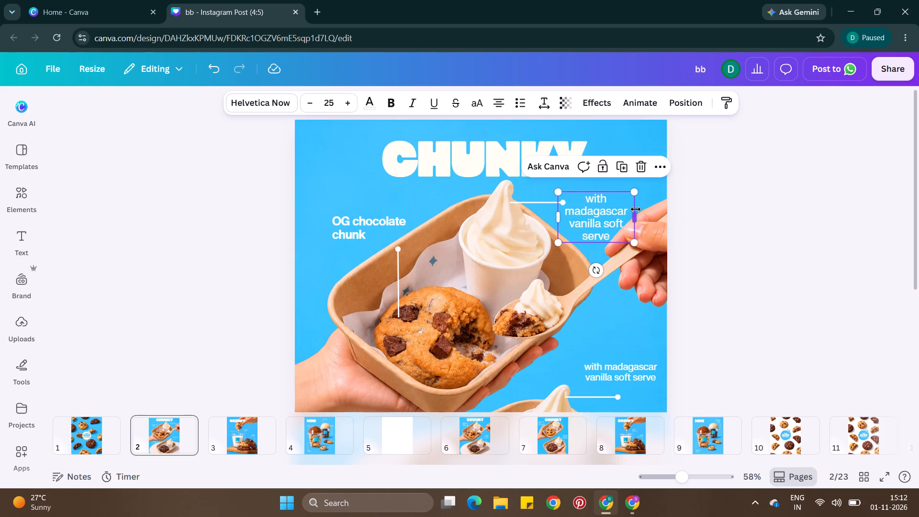
left_click_drag(613, 215, 613, 209)
Make the lower "with madagascar vanilla soft serve" label regular weight at size 25, narrow it to four lines, and place it just above its callout line.
scroll(613, 209, "down", 1)
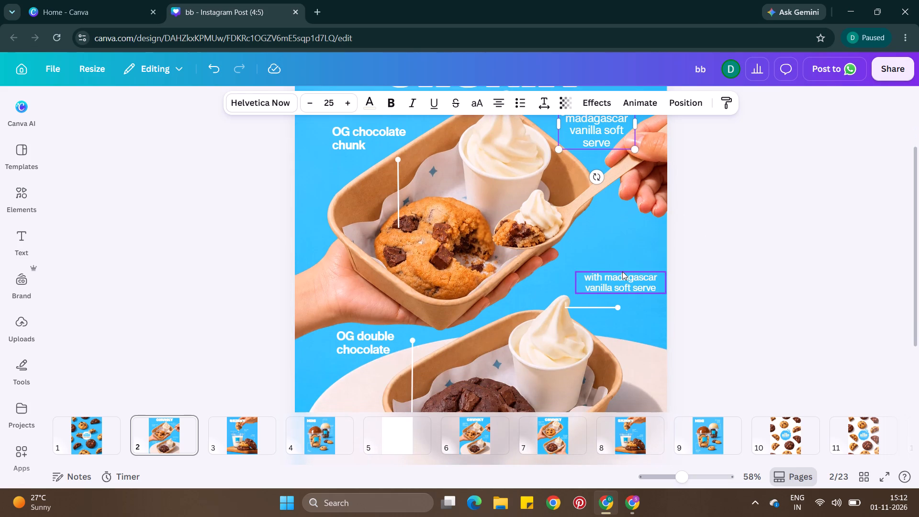
left_click(622, 271)
triple_click(348, 106)
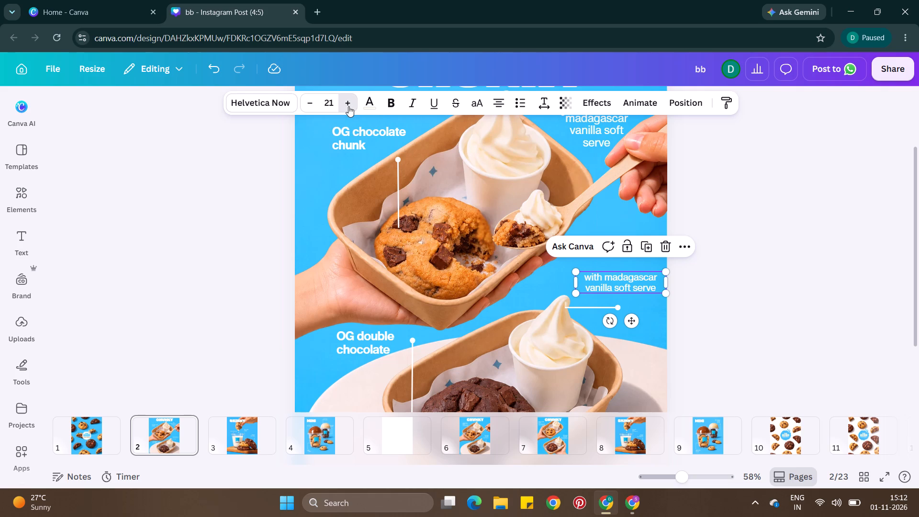
left_click(348, 106)
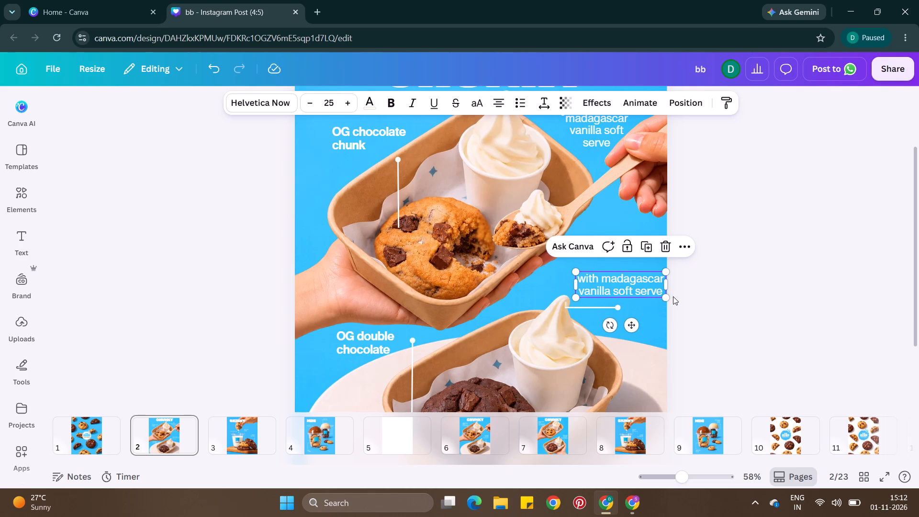
left_click_drag(666, 286, 651, 285)
left_click_drag(617, 291, 618, 261)
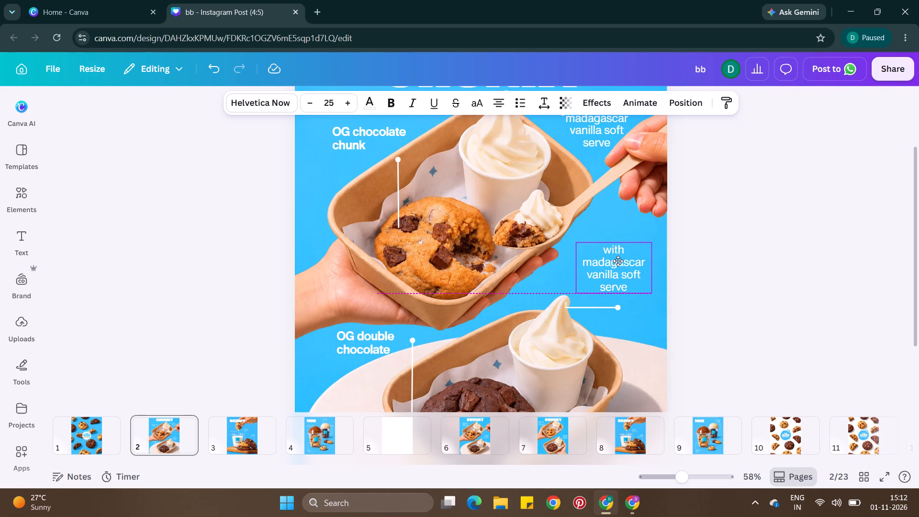
left_click_drag(618, 261, 620, 267)
double_click(767, 293)
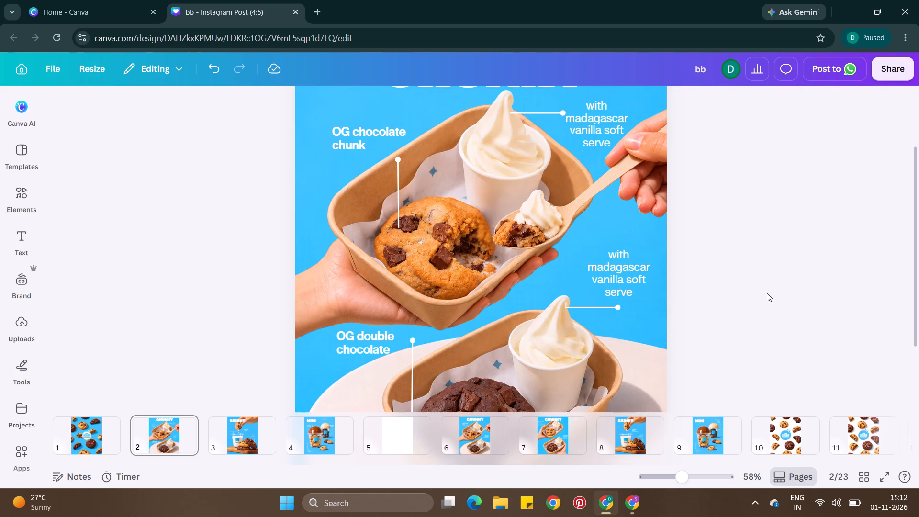
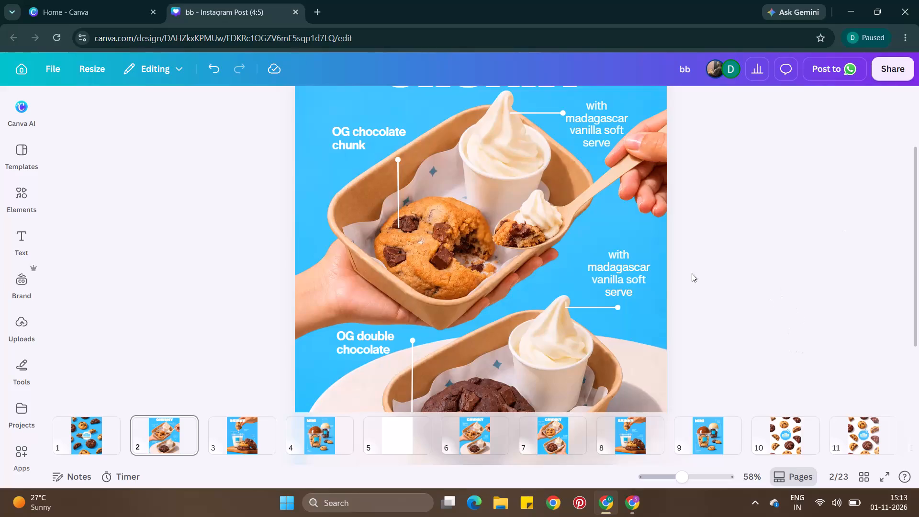
On page 2, move the upper "with madagascar vanilla soft serve" label slightly lower beside its pointer line.
left_click(670, 286)
left_click_drag(627, 141, 626, 151)
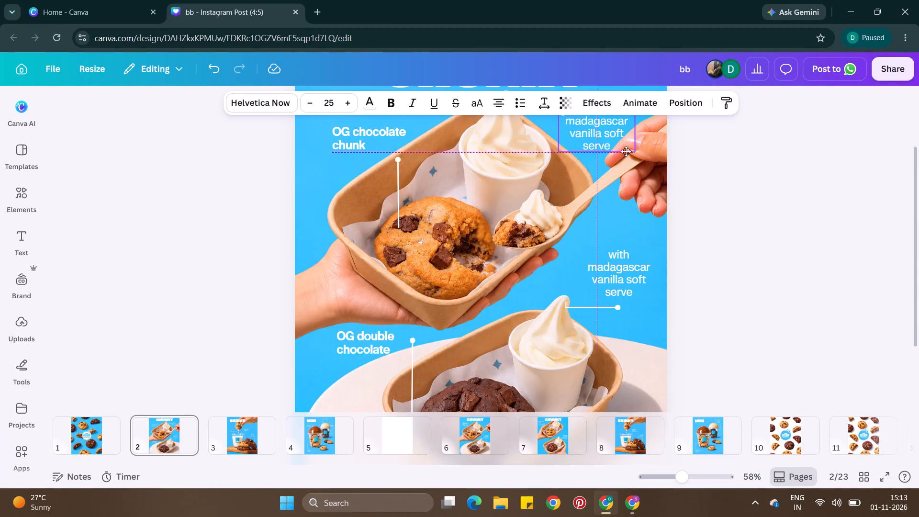
left_click_drag(626, 151, 626, 146)
Shift the image of the hand holding the spoon slightly down and to the left on page 2.
left_click_drag(661, 196, 659, 203)
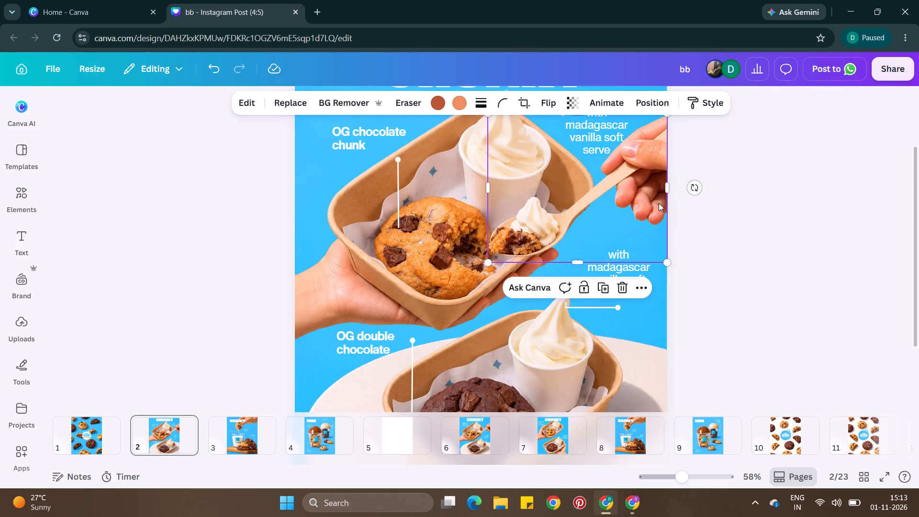
double_click(733, 188)
scroll(645, 285, "down", 1)
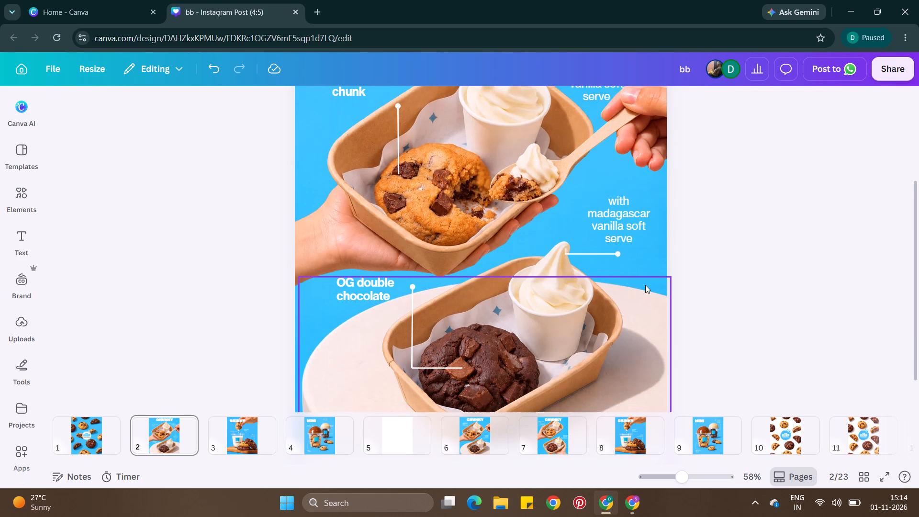
scroll(645, 285, "down", 1)
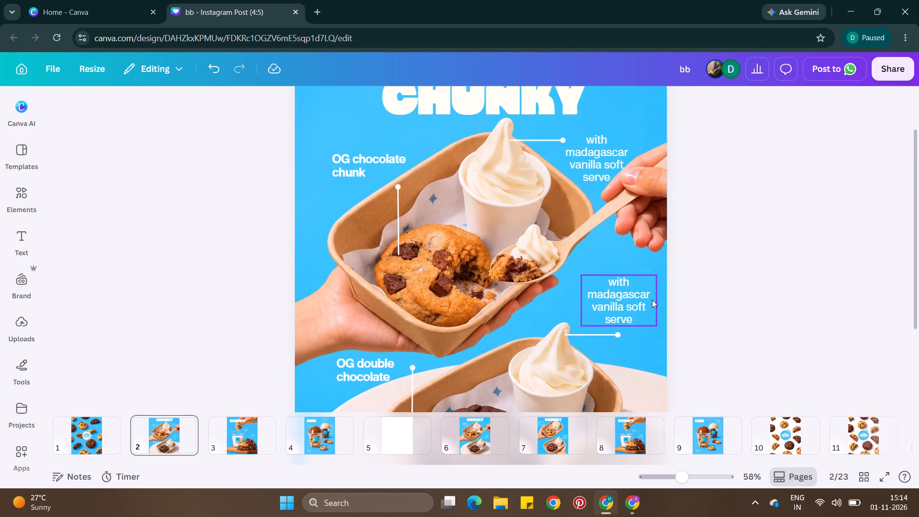
scroll(646, 222, "down", 1)
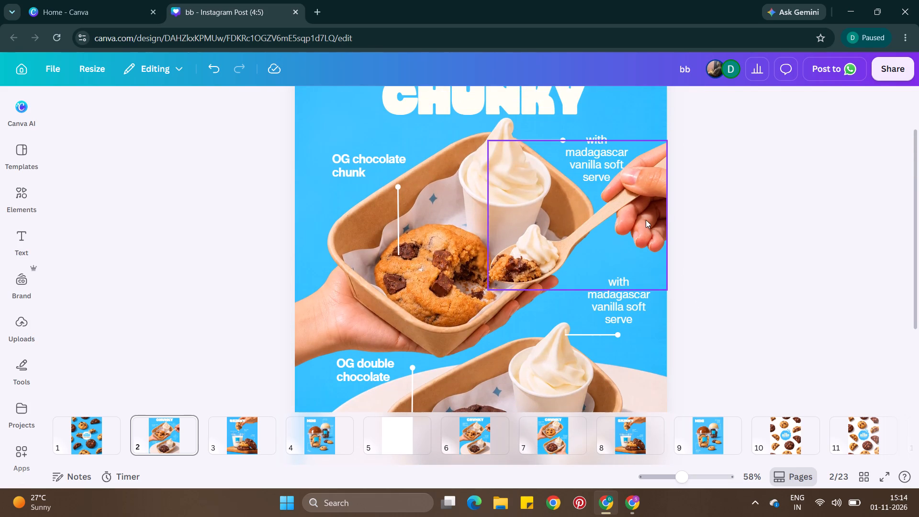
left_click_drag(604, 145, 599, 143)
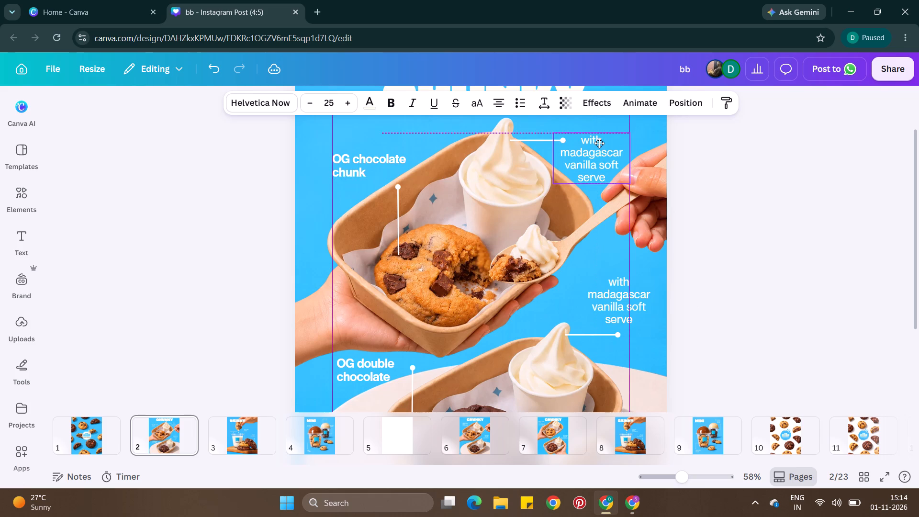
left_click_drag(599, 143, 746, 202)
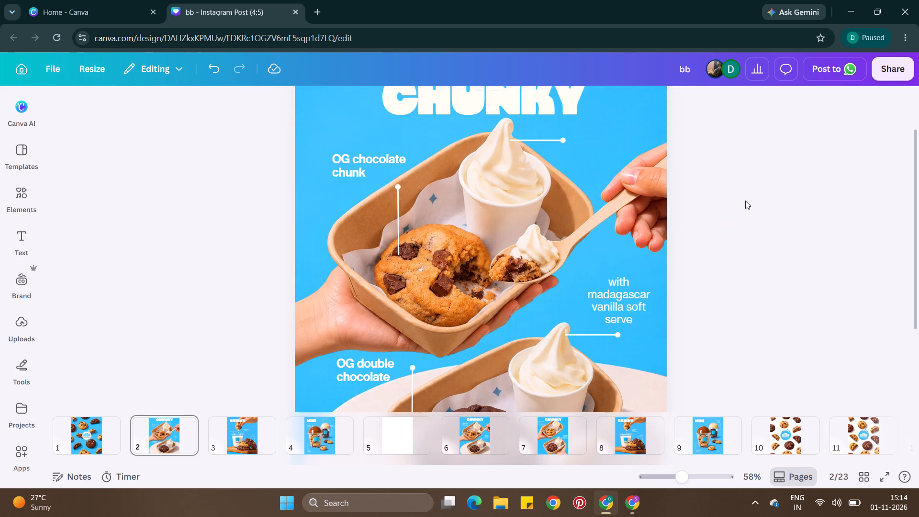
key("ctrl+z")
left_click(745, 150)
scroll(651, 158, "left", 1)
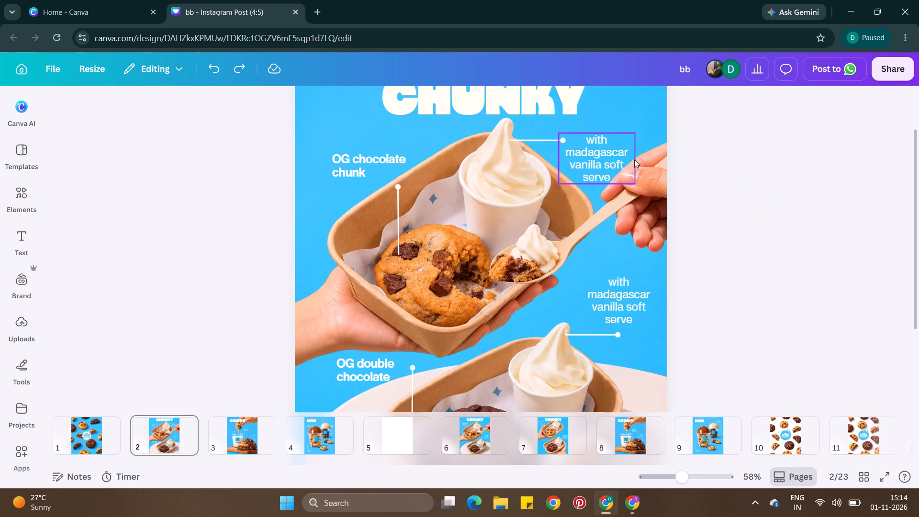
Move the upper "with madagascar vanilla soft serve" label slightly left, further from the hand holding the spoon.
left_click_drag(607, 154, 603, 152)
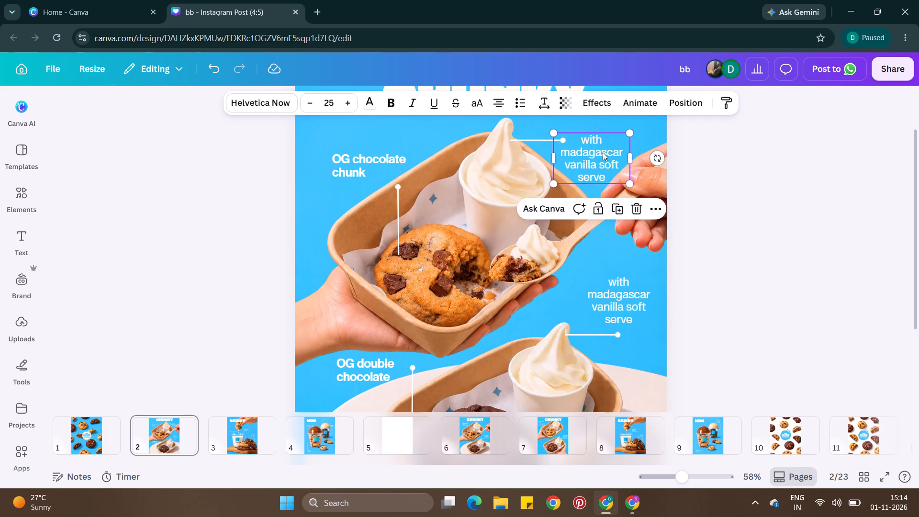
double_click(707, 115)
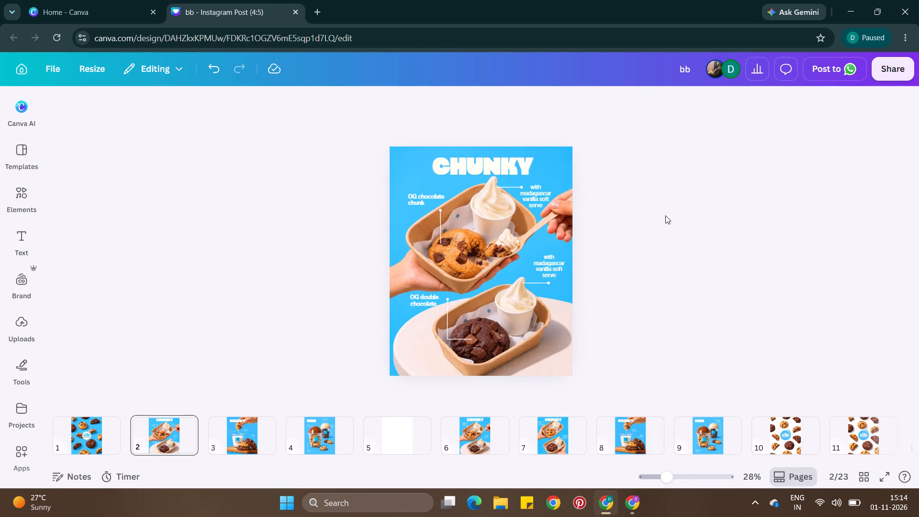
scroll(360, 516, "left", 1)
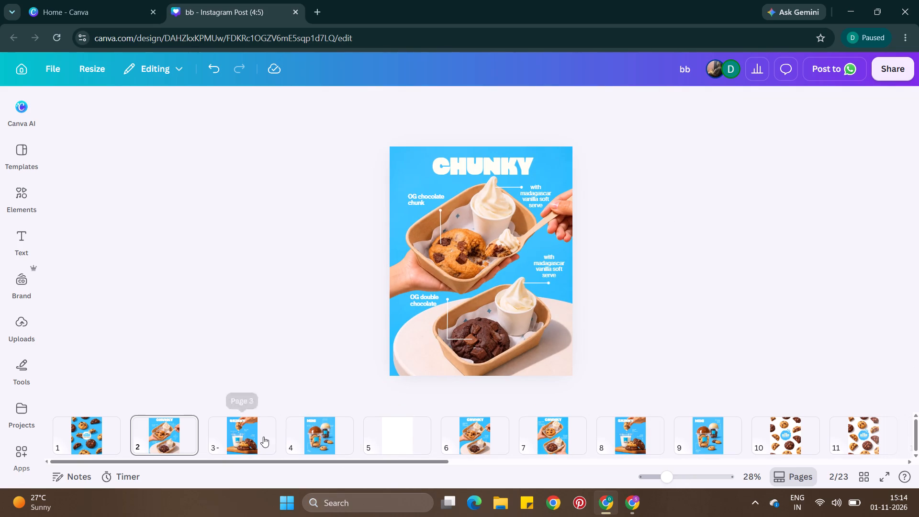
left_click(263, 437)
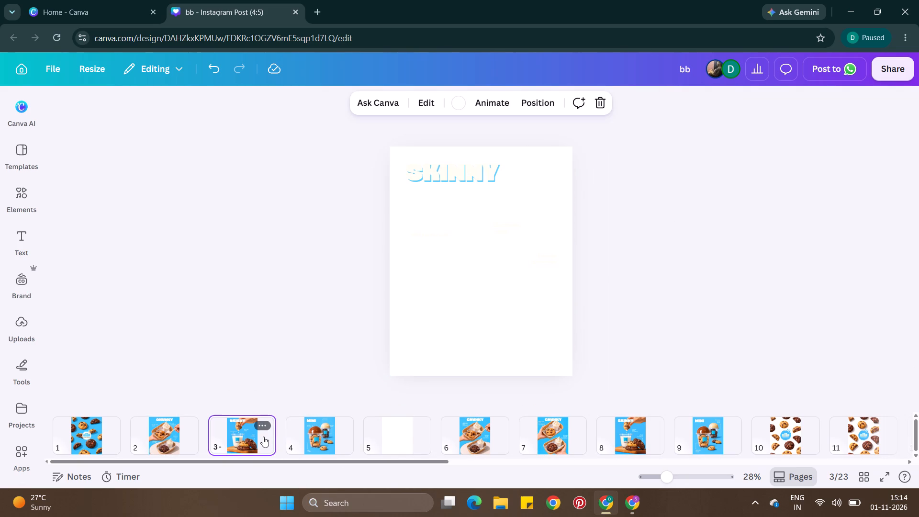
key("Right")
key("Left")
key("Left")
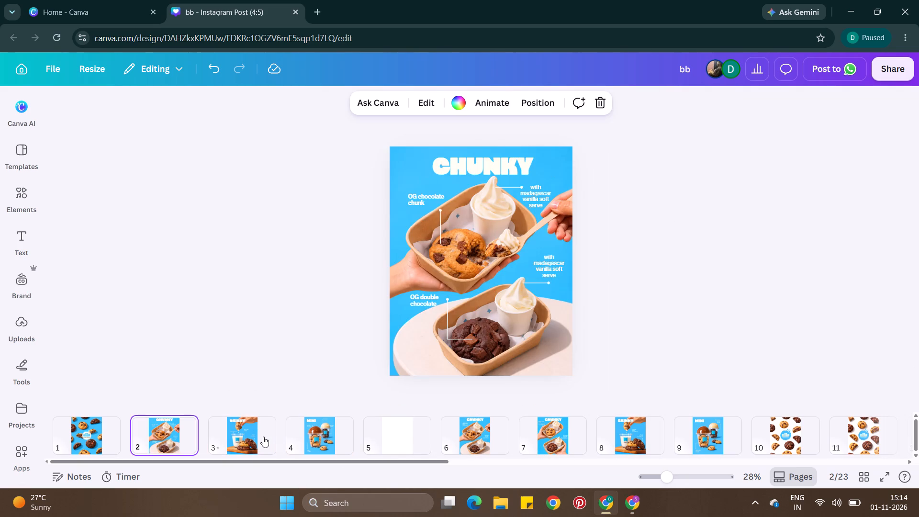
Duplicate the CHUNKY, cookie and MINI product pages 2 to 4 together as a second set of pages.
key("Right")
left_click(304, 433)
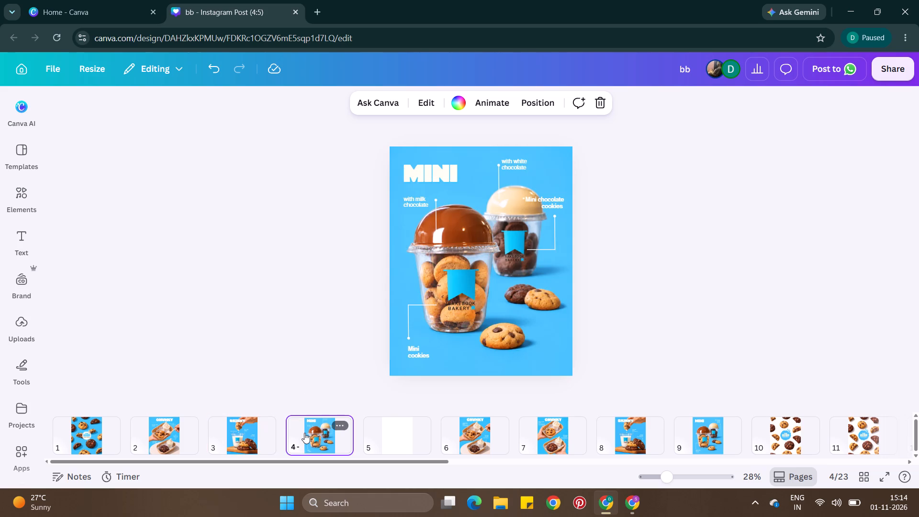
left_click(243, 431, "ctrl")
left_click(162, 428, "ctrl")
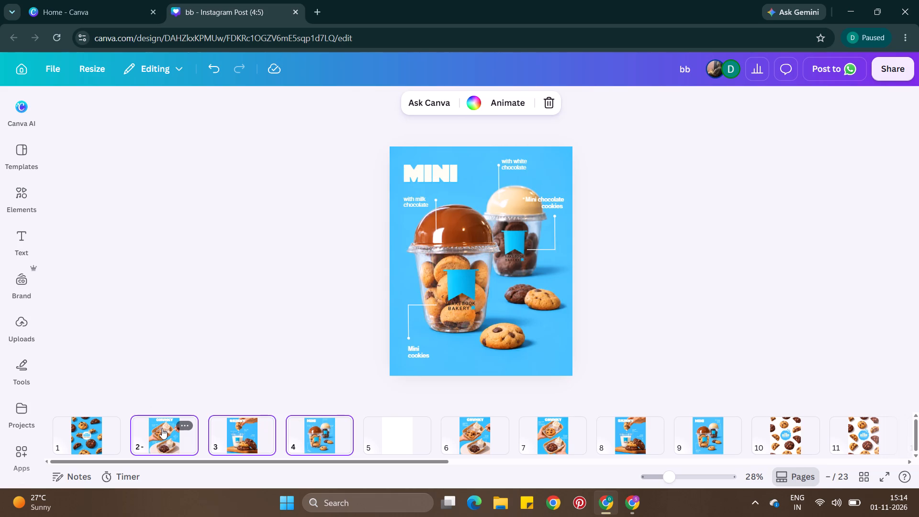
key("ctrl+d")
left_click(387, 237)
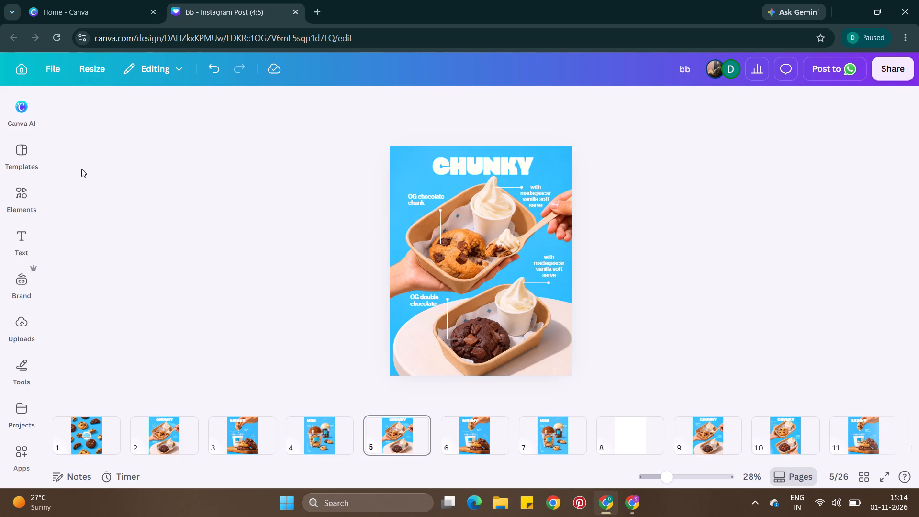
Add a square shape from the recently used elements to the duplicated CHUNKY page 5.
left_click(15, 193)
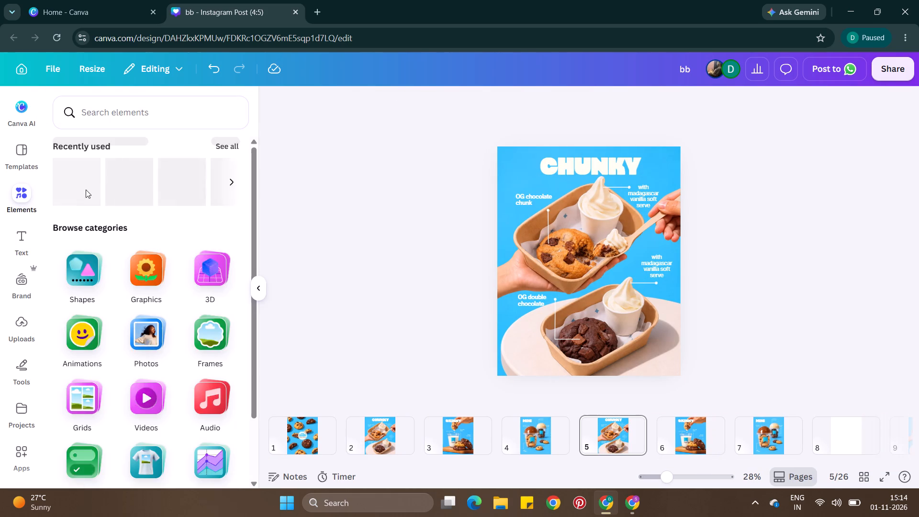
scroll(163, 192, "left", 2)
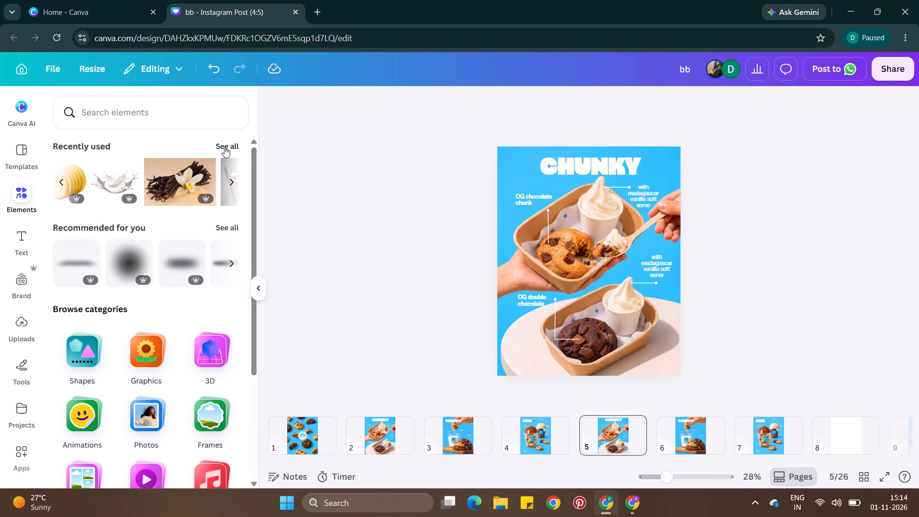
left_click(225, 144)
scroll(135, 366, "down", 2)
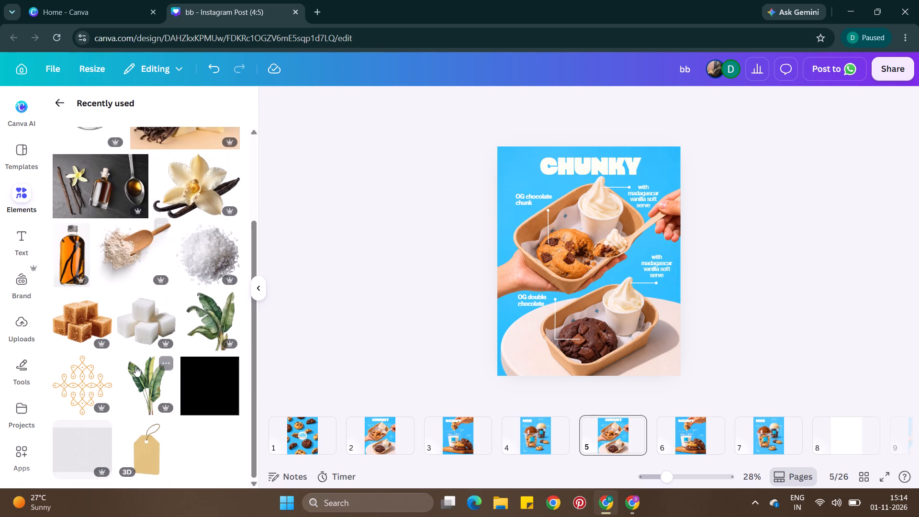
scroll(135, 366, "down", 2)
left_click(180, 395)
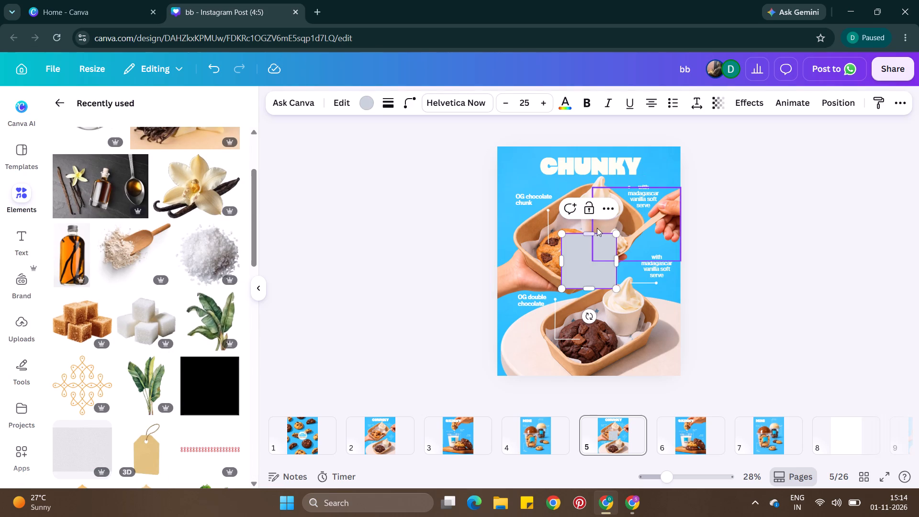
Apply a Drop shadow effect to the square and set its blur to 0.
left_click(756, 95)
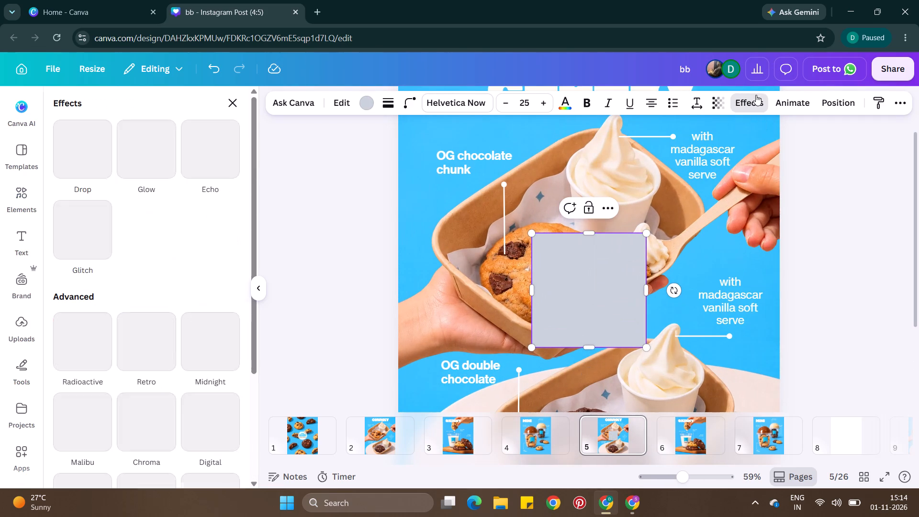
left_click(93, 148)
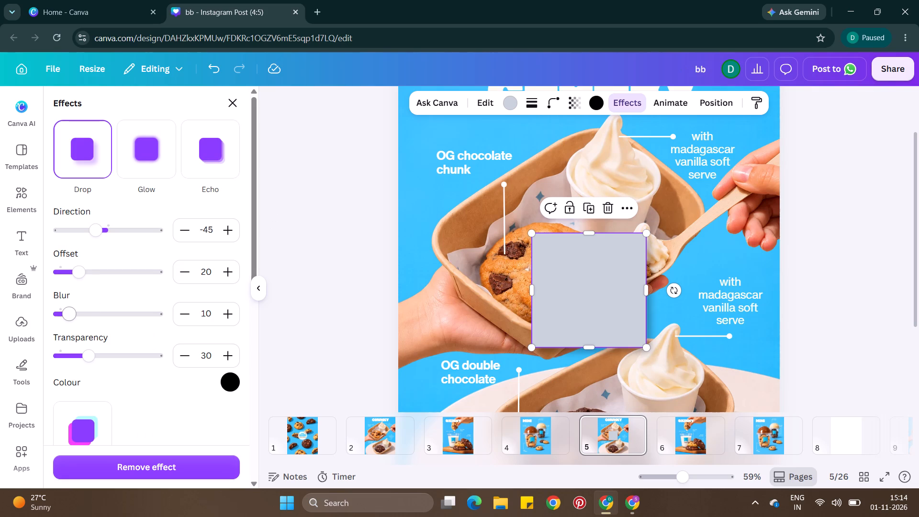
left_click_drag(75, 311, 32, 305)
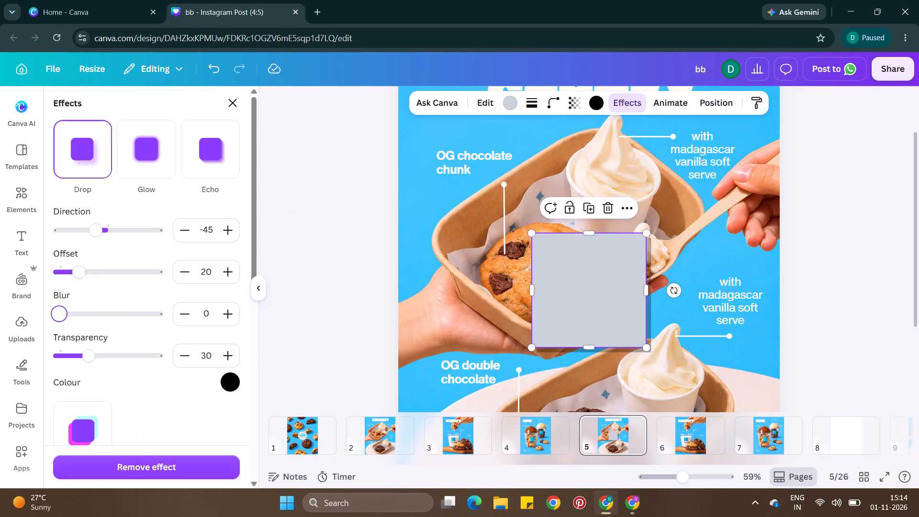
left_click_drag(32, 305, 32, 303)
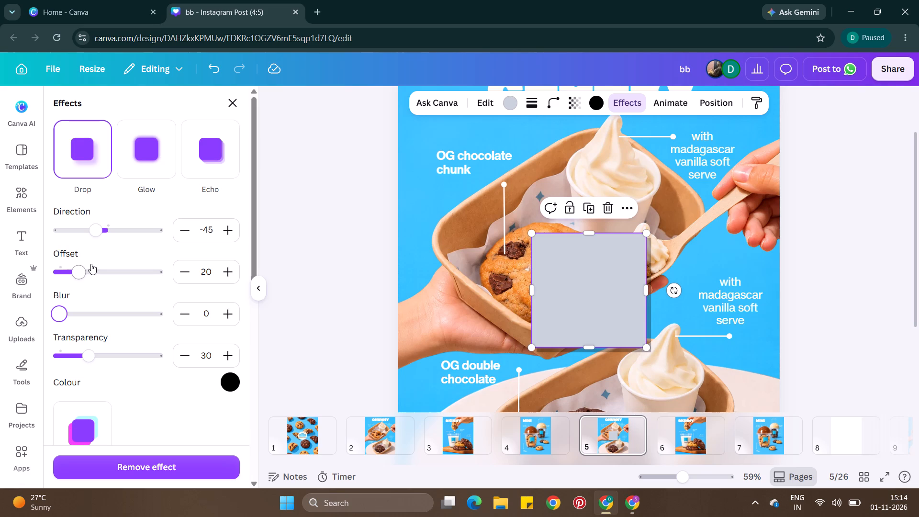
Fill the square with the brown already used in this design.
left_click(512, 100)
left_click(68, 231)
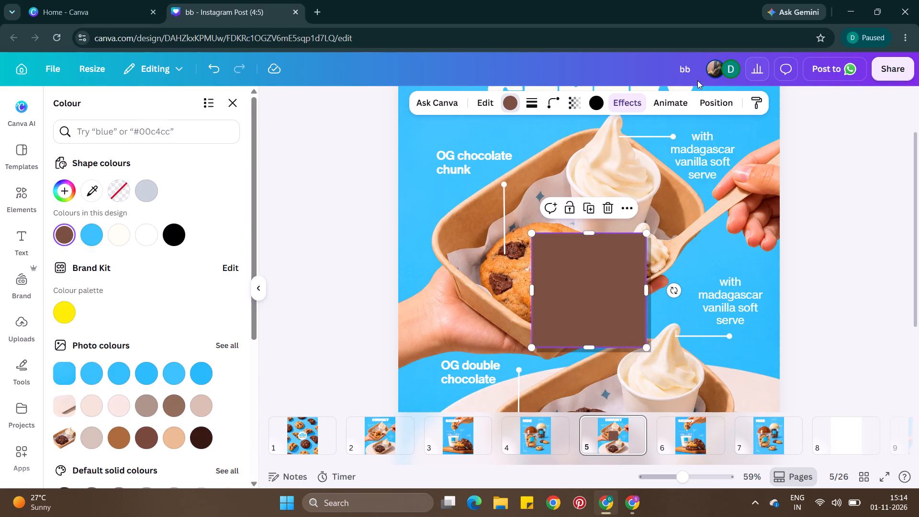
On page 5, remove the drop shadow effect from the brown square over the chocolate chunk cookie.
double_click(840, 178)
left_click(629, 281)
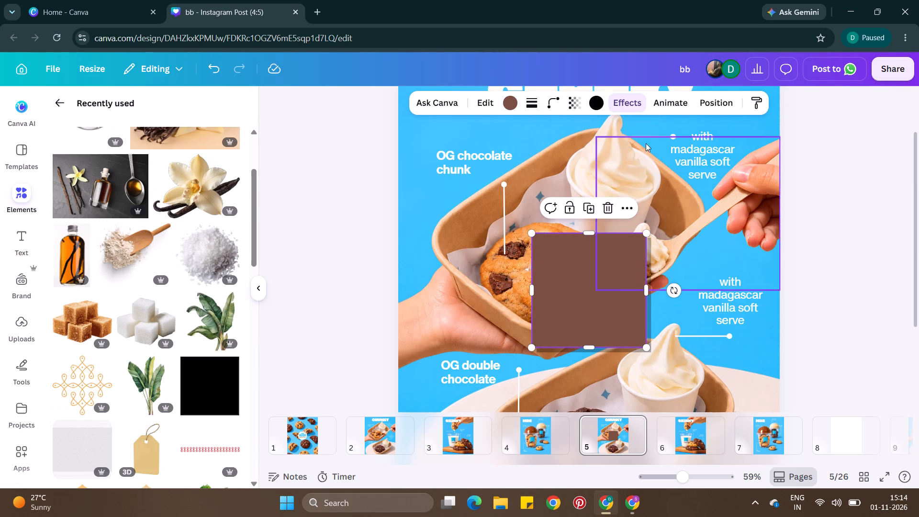
left_click(635, 103)
scroll(112, 162, "up", 2)
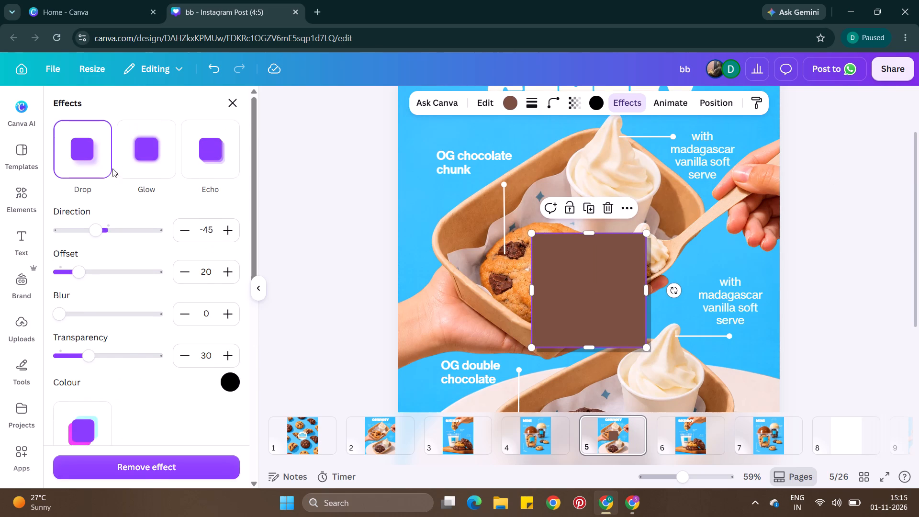
left_click(145, 475)
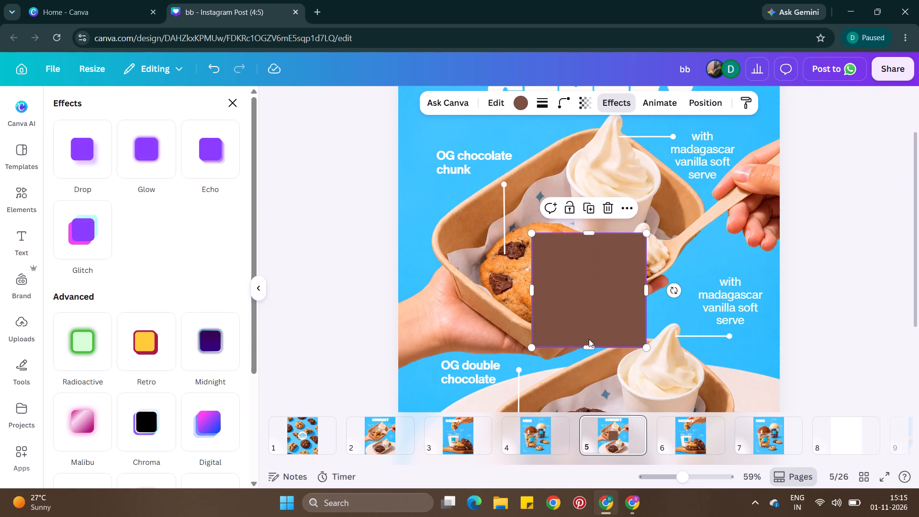
Shorten the brown square into a shallow rectangle and place it as a background behind the "OG chocolate chunk" label.
left_click_drag(590, 347, 609, 270)
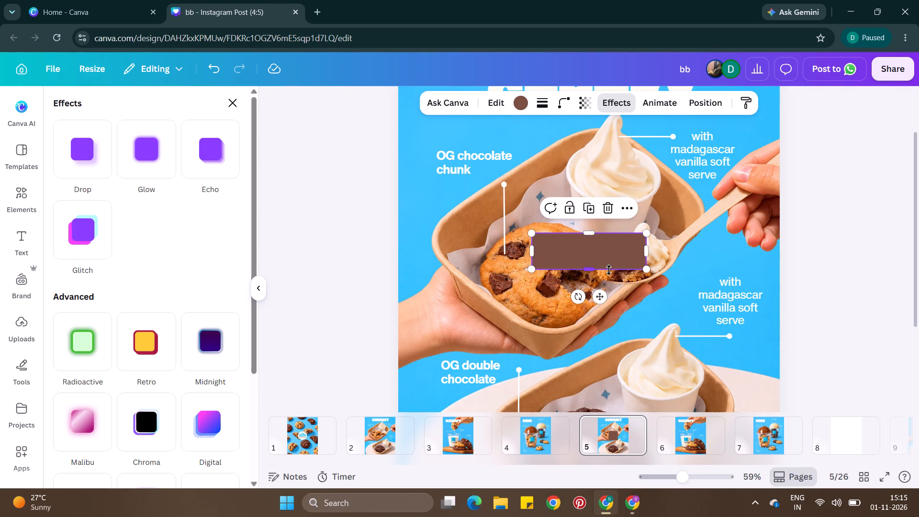
left_click_drag(609, 247, 507, 157)
left_click_drag(545, 165, 534, 167)
Set the corner rounding of the brown rectangle behind "OG chocolate chunk" to 22.
left_click(563, 101)
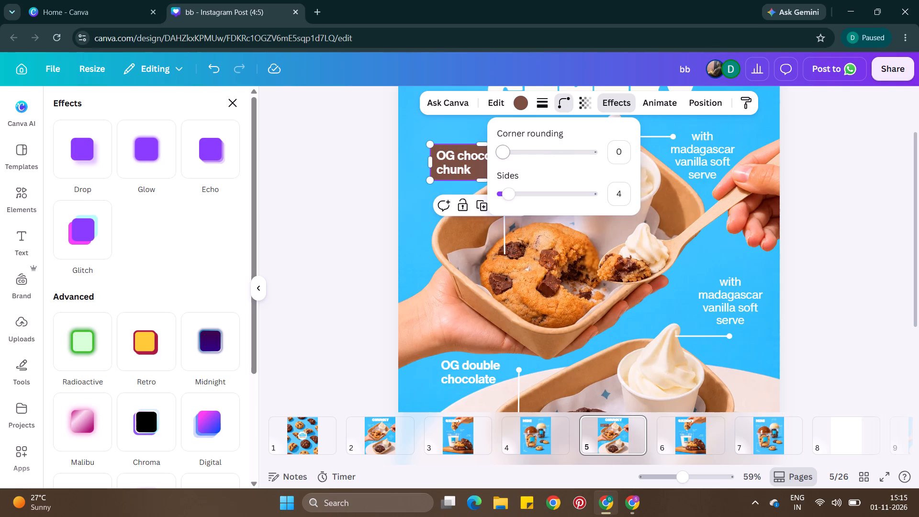
left_click_drag(506, 153, 522, 152)
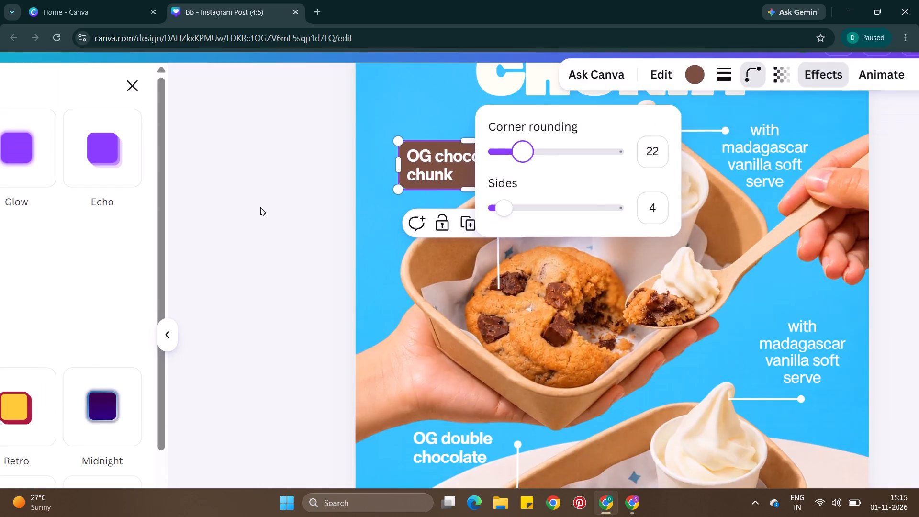
double_click(260, 207)
double_click(390, 145)
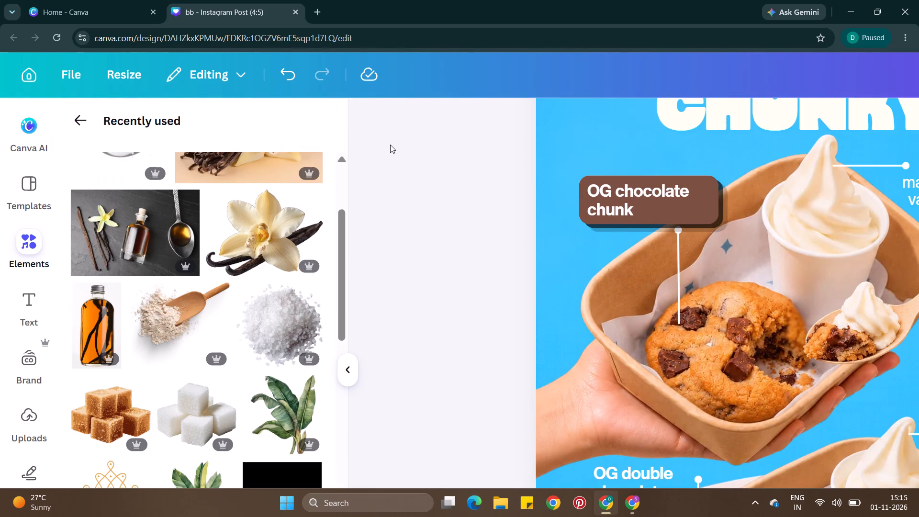
Remove the shadow effect from the rounded brown rectangle behind the "OG chocolate chunk" label.
left_click(711, 187)
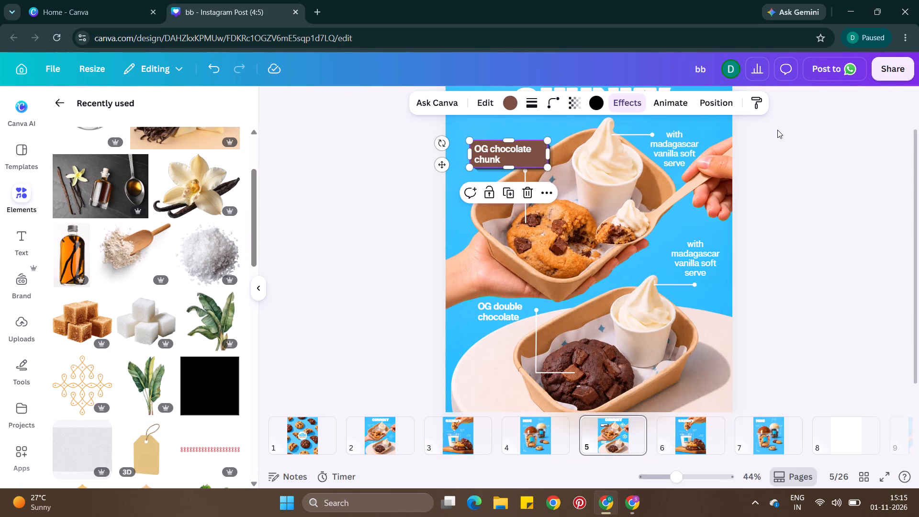
left_click(615, 100)
left_click(132, 464)
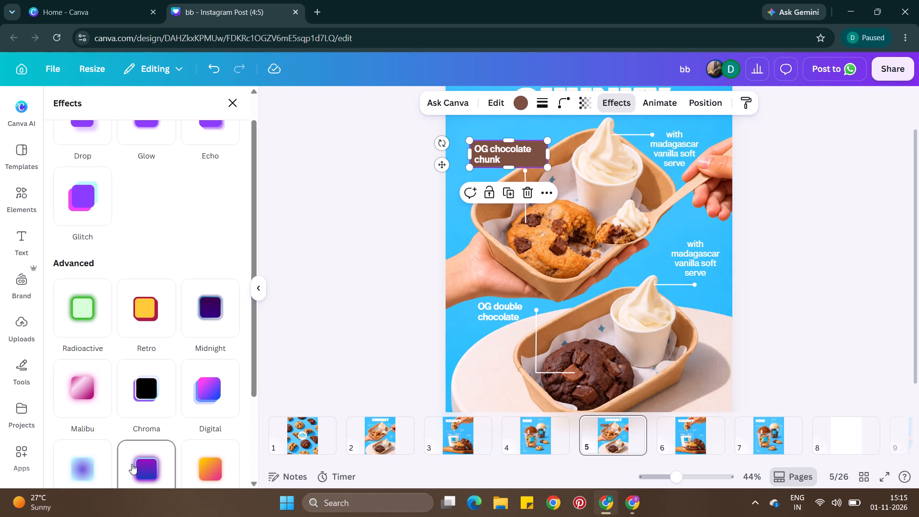
triple_click(322, 332)
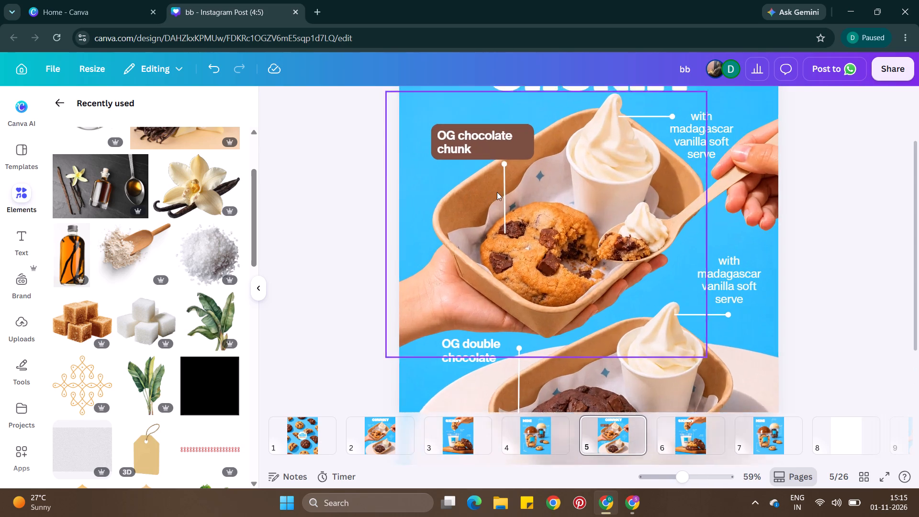
left_click(532, 147)
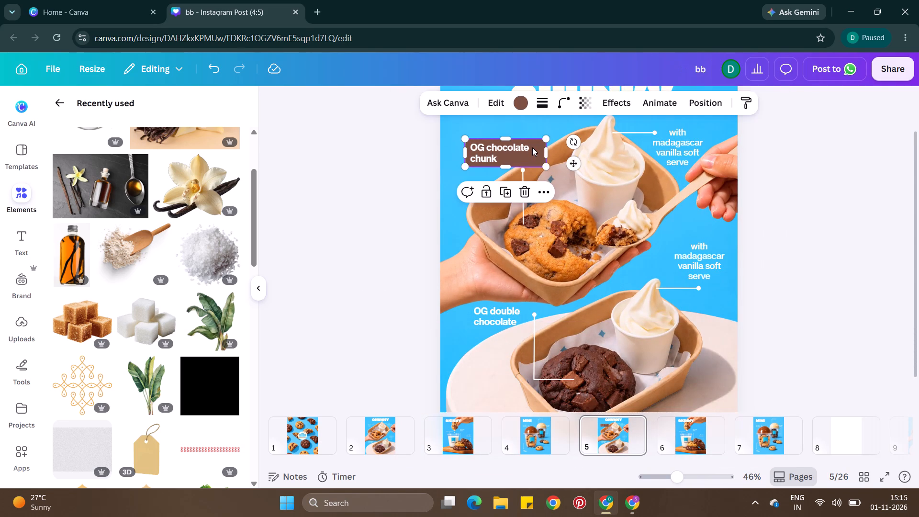
left_click(421, 281)
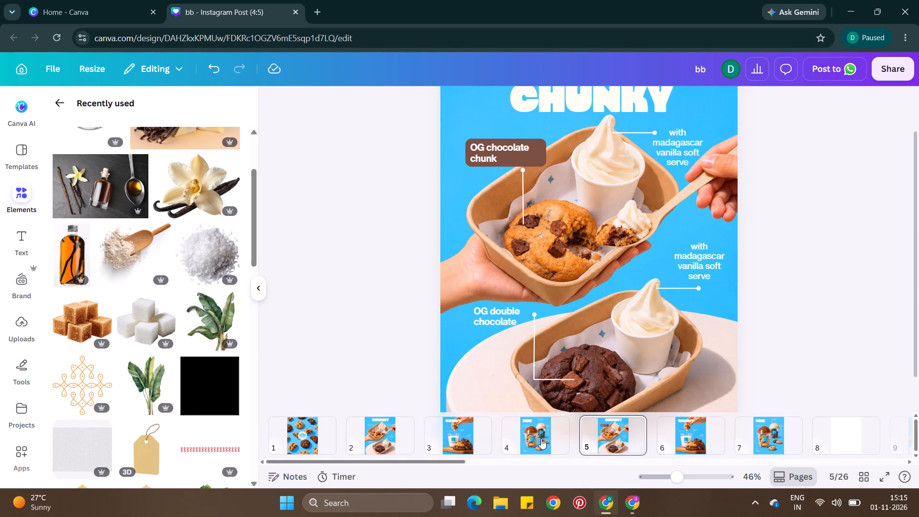
On page 3, extend the milk label to "with vanilla milk / maple milk", starting the second line at the slash.
left_click(537, 436)
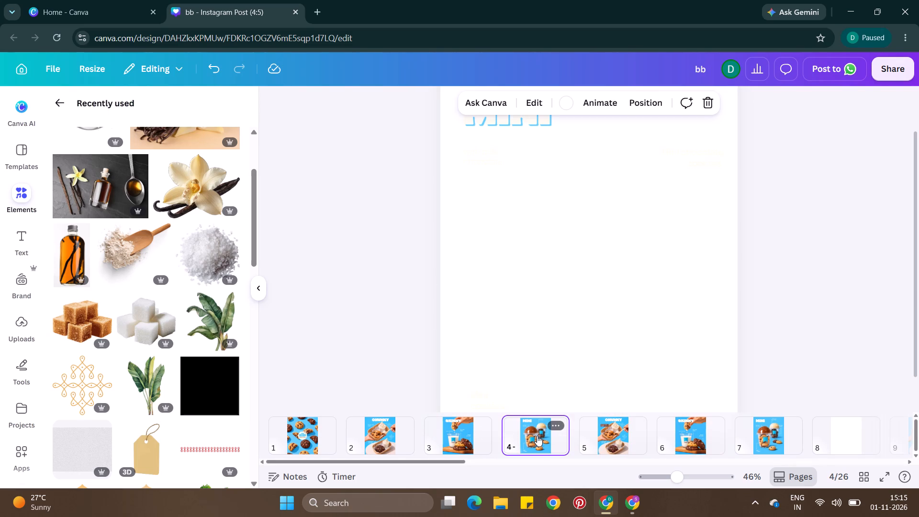
left_click(471, 429)
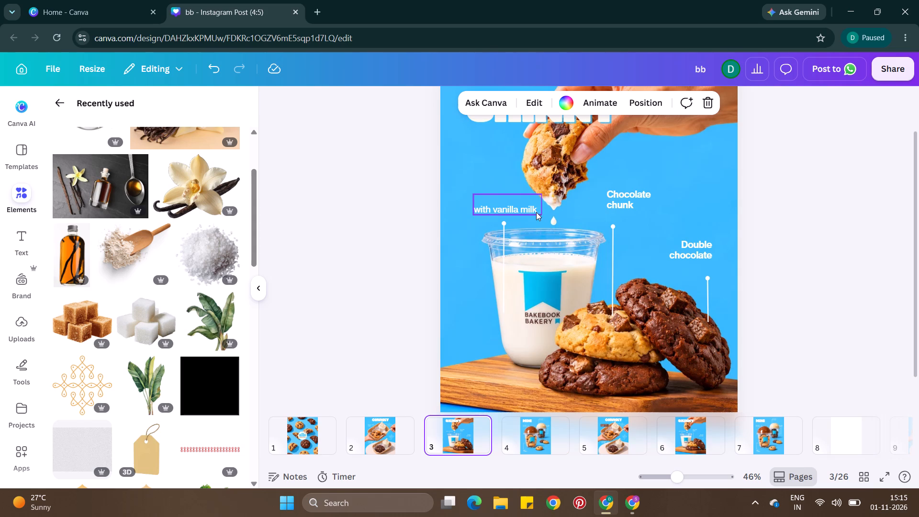
double_click(534, 209)
left_click(538, 208)
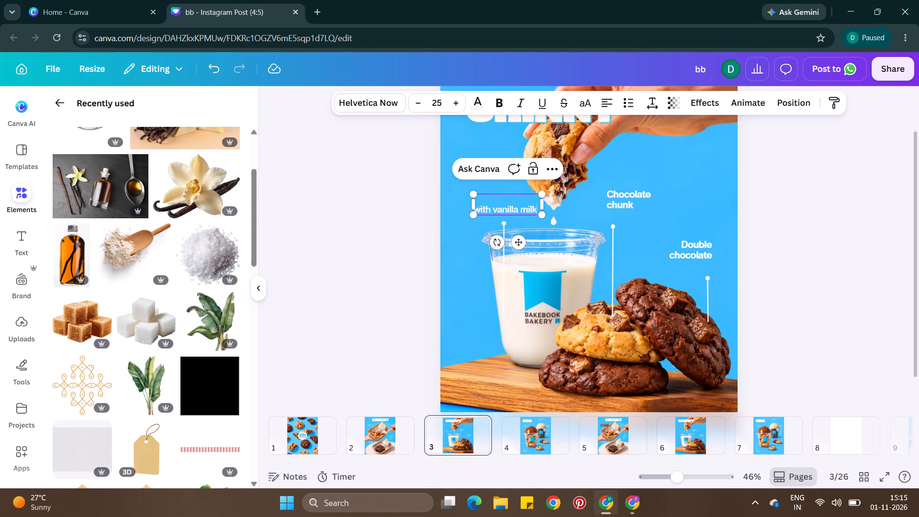
key("slash")
key("space")
type("ma")
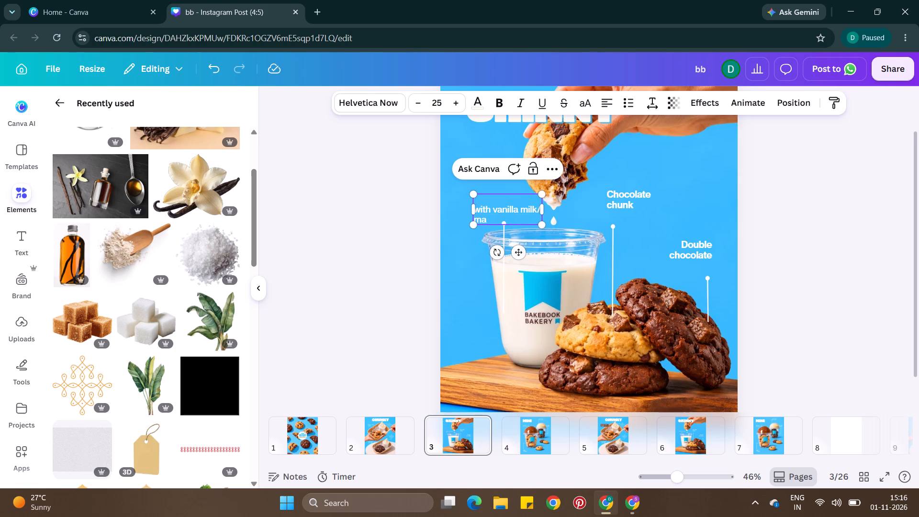
type("ple milk")
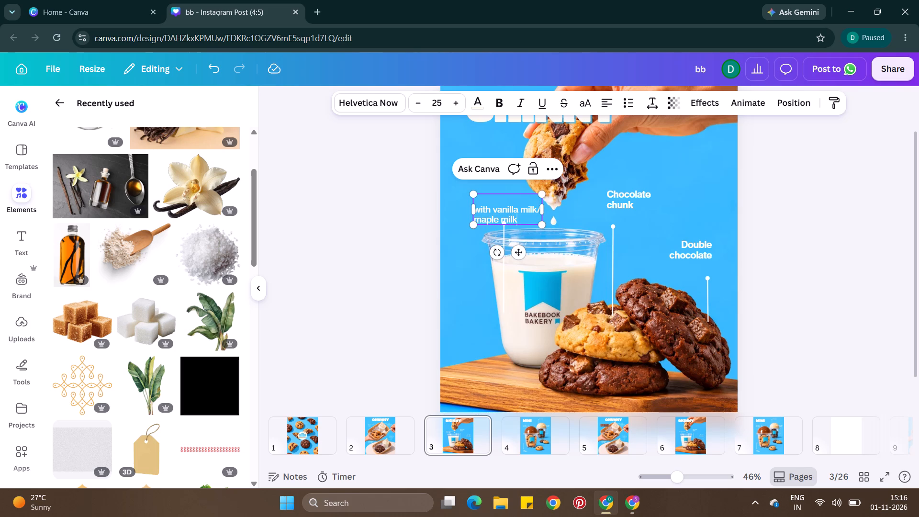
left_click(537, 204)
key("Return")
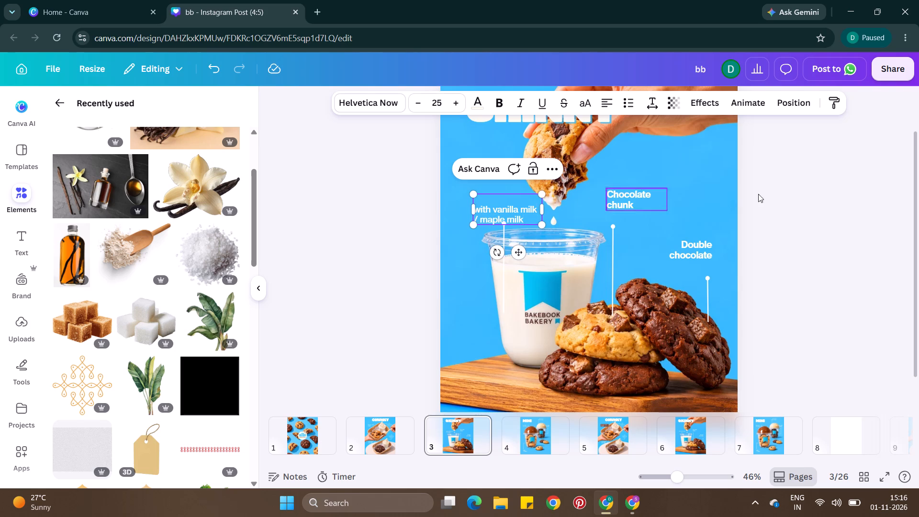
On page 3, reword the milk label to "with vanilla / maple milk", with a line break after "with".
double_click(788, 200)
left_click_drag(489, 213, 490, 205)
double_click(491, 204)
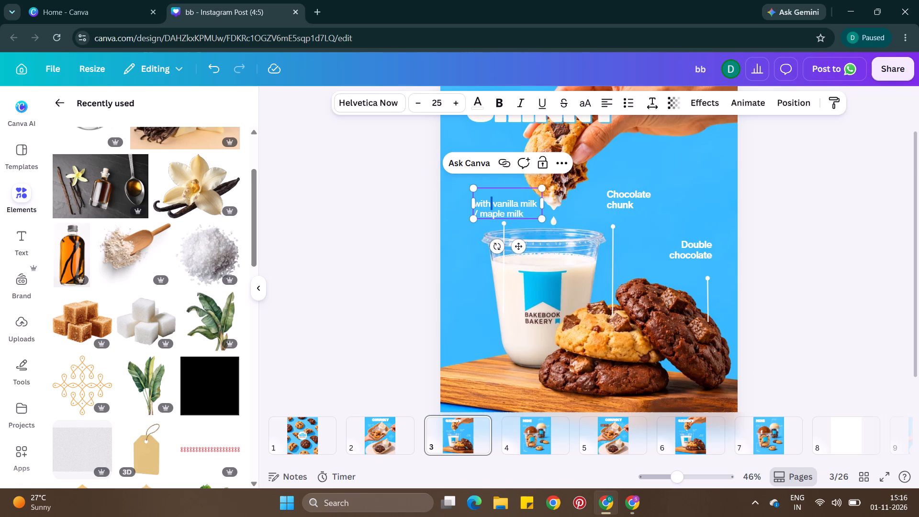
left_click(493, 201)
key("Return")
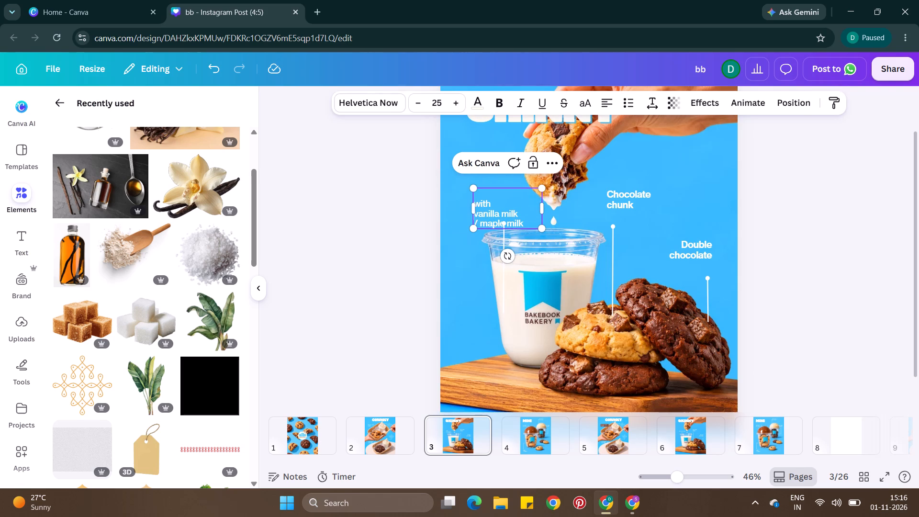
double_click(508, 212)
key("BackSpace")
key("Right")
key("BackSpace")
Centre-align all the text of the "with vanilla / maple milk" label.
left_click(602, 111)
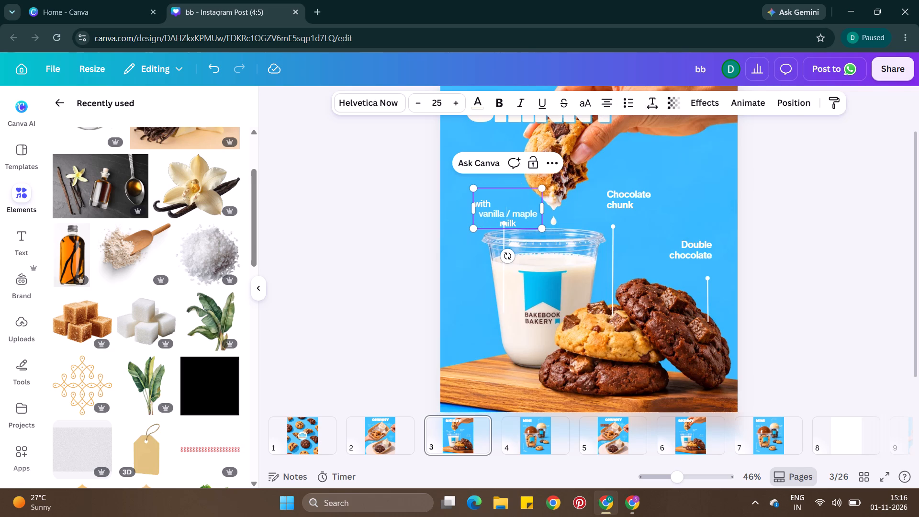
key("ctrl+a")
left_click(608, 96)
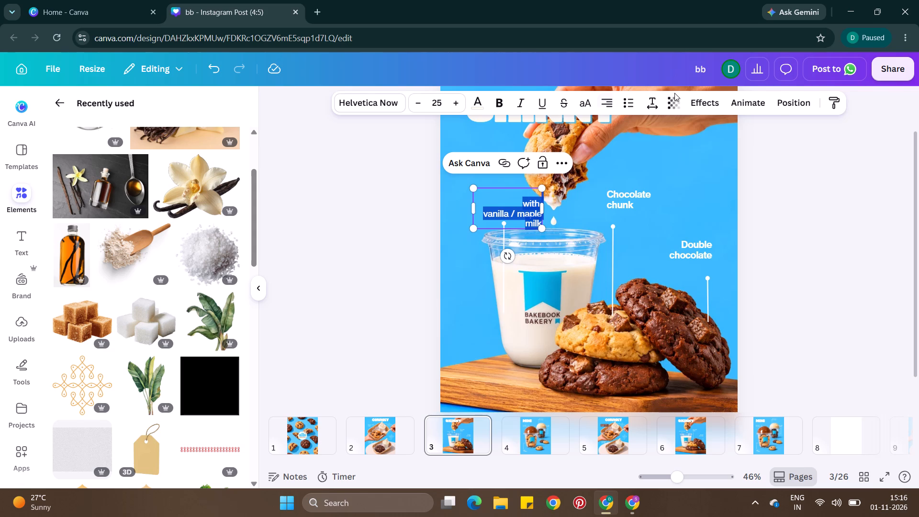
left_click(608, 109)
left_click(608, 109)
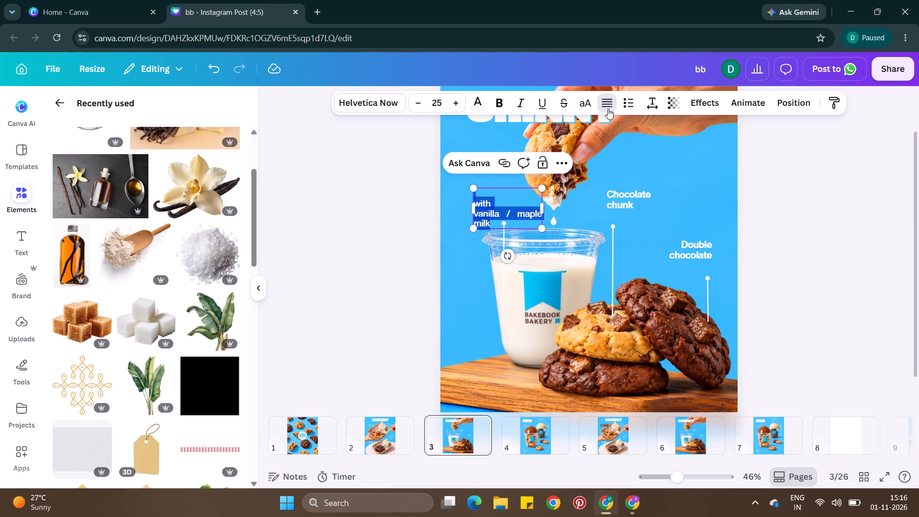
left_click(608, 109)
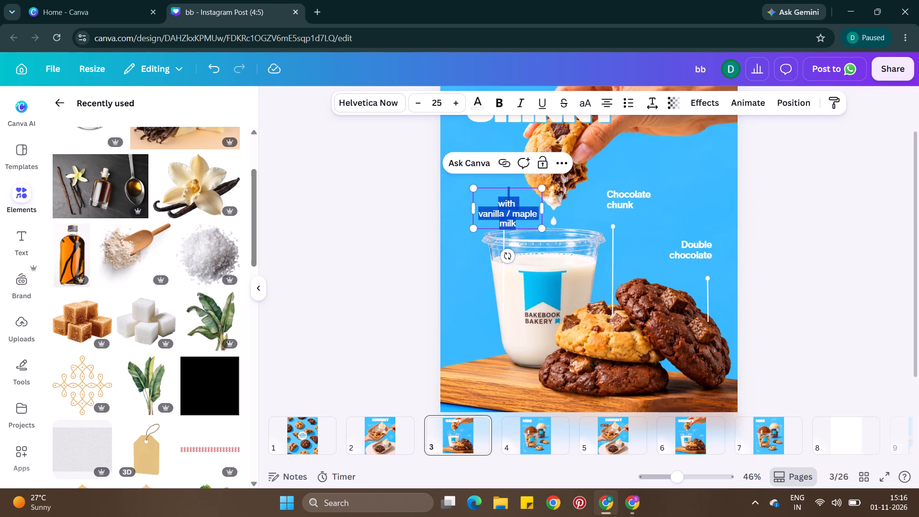
Remove the empty first line above "with" in the milk label.
left_click(517, 190)
key("Right")
key("BackSpace")
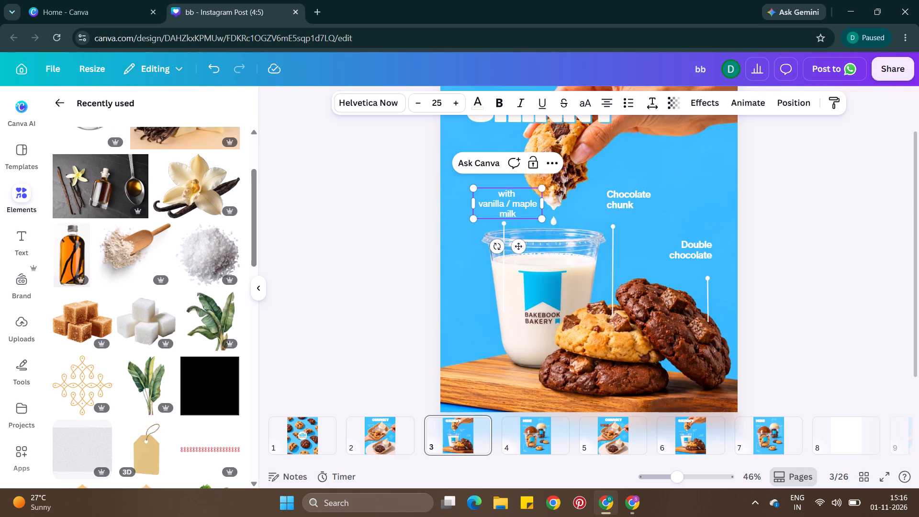
double_click(775, 246)
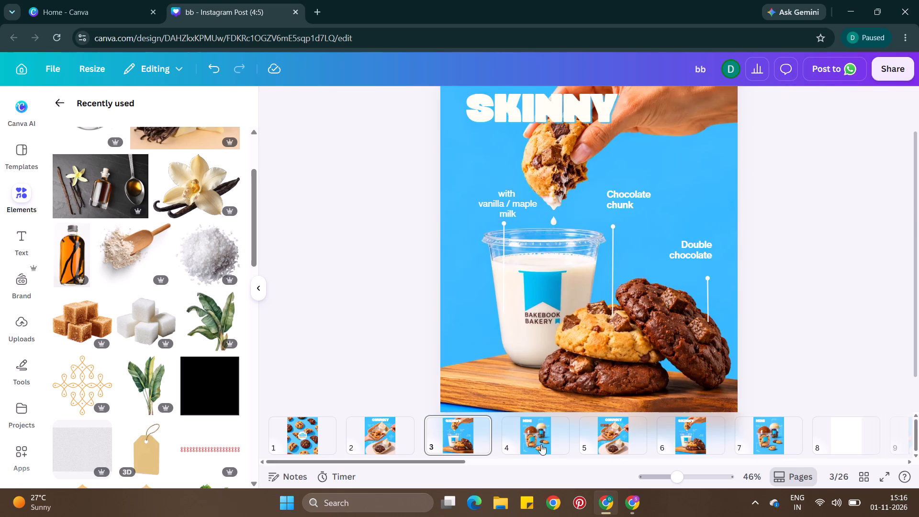
Replace the "with vanilla milk" label on page 6 with a copy of page 3's "with vanilla / maple milk" label.
left_click(543, 444)
left_click(375, 436)
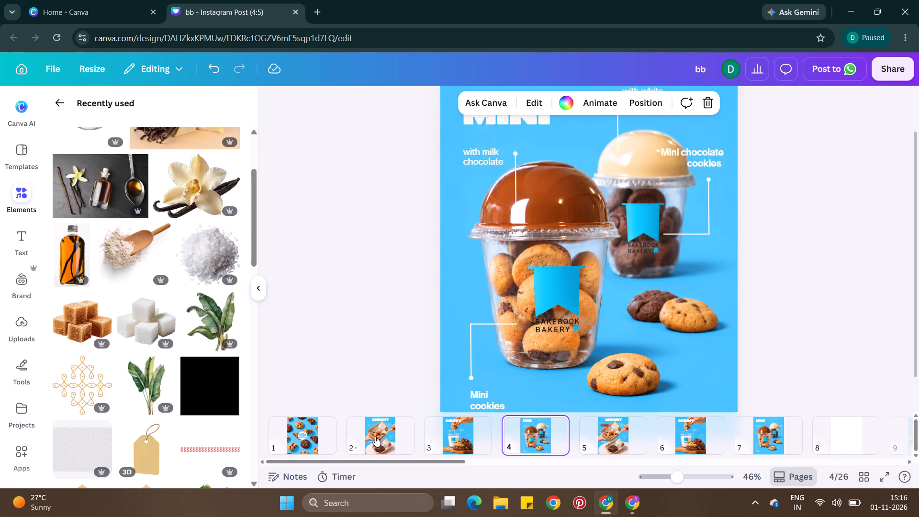
scroll(447, 273, "up", 1)
left_click(613, 438)
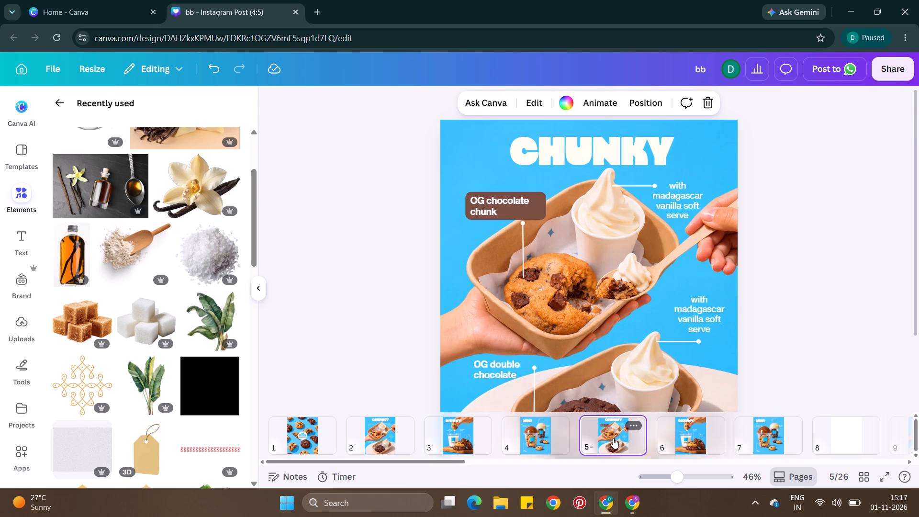
left_click(474, 444)
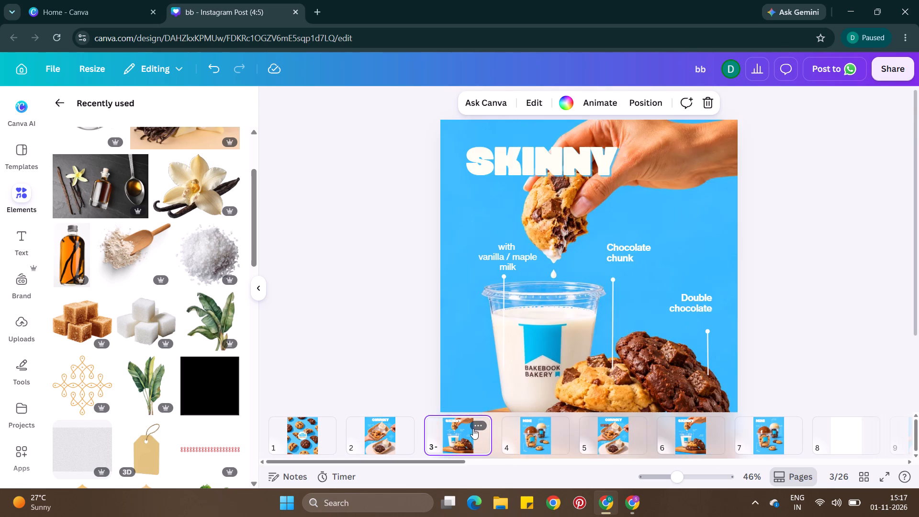
left_click(525, 255)
key("ctrl+c")
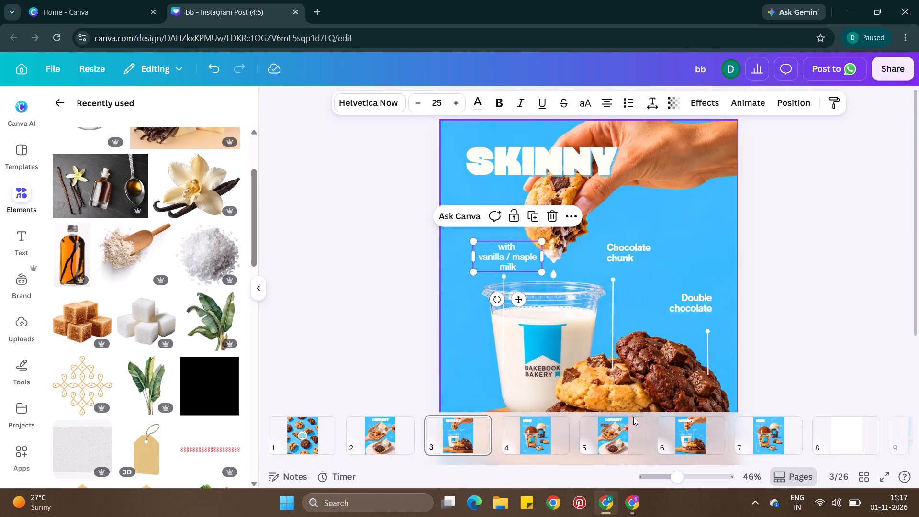
left_click(672, 444)
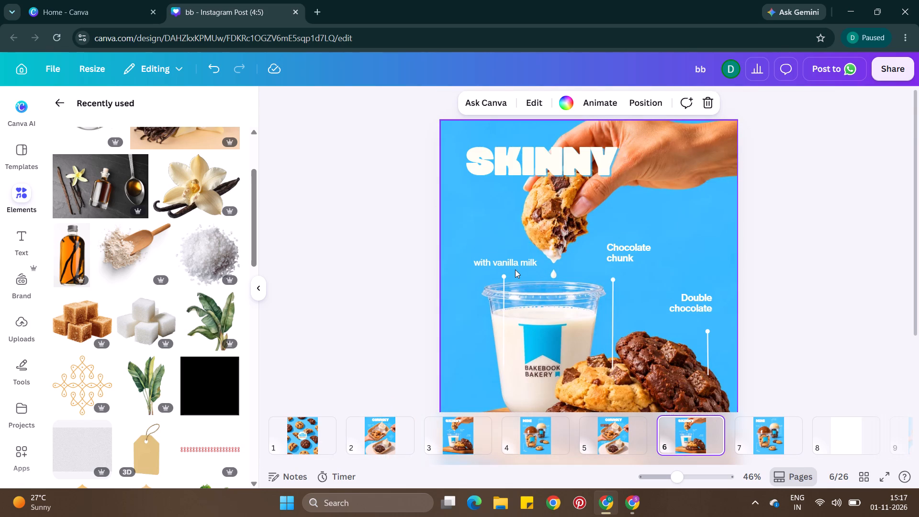
left_click(515, 269)
left_click(515, 261)
key("BackSpace")
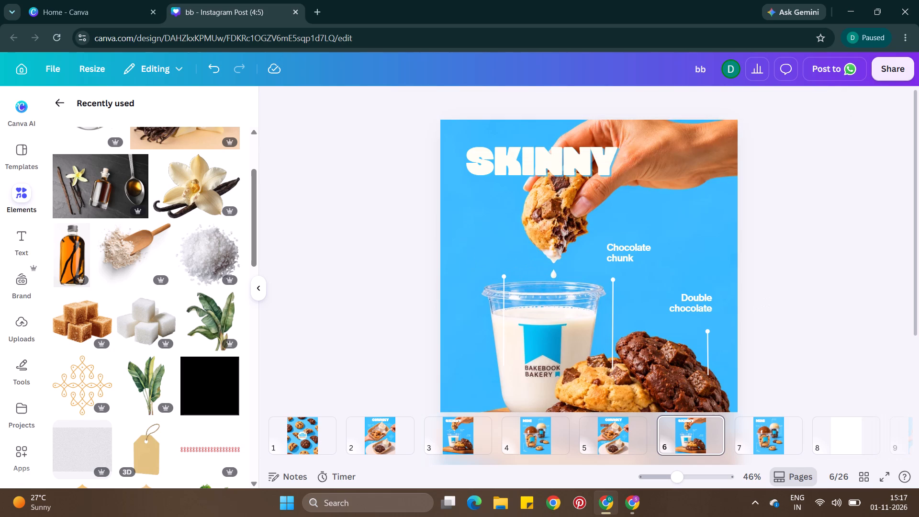
key("ctrl+v")
On page 5, recolour the rounded rectangle behind "OG chocolate chunk" with the dark reddish brown from the photo colours.
left_click(516, 443)
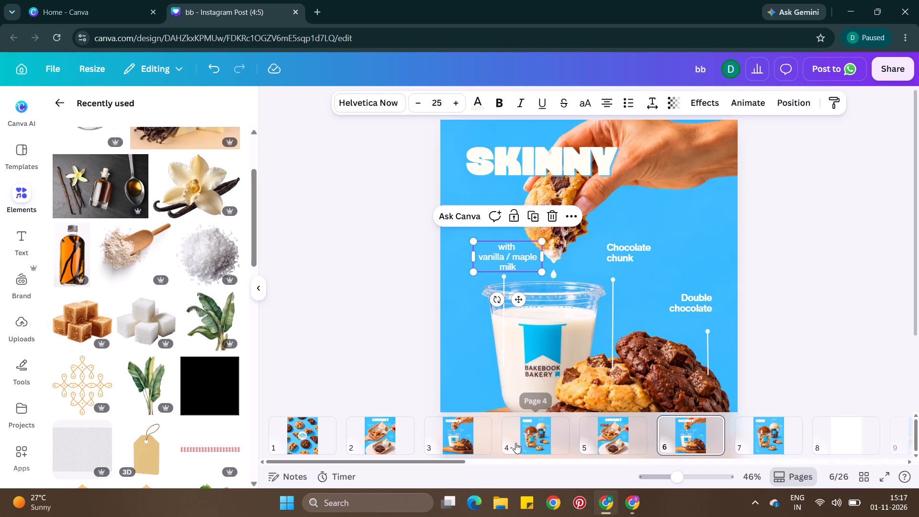
scroll(528, 183, "down", 1)
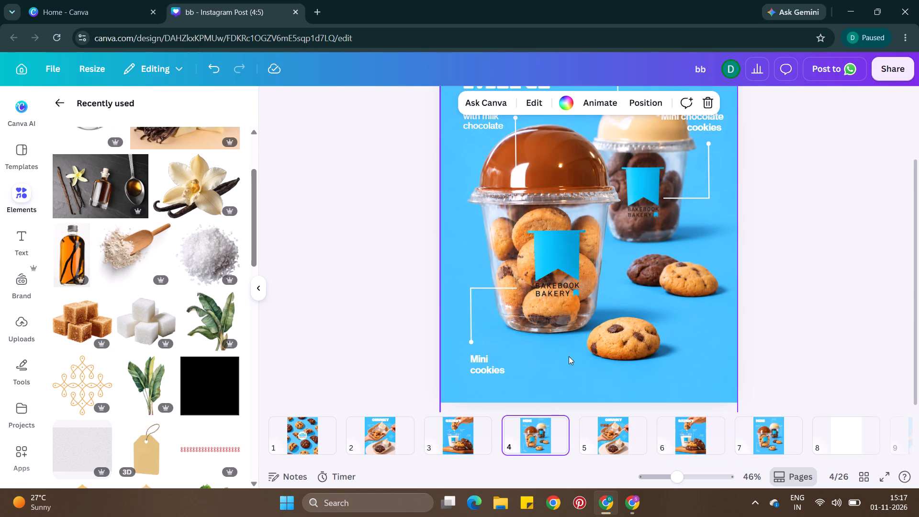
left_click(610, 439)
scroll(573, 280, "up", 2)
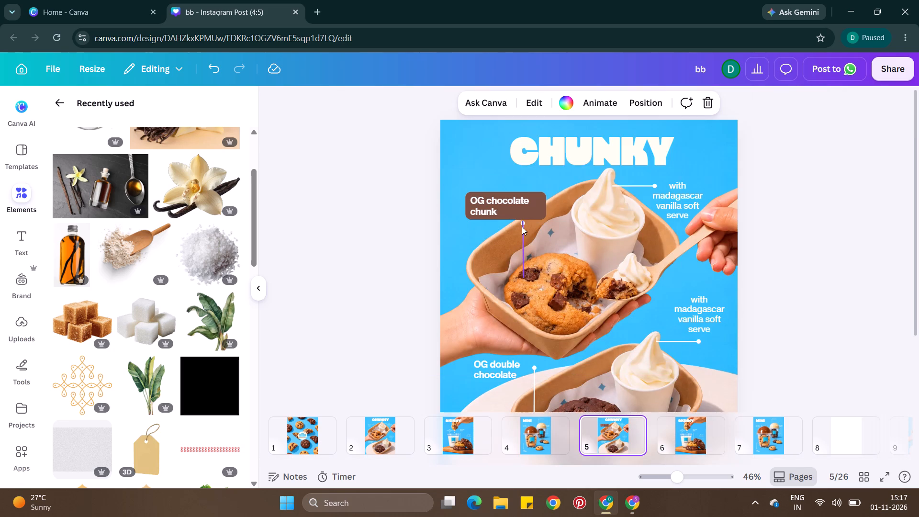
left_click(532, 211)
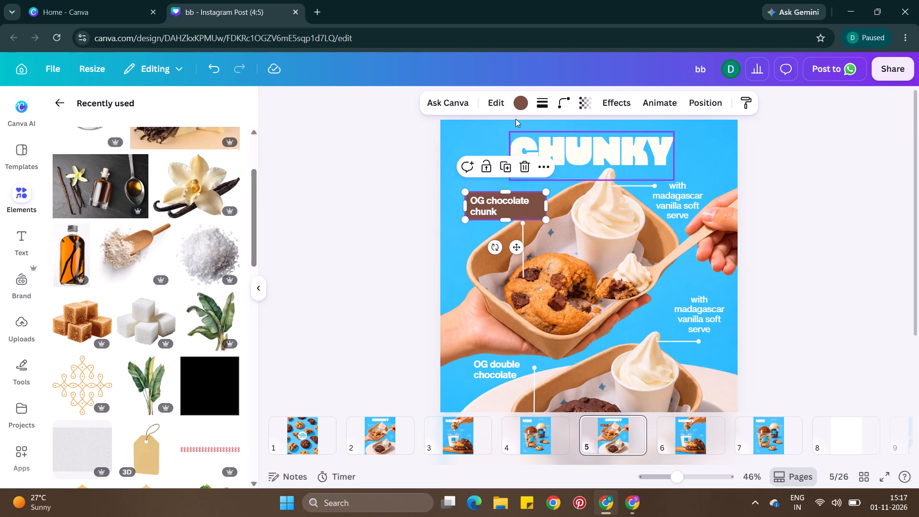
left_click(521, 104)
scroll(128, 377, "down", 1)
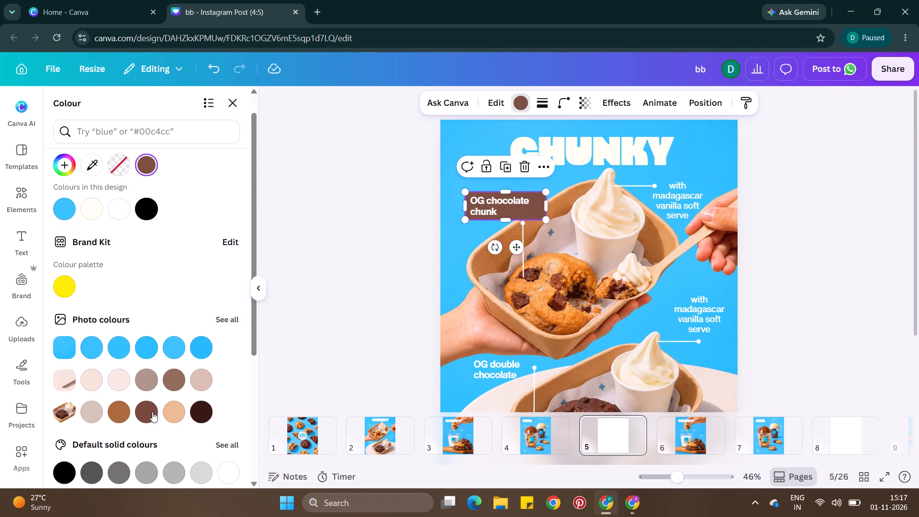
left_click(152, 412)
triple_click(359, 238)
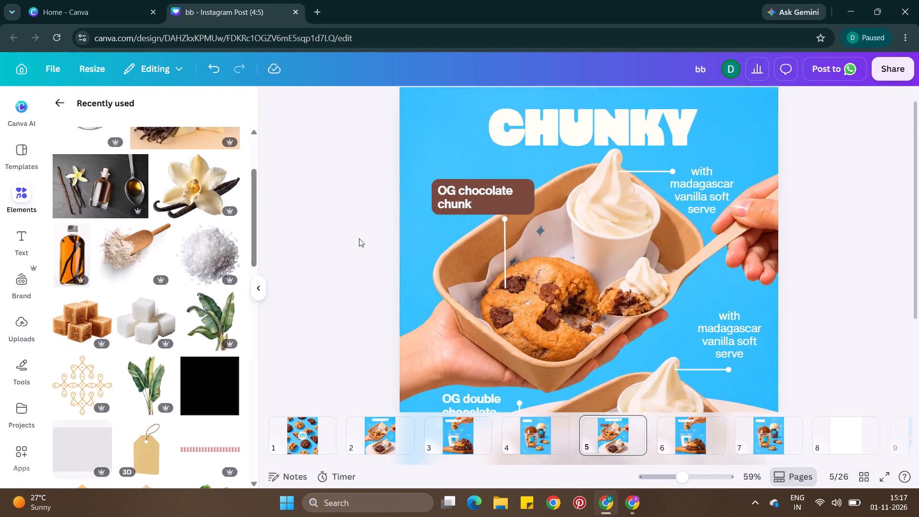
Duplicate the brown rectangle behind "OG chocolate chunk" and place the copy over it, offset slightly right and down.
left_click(480, 158)
key("ctrl+c")
key("ctrl+v")
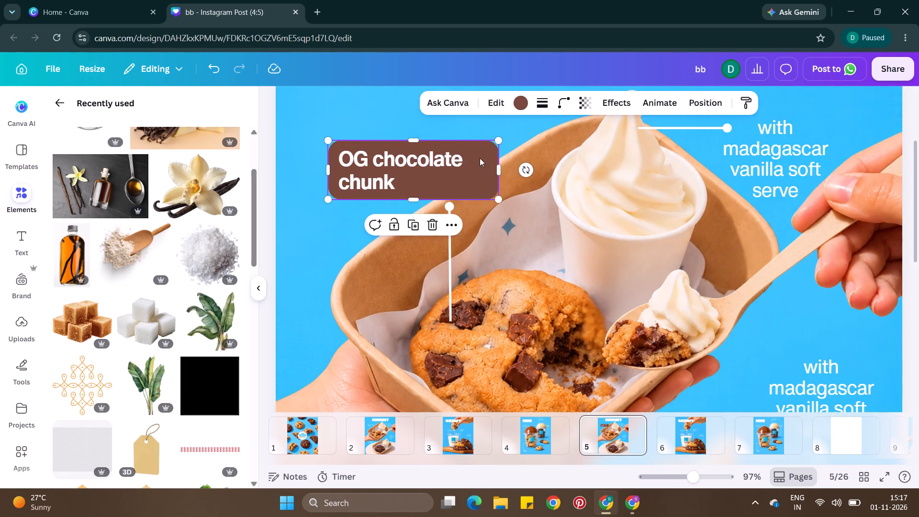
left_click_drag(480, 158, 476, 151)
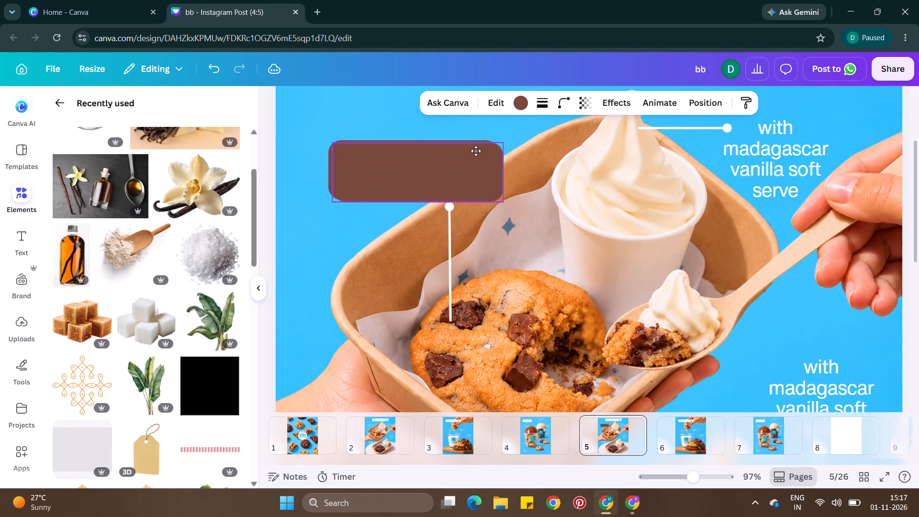
left_click_drag(476, 151, 475, 150)
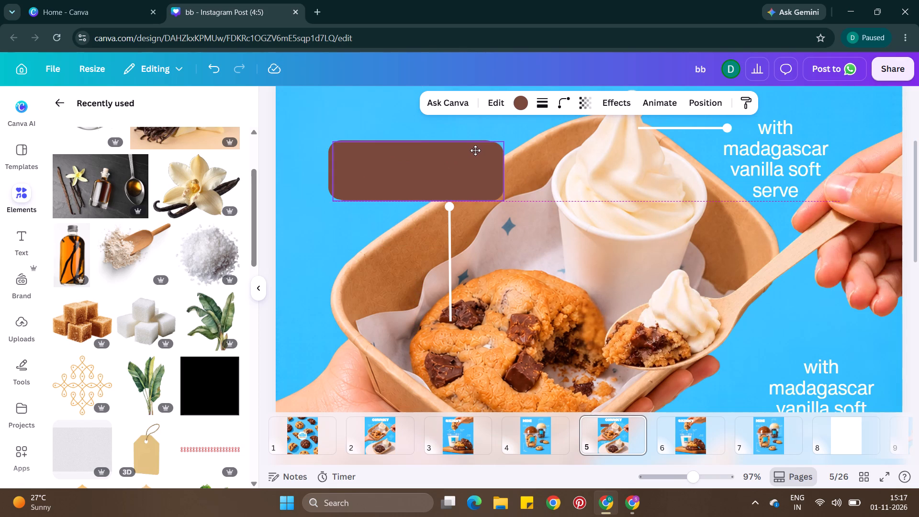
left_click_drag(475, 150, 475, 150)
Recolour the duplicated rectangle with the lighter greyish brown from the photo colours.
left_click(528, 101)
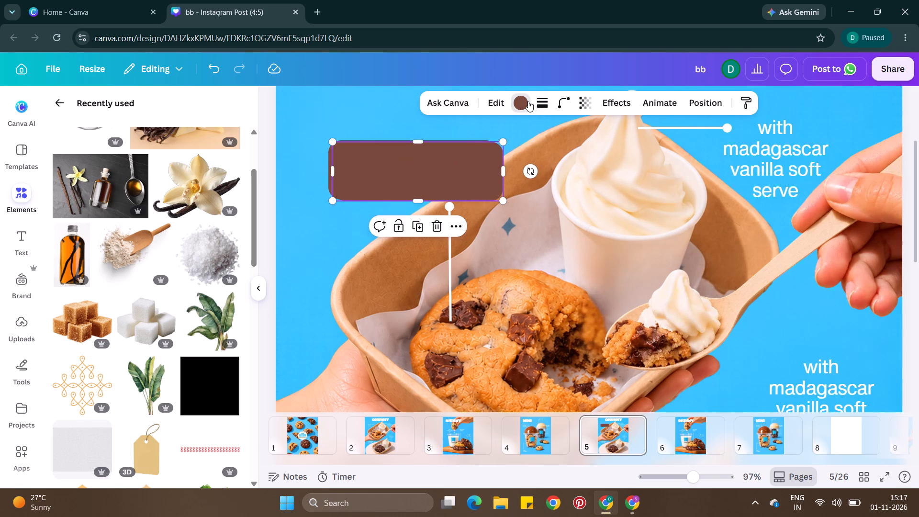
left_click(169, 229)
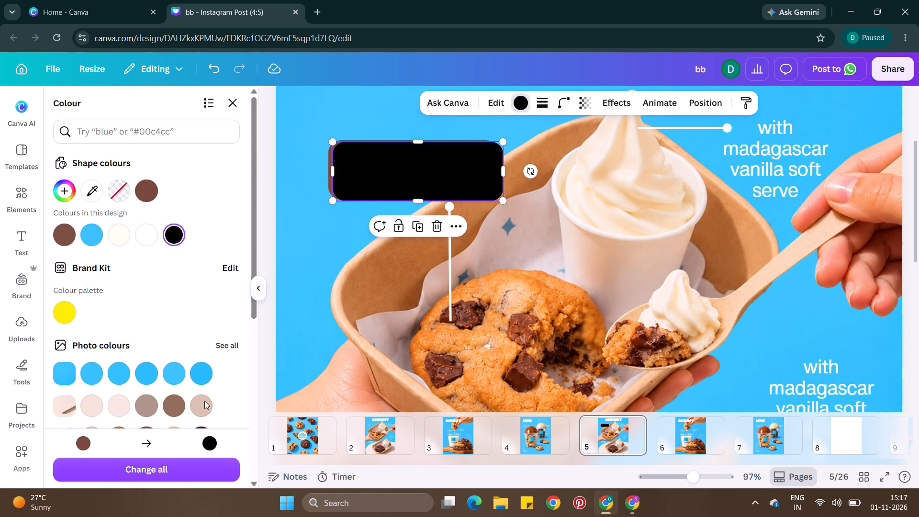
left_click(182, 405)
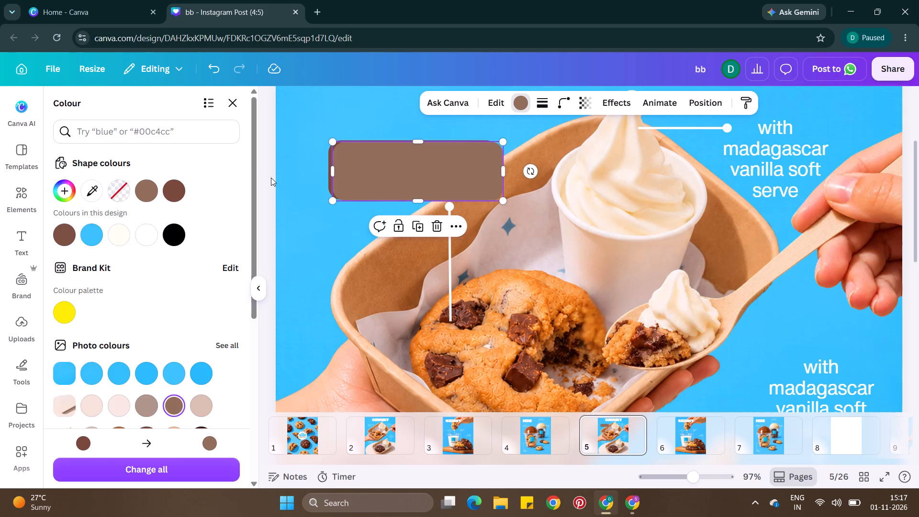
double_click(271, 178)
Send the lighter brown rectangle backward behind the "OG chocolate chunk" text and the darker rectangle.
key("ctrl+bracketleft")
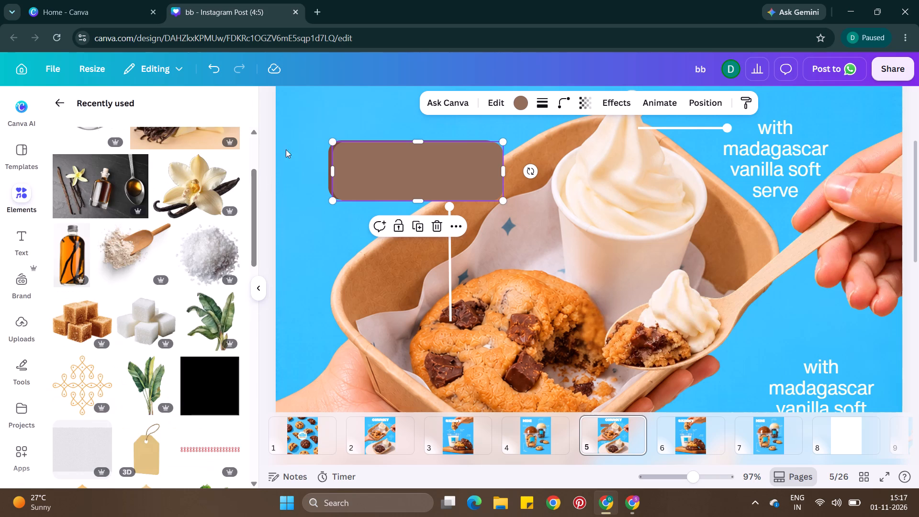
left_click(380, 160)
key("ctrl+bracketleft")
key("ctrl+bracketleft")
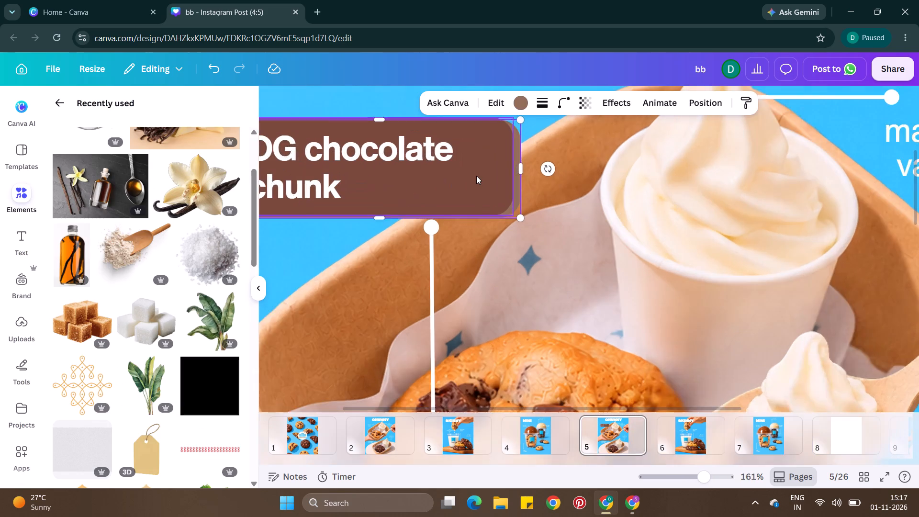
Nudge the lighter brown rectangle slightly down and left so it forms a thin offset edge behind the darker one.
scroll(476, 176, "right", 1)
scroll(476, 176, "up", 1)
left_click(438, 201)
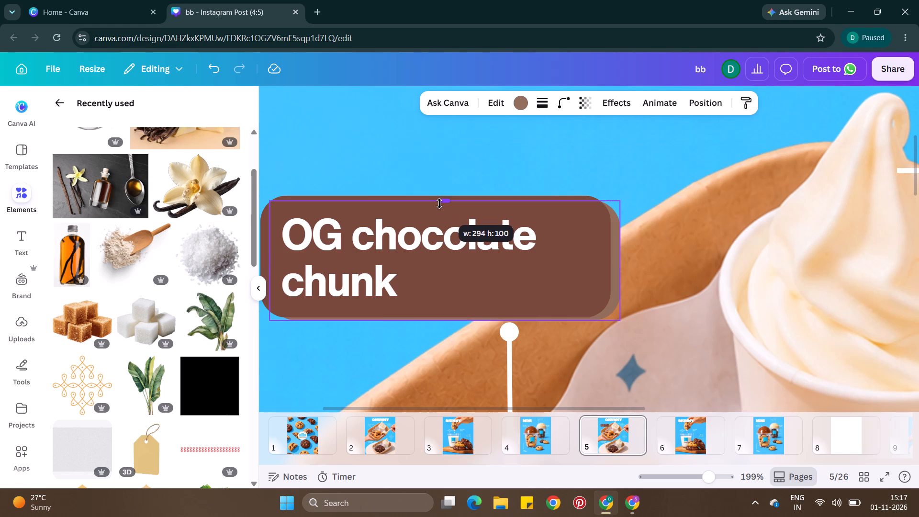
key("ctrl+z")
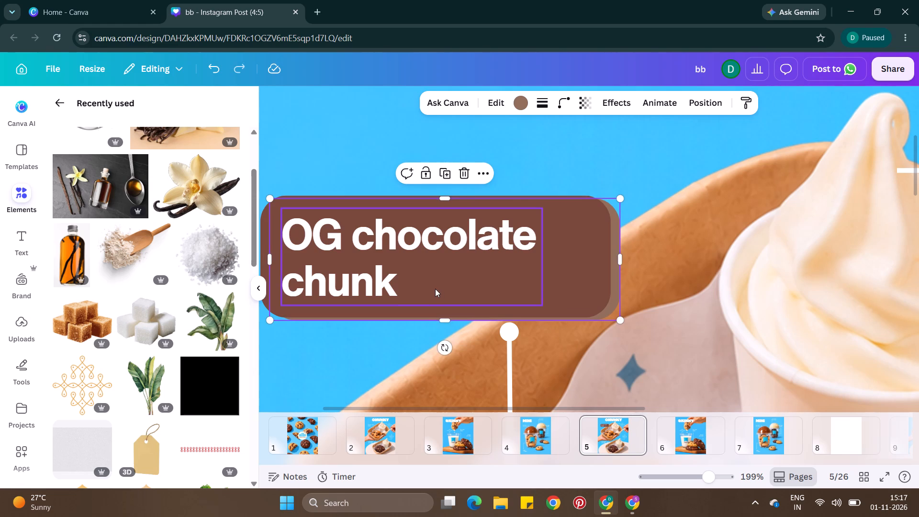
left_click(605, 280)
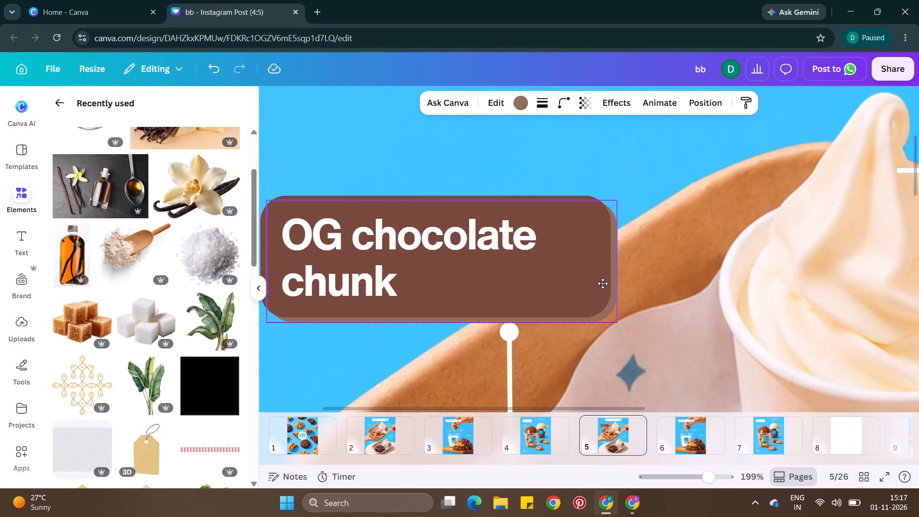
Recolour the lighter brown rectangle behind the "OG chocolate chunk" background to white, #FFFFFF.
left_click(566, 271)
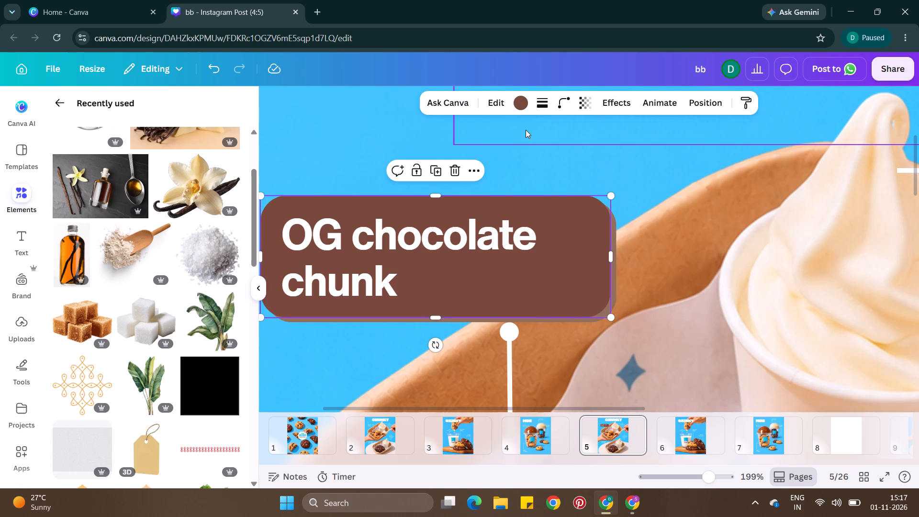
key("alt+1")
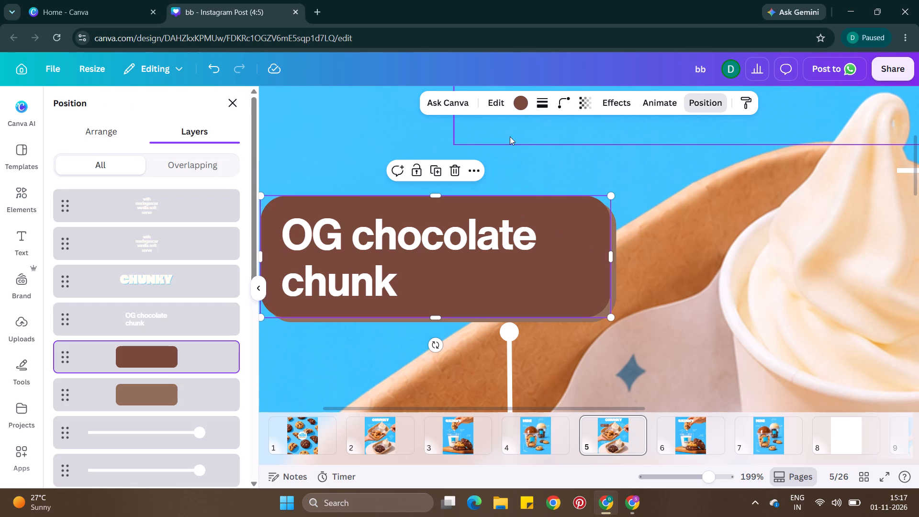
left_click(174, 395)
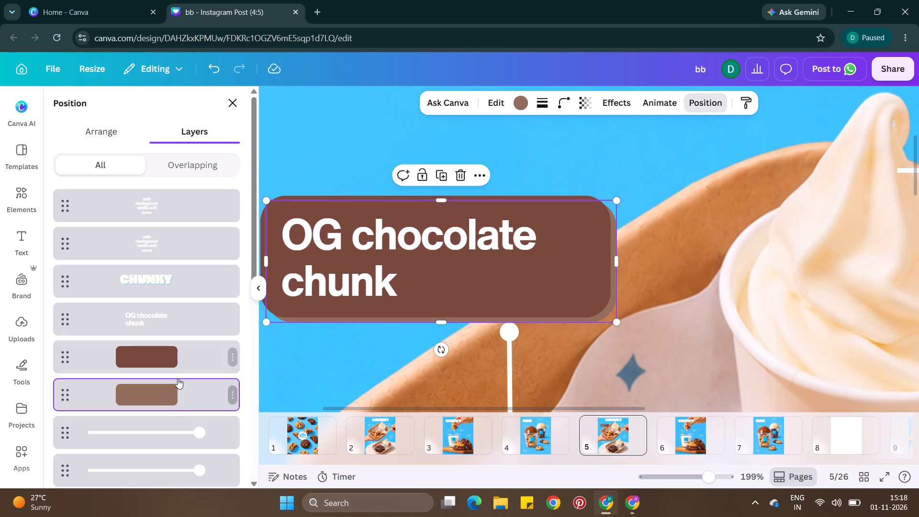
left_click(513, 104)
left_click(176, 242)
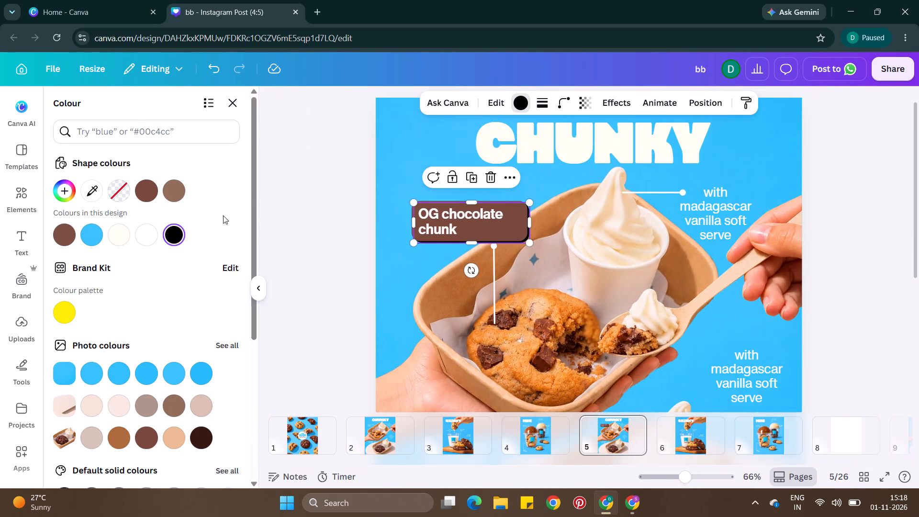
double_click(144, 246)
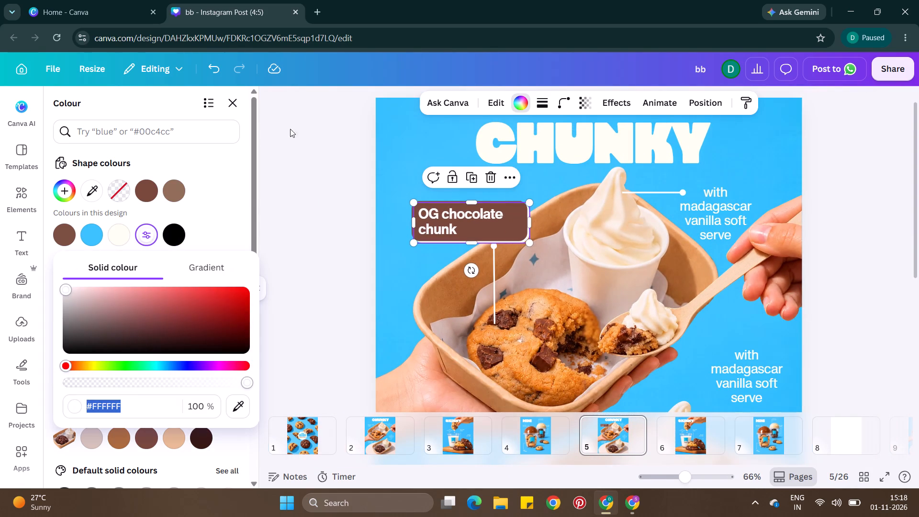
triple_click(291, 141)
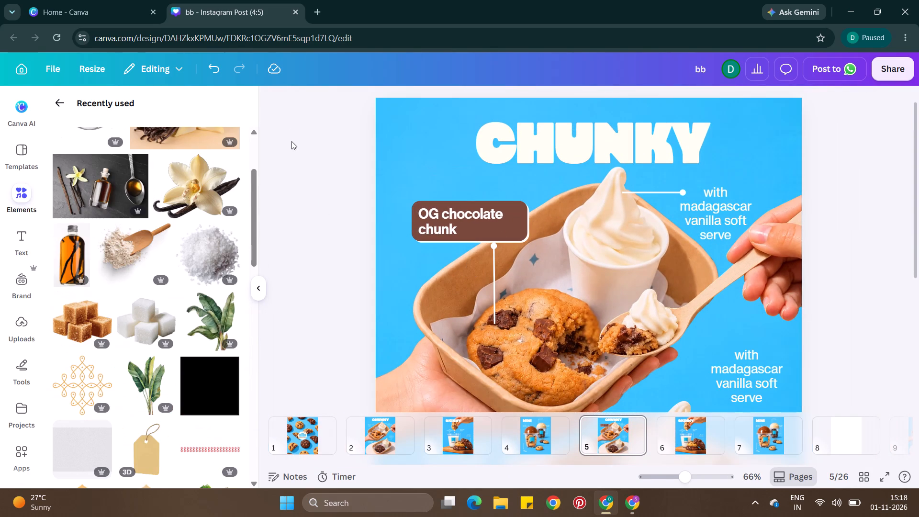
Group the dark brown rectangle with the white rectangle behind it, leaving the "OG chocolate chunk" text out of the group.
scroll(341, 142, "right", 1)
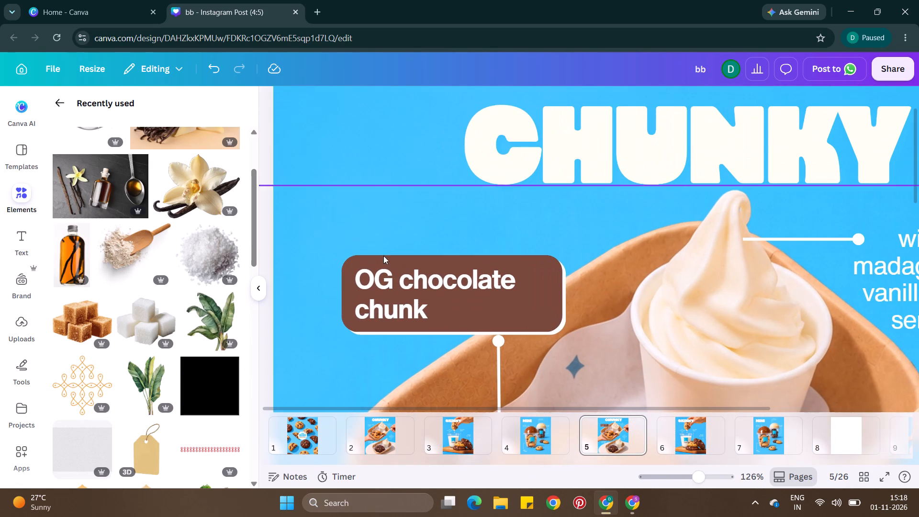
left_click(381, 282)
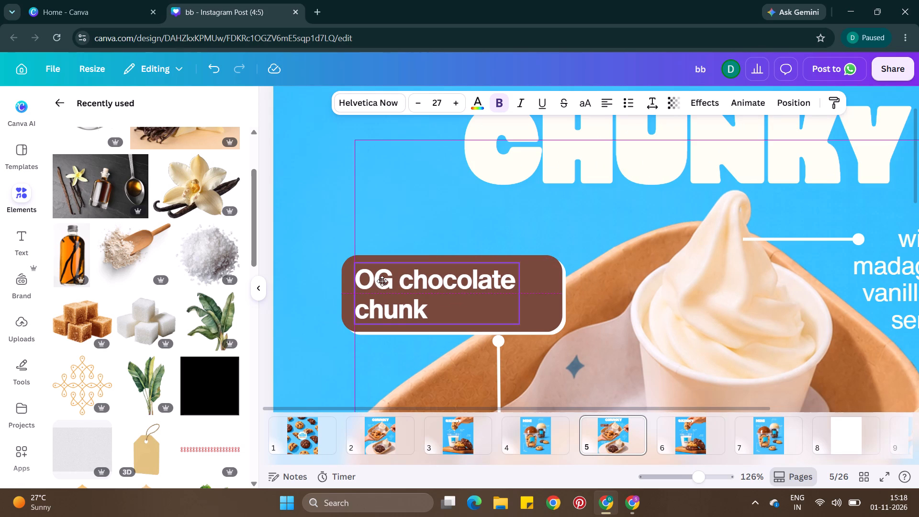
key("alt+1")
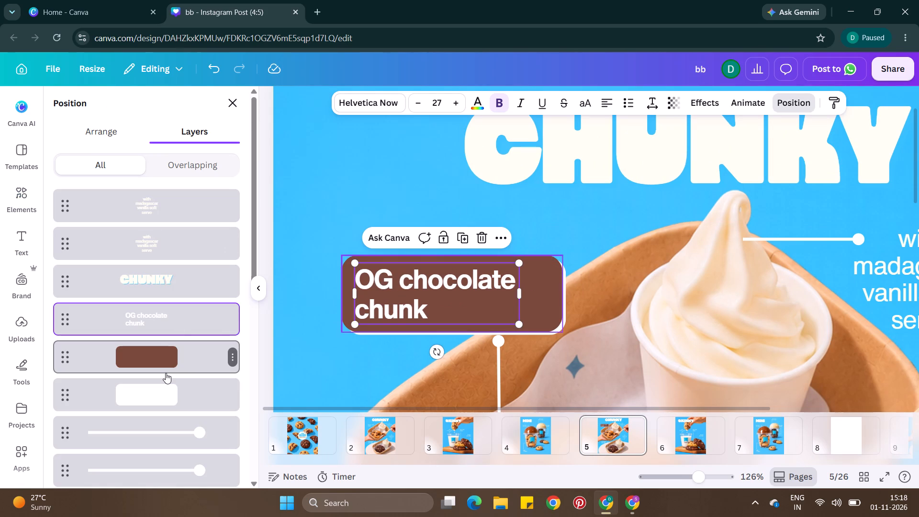
left_click(166, 373)
left_click(167, 395, "ctrl")
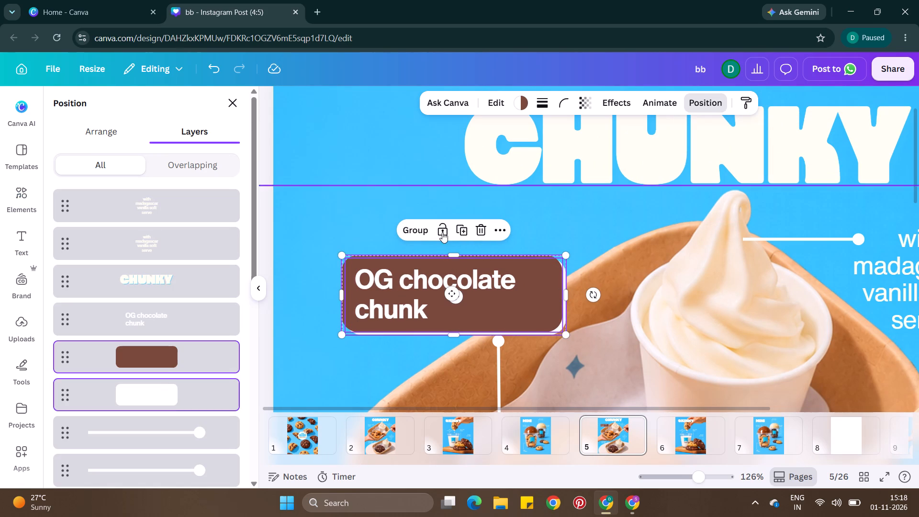
left_click(421, 230, "ctrl")
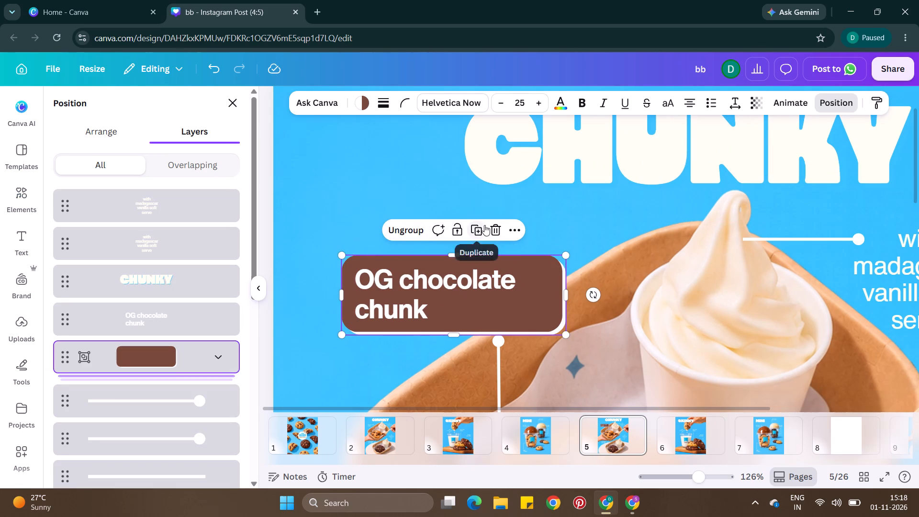
Duplicate the grouped brown and white background and place the copy over the "OG double chocolate" label.
left_click(484, 225)
scroll(505, 239, "down", 2)
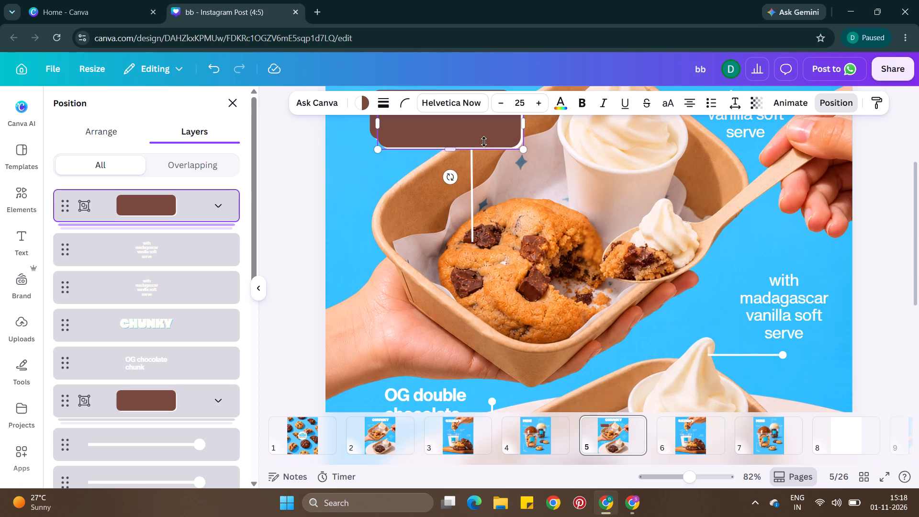
left_click_drag(485, 140, 501, 404)
scroll(501, 404, "down", 2)
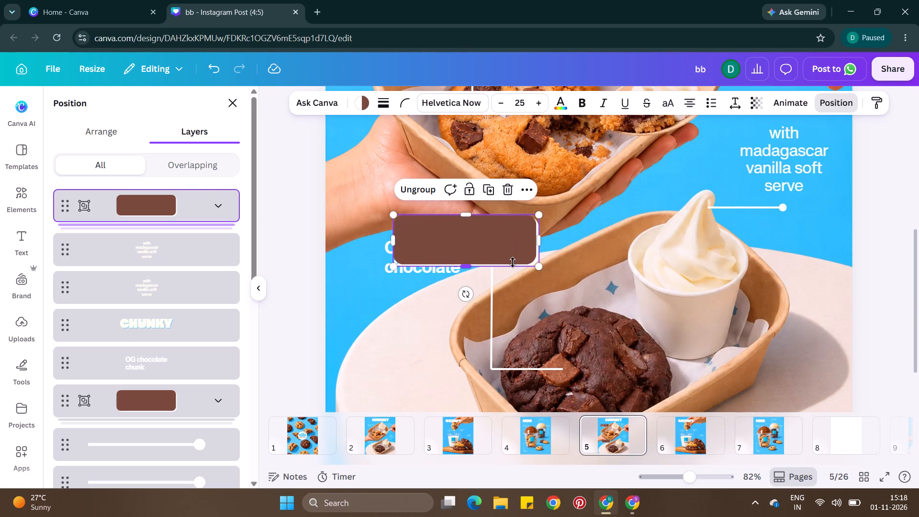
left_click_drag(514, 247, 488, 266)
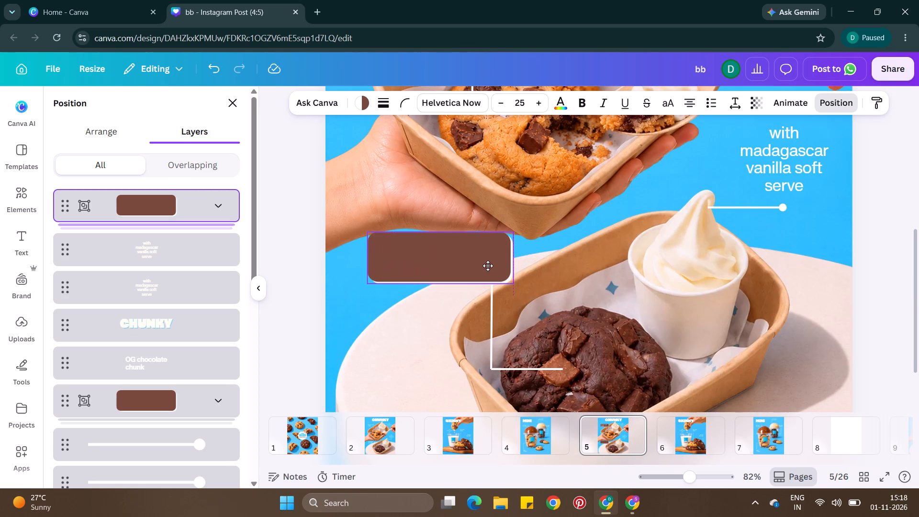
left_click_drag(488, 266, 487, 272)
left_click(487, 272, "ctrl")
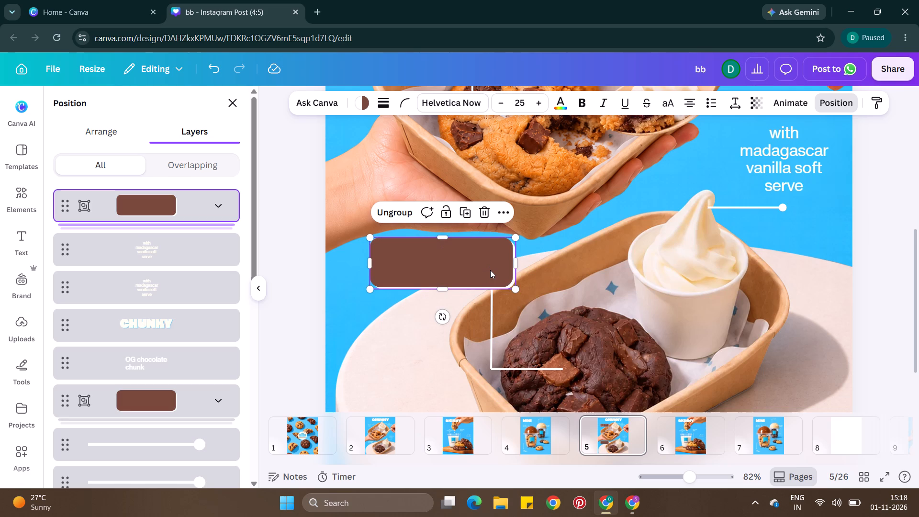
Send the duplicated background group behind the "OG double chocolate" text and its connector line, keeping it above the photo.
key("ctrl+alt+bracketleft")
key("ctrl+bracketright")
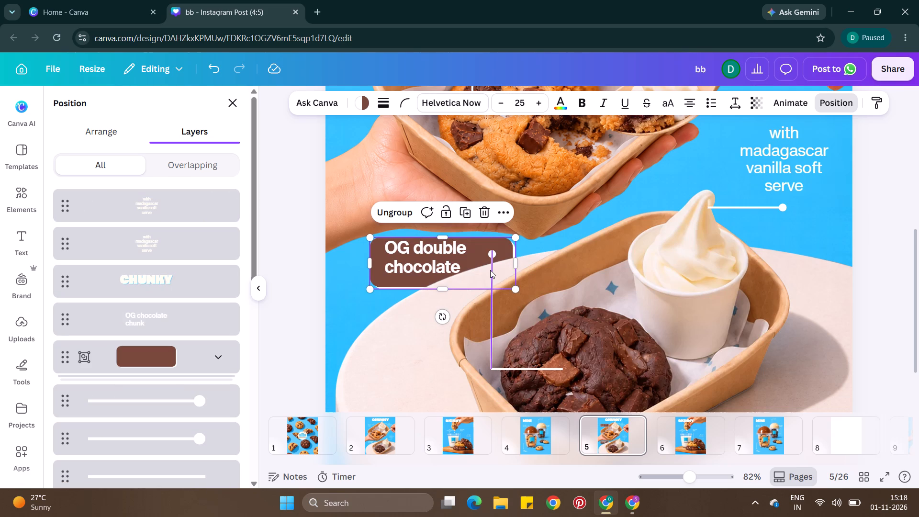
key("ctrl+bracketright")
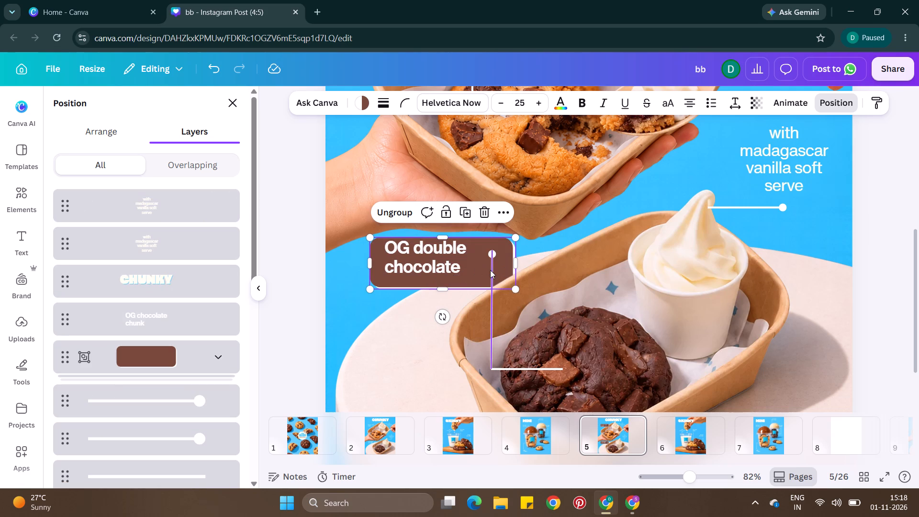
Adjust the background group's position so it frames the "OG double chocolate" text with a narrow margin on the text's left.
left_click_drag(473, 267, 472, 260)
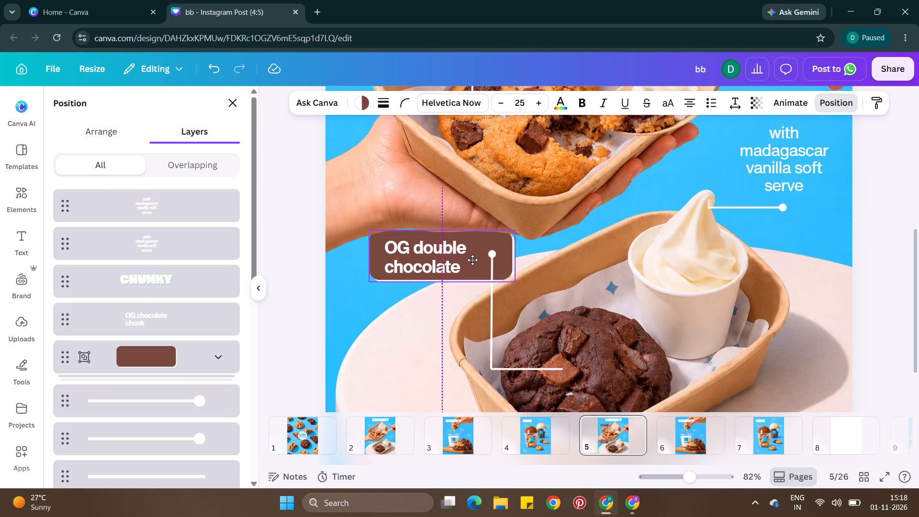
left_click_drag(472, 260, 468, 258)
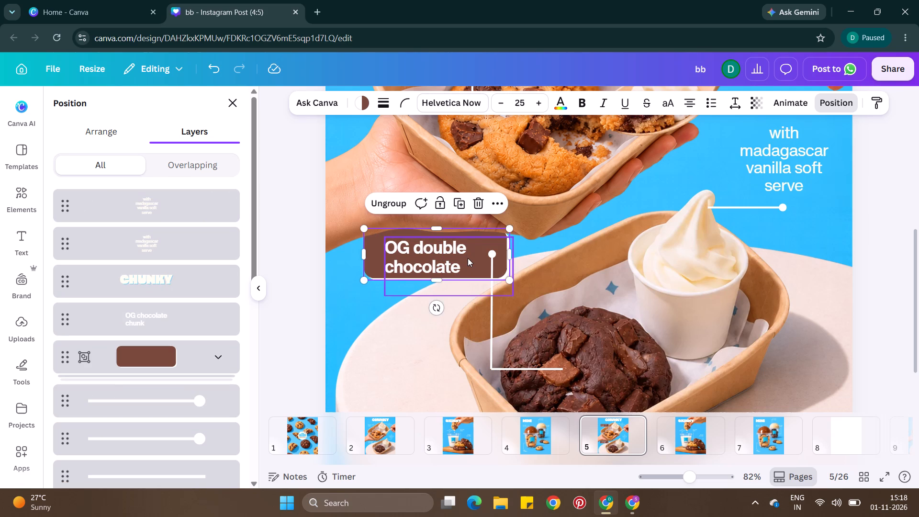
key("ctrl+bracketright")
key("ctrl+bracketright")
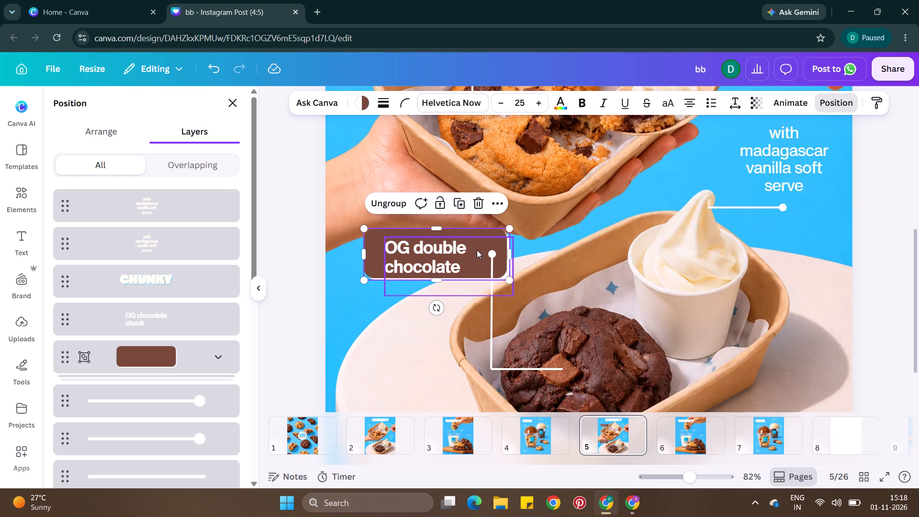
left_click(477, 250)
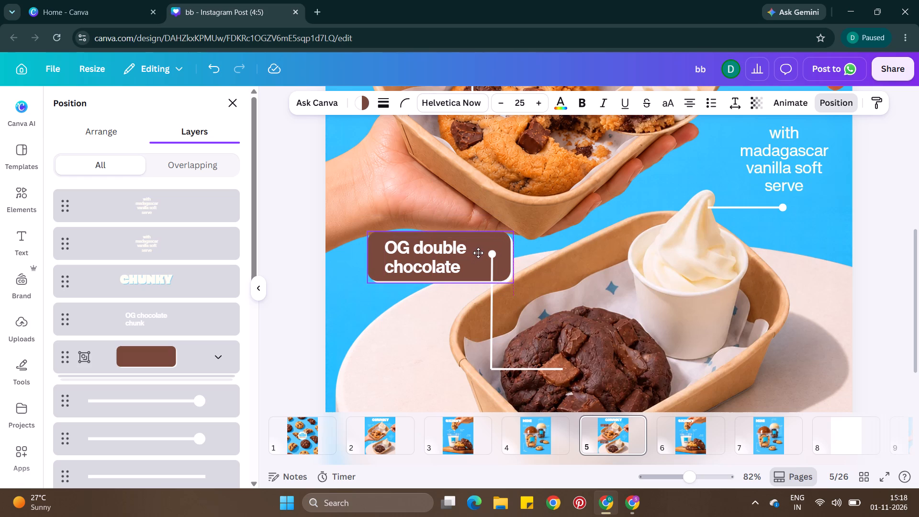
scroll(478, 253, "up", 2)
scroll(478, 253, "down", 2)
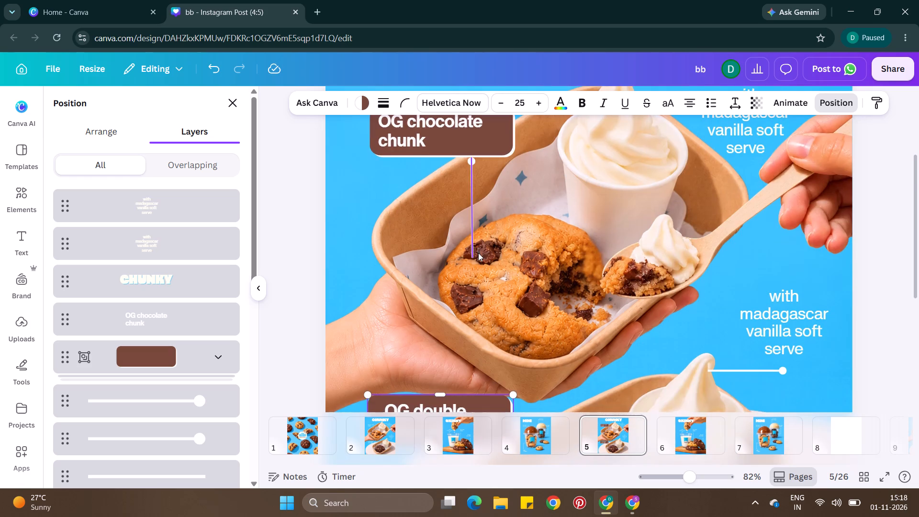
scroll(478, 253, "down", 1)
left_click_drag(472, 342, 477, 343)
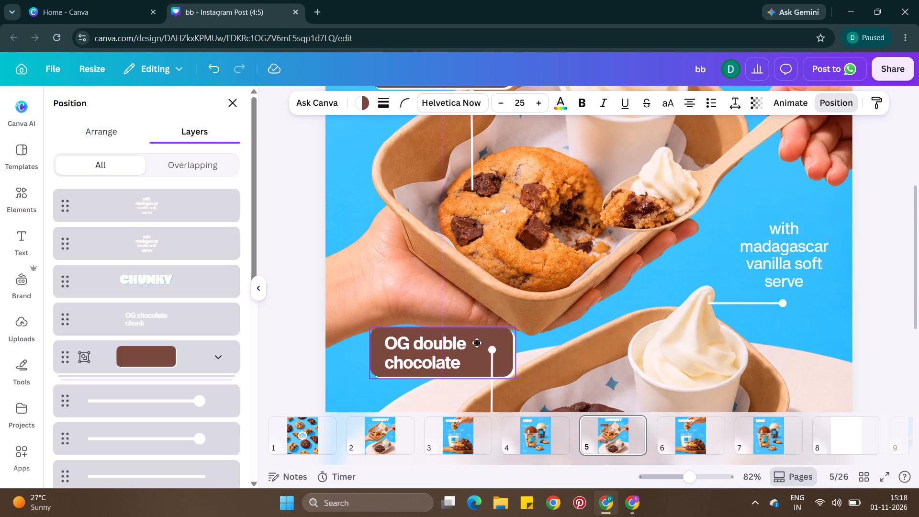
left_click_drag(477, 343, 484, 341)
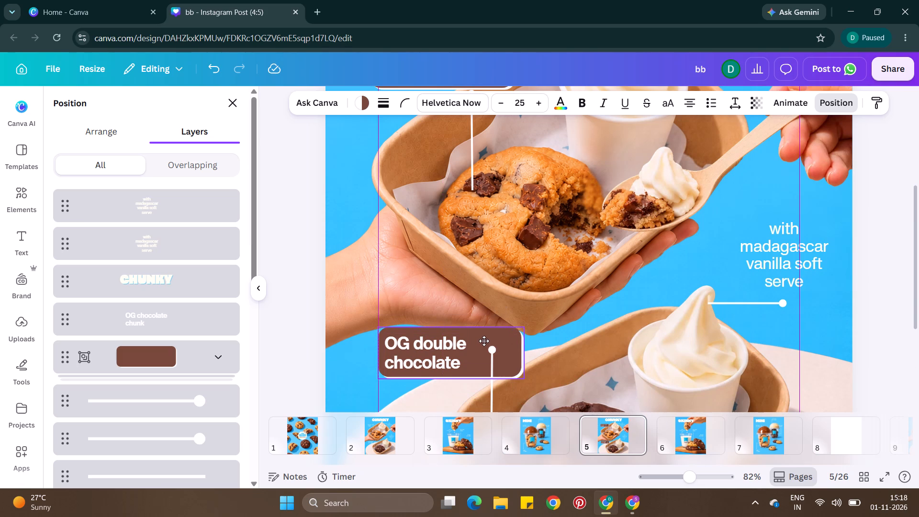
left_click_drag(484, 341, 484, 343)
Shorten the vertical connector line of "OG double chocolate" so its dot starts just below the brown background.
scroll(484, 343, "down", 1)
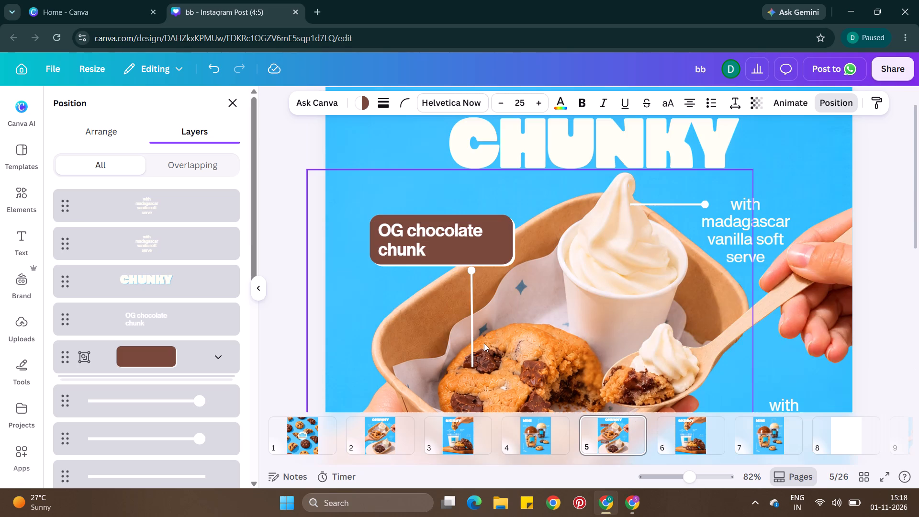
scroll(484, 343, "down", 1)
left_click(490, 333)
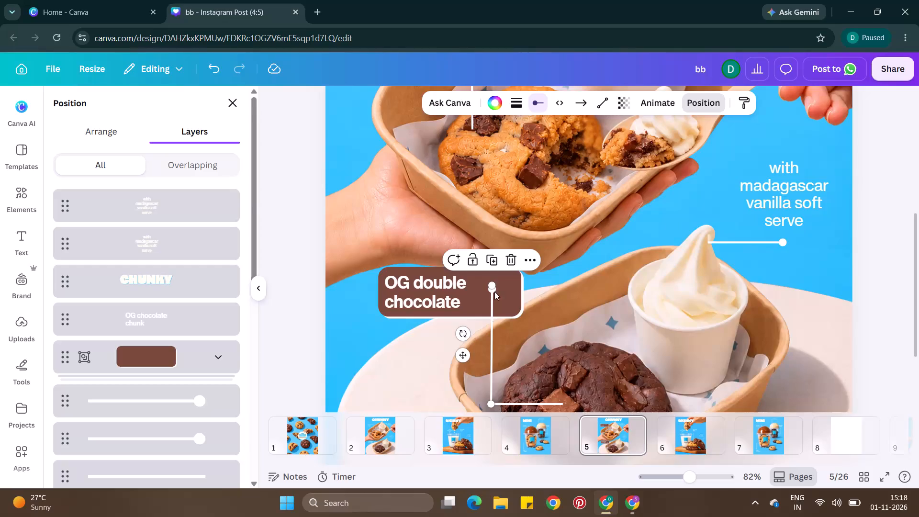
left_click_drag(492, 287, 493, 331)
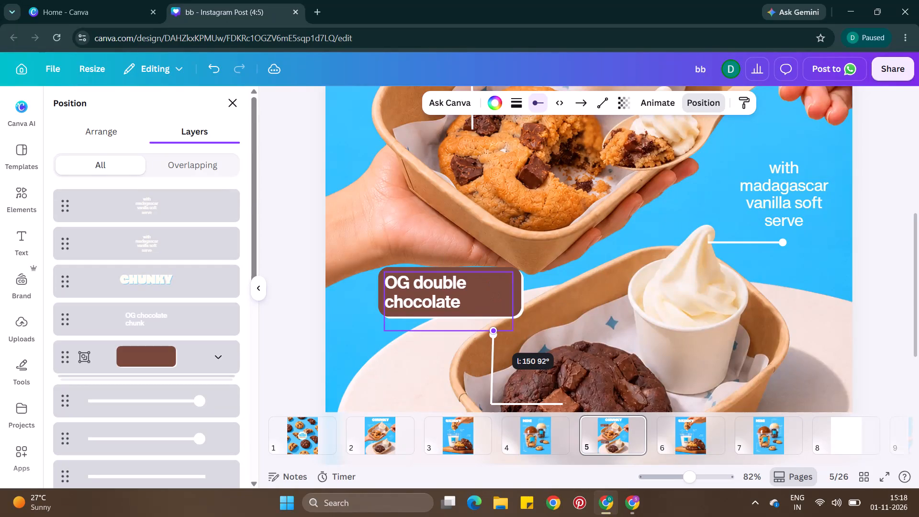
left_click_drag(493, 331, 492, 328)
Move the connector line under "OG chocolate chunk" slightly down to leave a gap below its brown background.
scroll(492, 328, "up", 1)
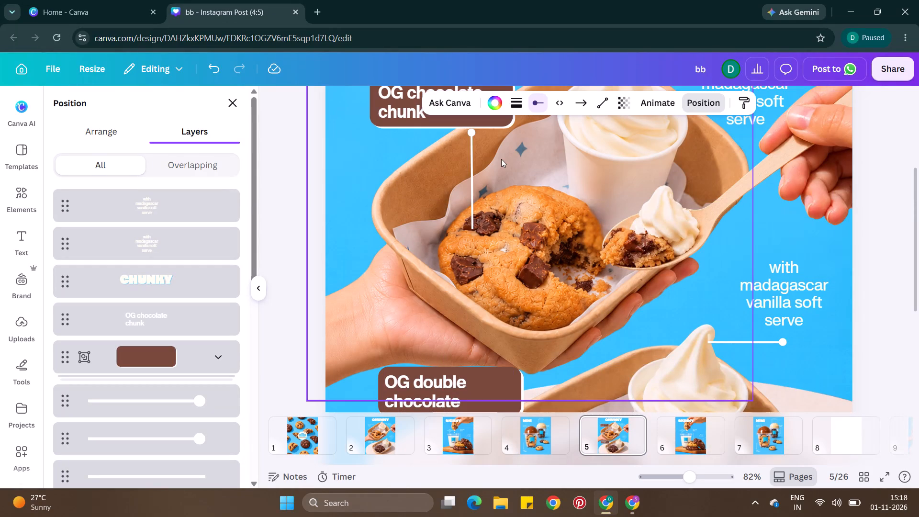
left_click_drag(469, 134, 469, 146)
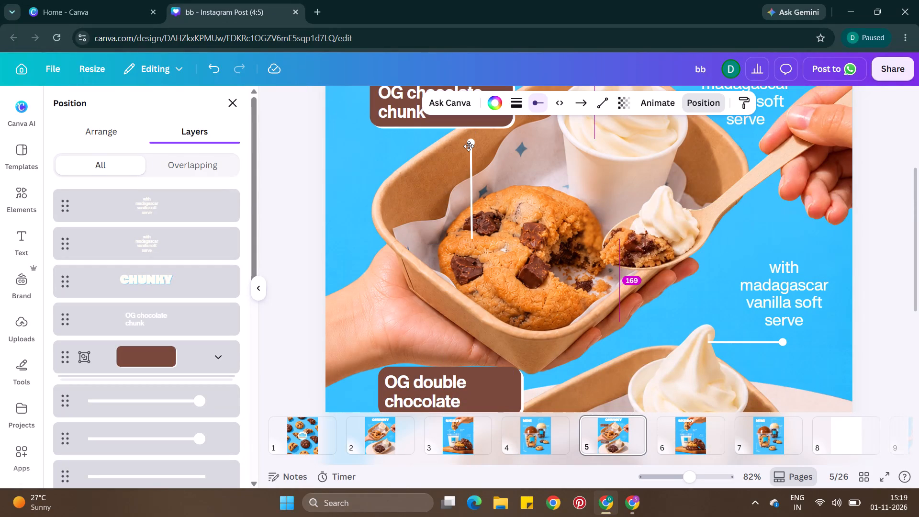
left_click_drag(469, 146, 469, 146)
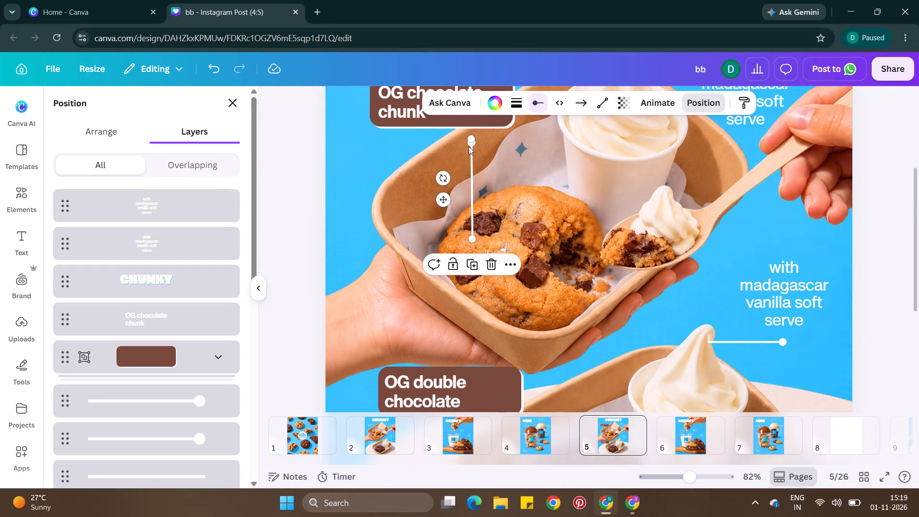
double_click(795, 236)
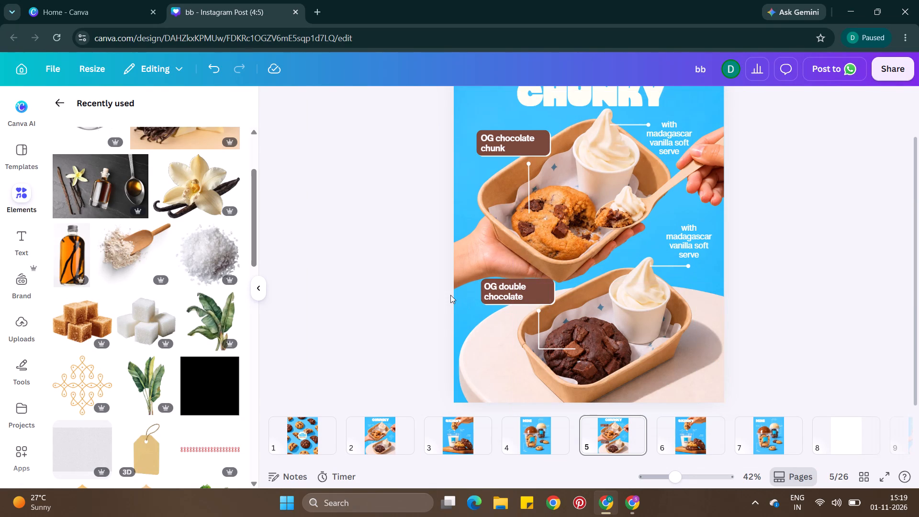
Copy the brown and white background group from behind "OG double chocolate" and paste it onto page 6.
left_click_drag(450, 295, 418, 308)
scroll(440, 297, "down", 1)
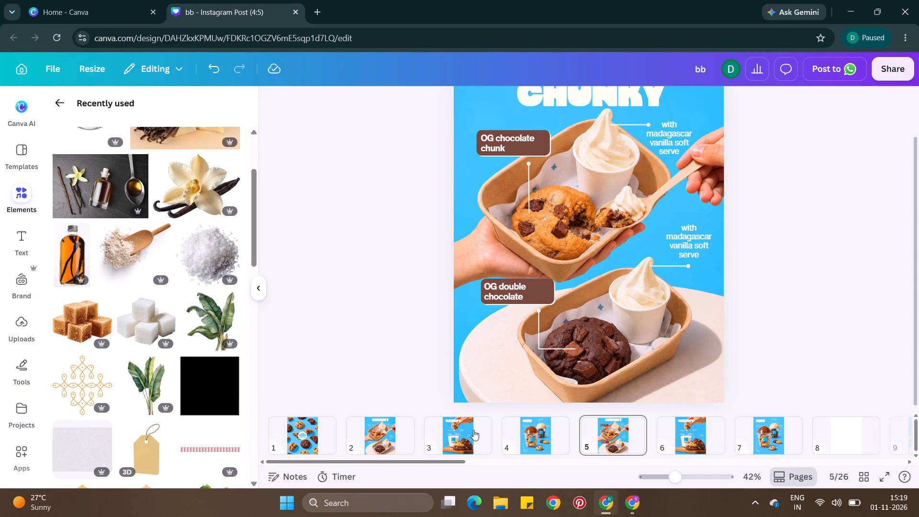
left_click(553, 287)
key("ctrl+c")
left_click(673, 437)
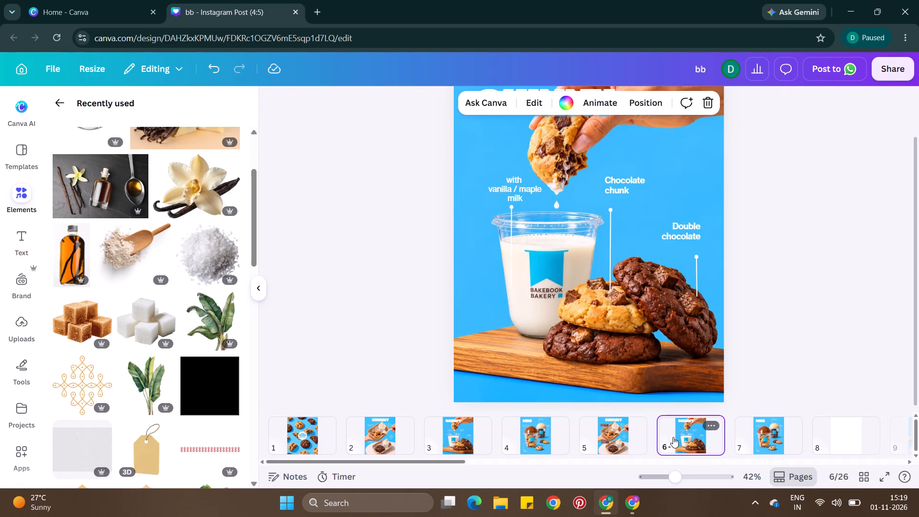
scroll(673, 437, "up", 1)
key("ctrl+v")
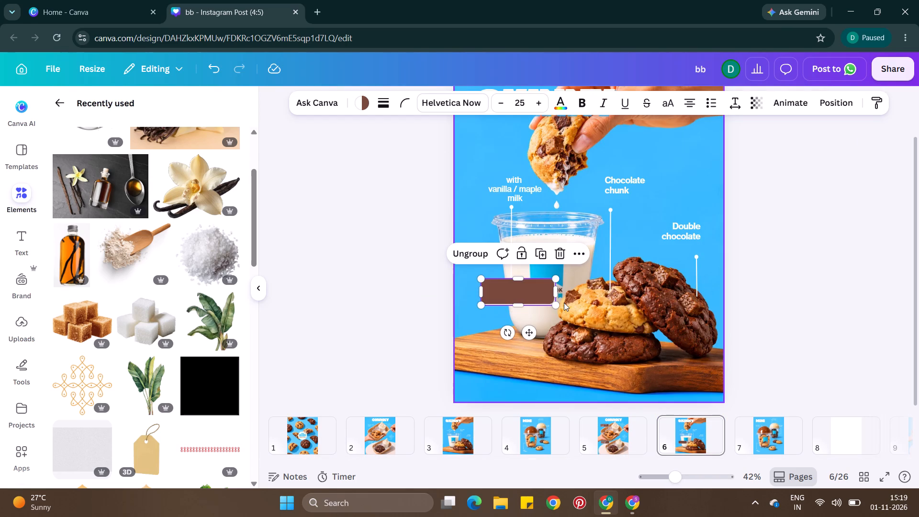
Place the pasted background group at "Chocolate chunk", narrow it slightly, and layer it behind the text but above the photo.
left_click_drag(536, 288, 647, 179)
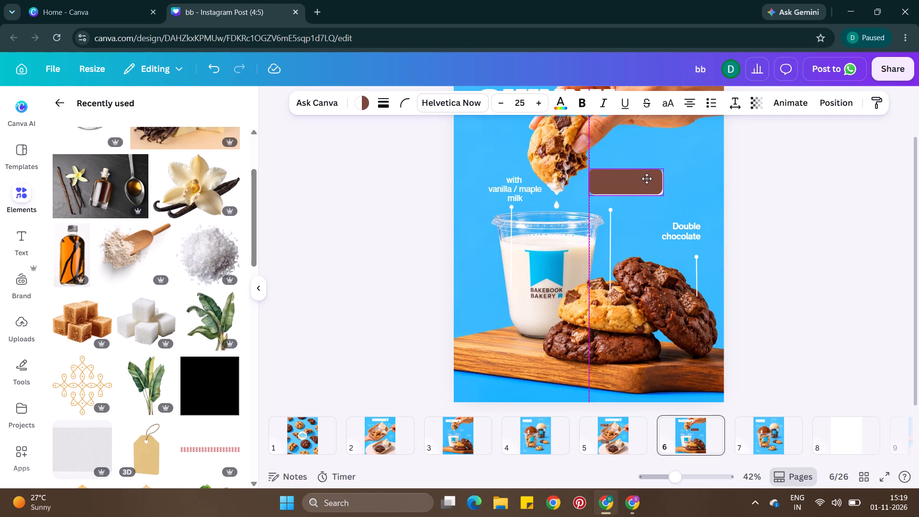
left_click_drag(647, 179, 649, 179)
left_click_drag(671, 183, 663, 183)
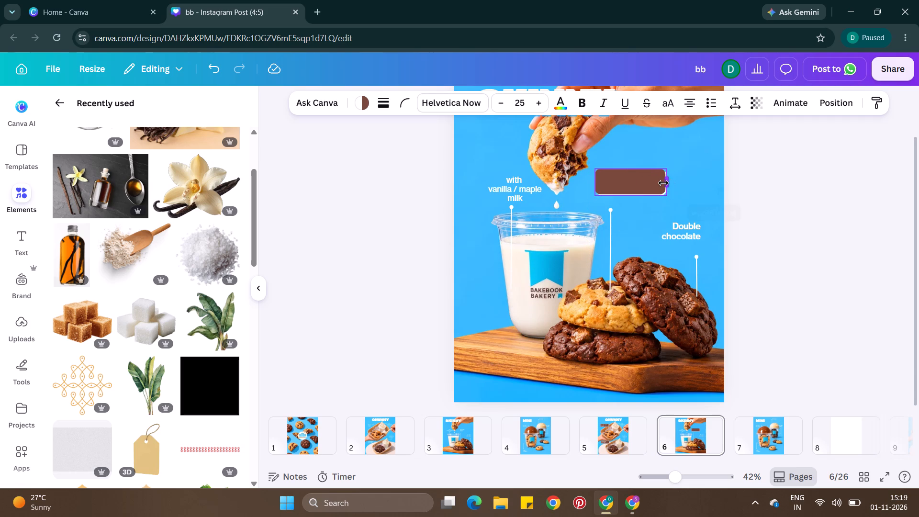
left_click_drag(663, 183, 661, 182)
key("ctrl+alt+bracketleft")
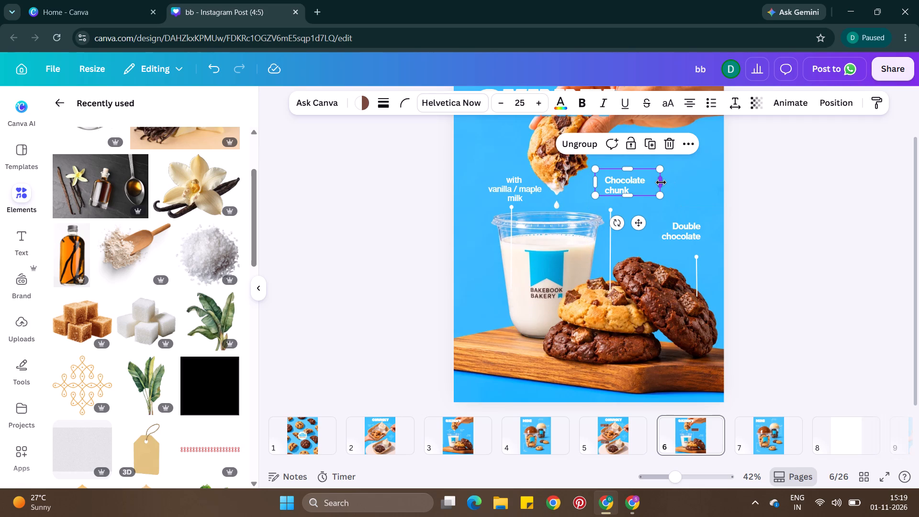
key("ctrl+bracketright")
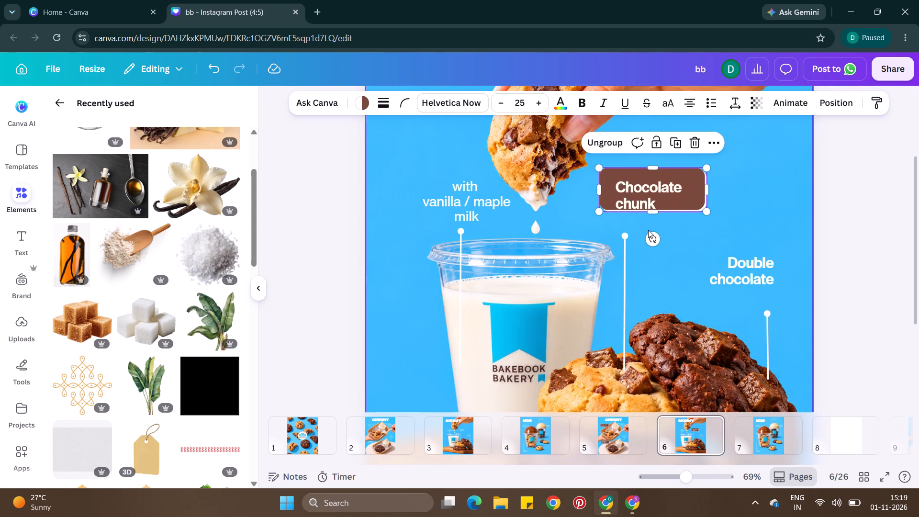
Shift the brown background slightly down and right so it frames the two lines of "Chocolate chunk" evenly.
left_click_drag(680, 173, 683, 179)
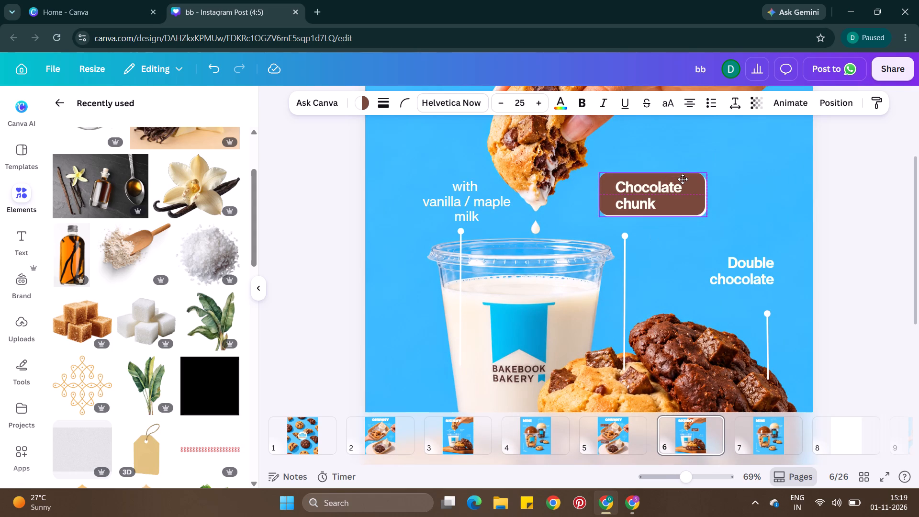
left_click_drag(683, 179, 682, 180)
left_click_drag(682, 180, 683, 180)
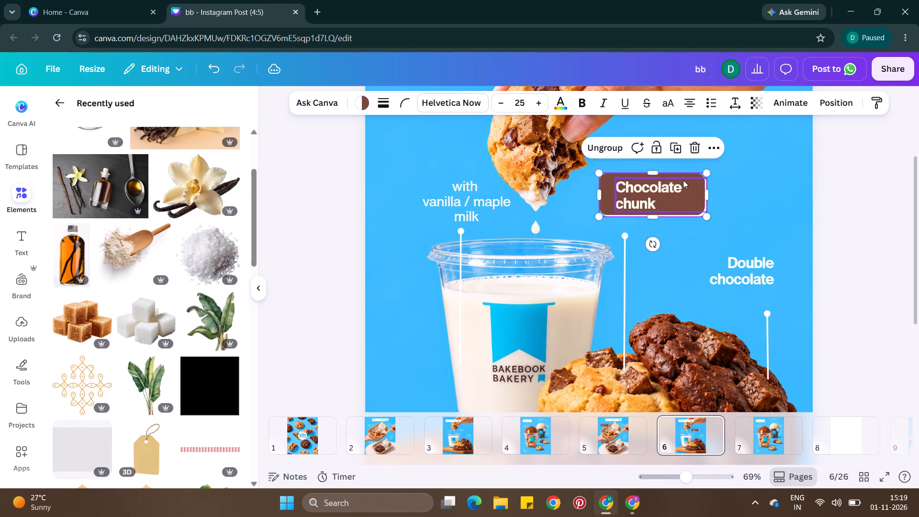
left_click(683, 180)
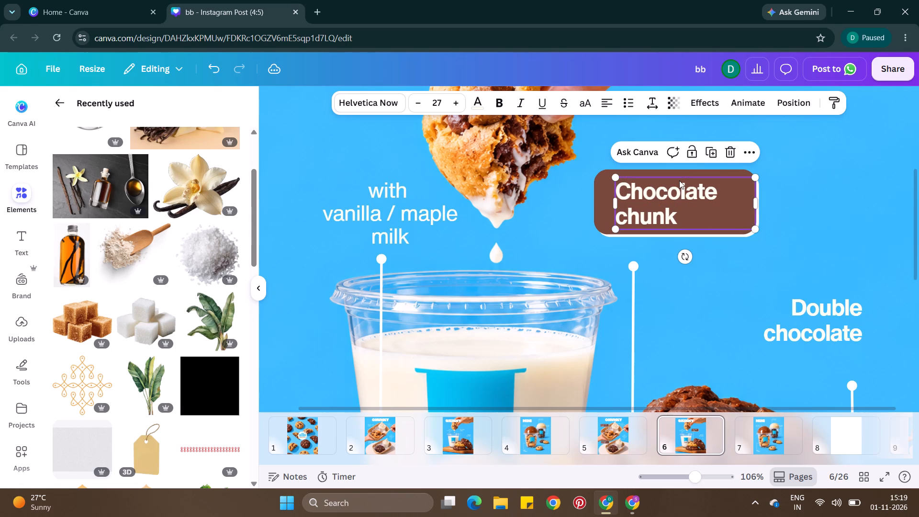
key("ctrl+z")
left_click(611, 188)
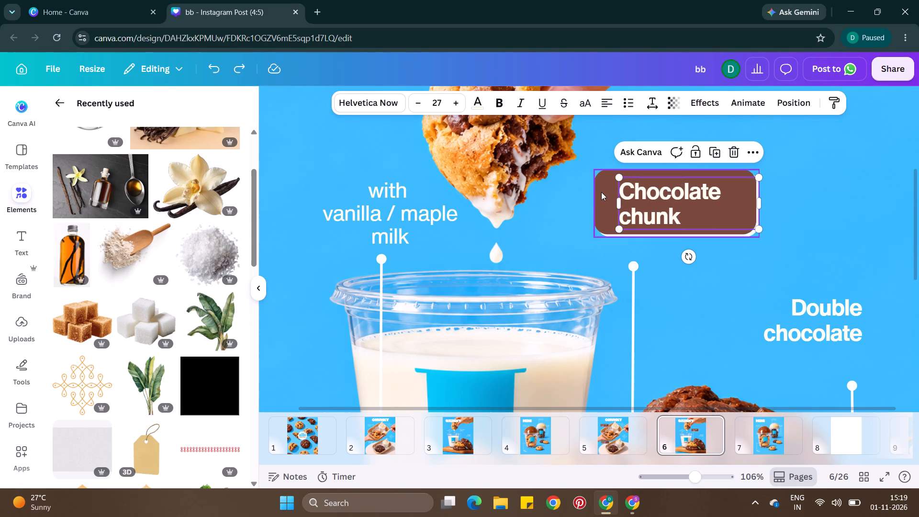
left_click(601, 192)
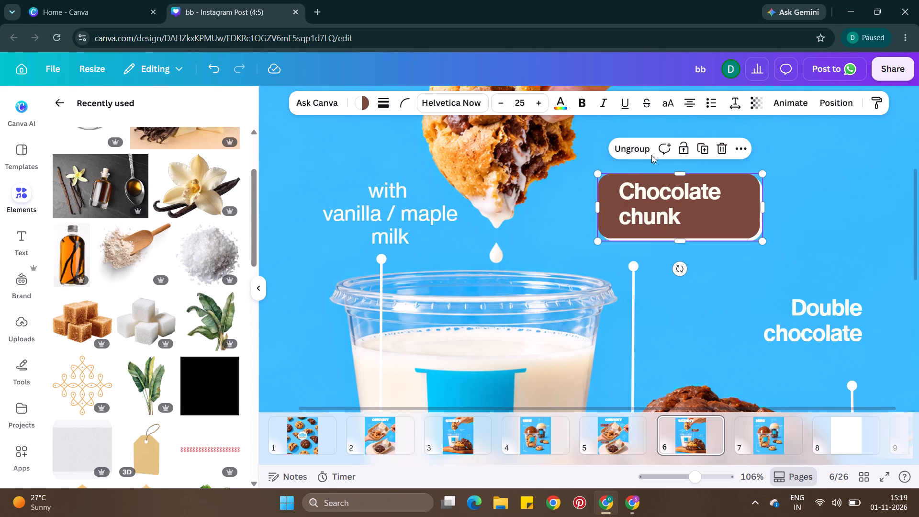
Duplicate the "Chocolate chunk" background group and place the copy over the "Double chocolate" text.
left_click(695, 147)
left_click_drag(714, 202, 802, 301)
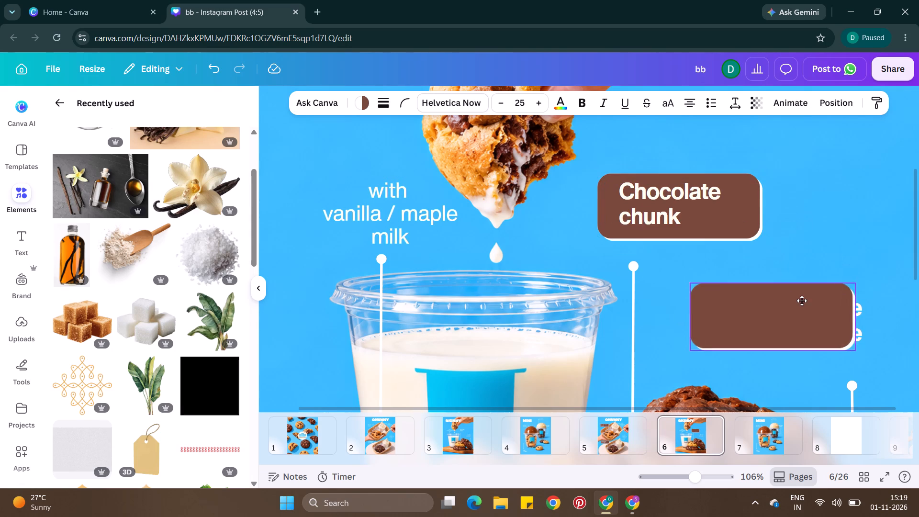
left_click_drag(802, 301, 830, 298)
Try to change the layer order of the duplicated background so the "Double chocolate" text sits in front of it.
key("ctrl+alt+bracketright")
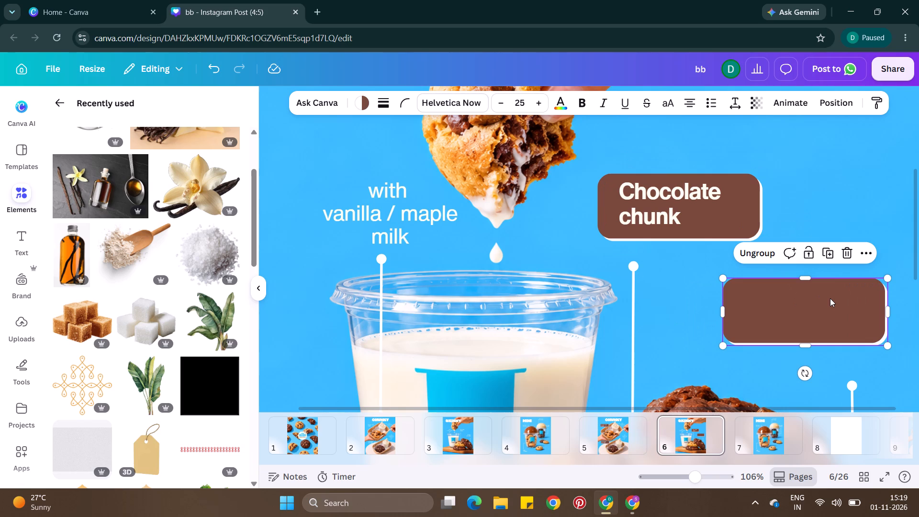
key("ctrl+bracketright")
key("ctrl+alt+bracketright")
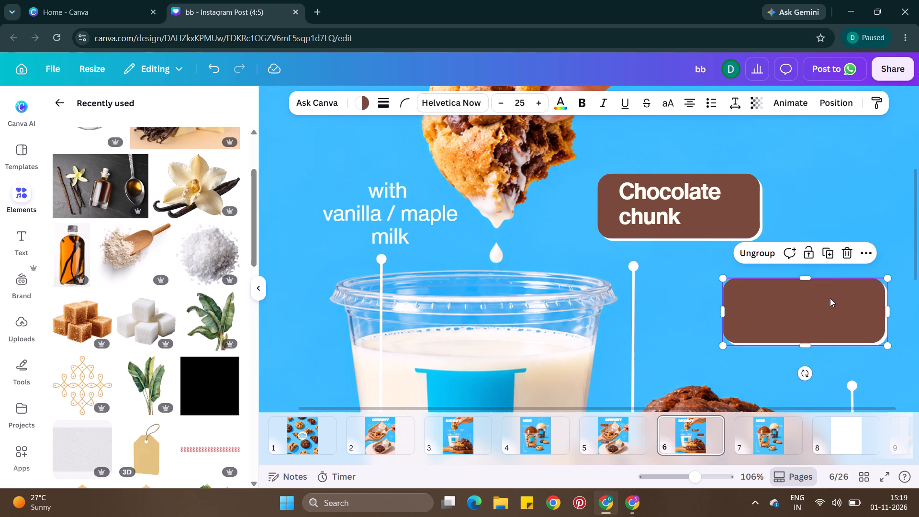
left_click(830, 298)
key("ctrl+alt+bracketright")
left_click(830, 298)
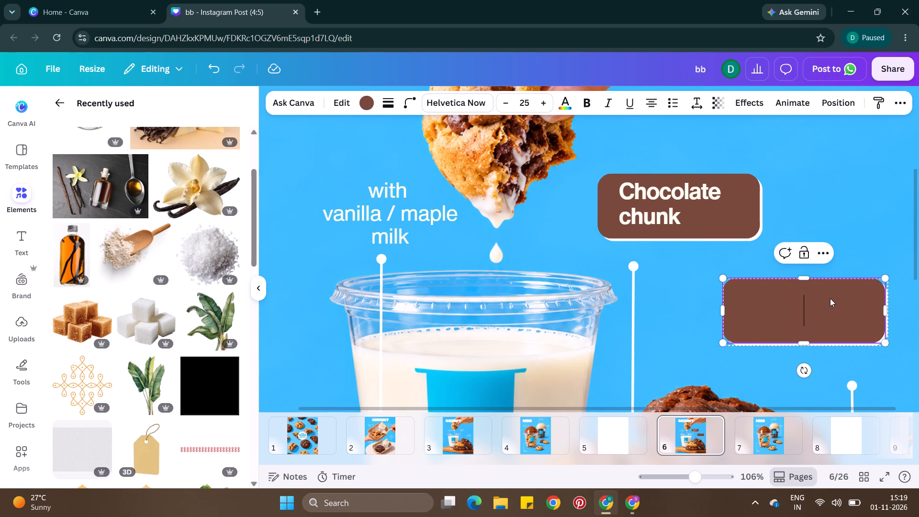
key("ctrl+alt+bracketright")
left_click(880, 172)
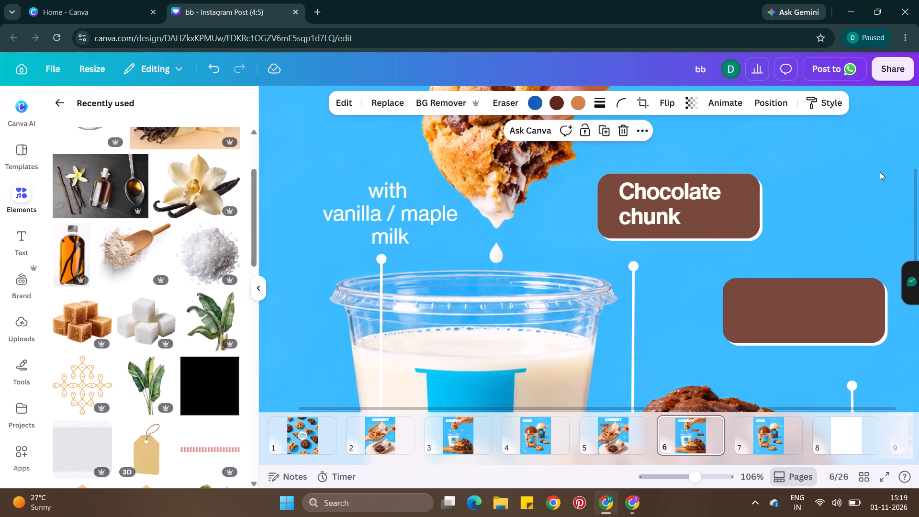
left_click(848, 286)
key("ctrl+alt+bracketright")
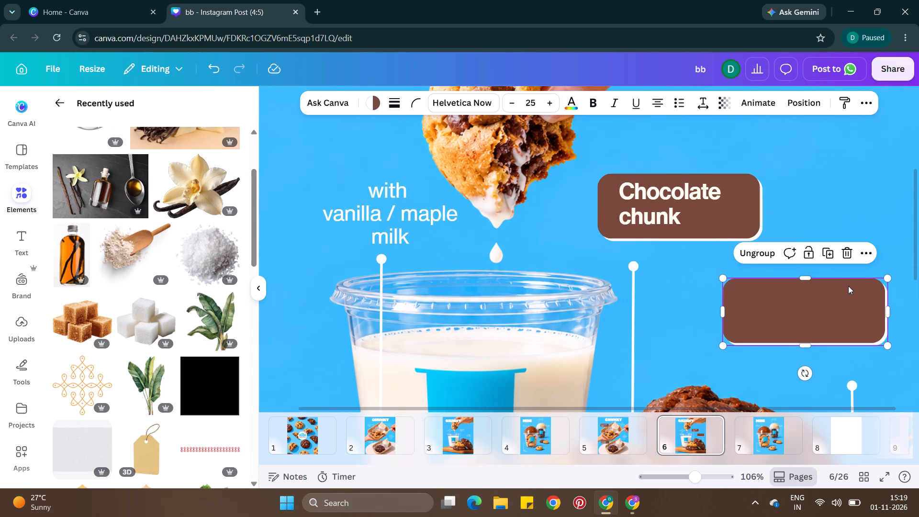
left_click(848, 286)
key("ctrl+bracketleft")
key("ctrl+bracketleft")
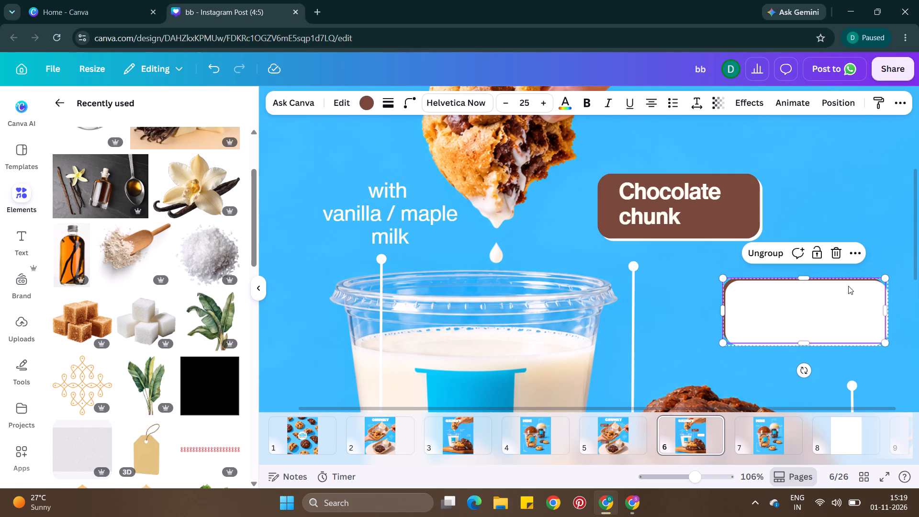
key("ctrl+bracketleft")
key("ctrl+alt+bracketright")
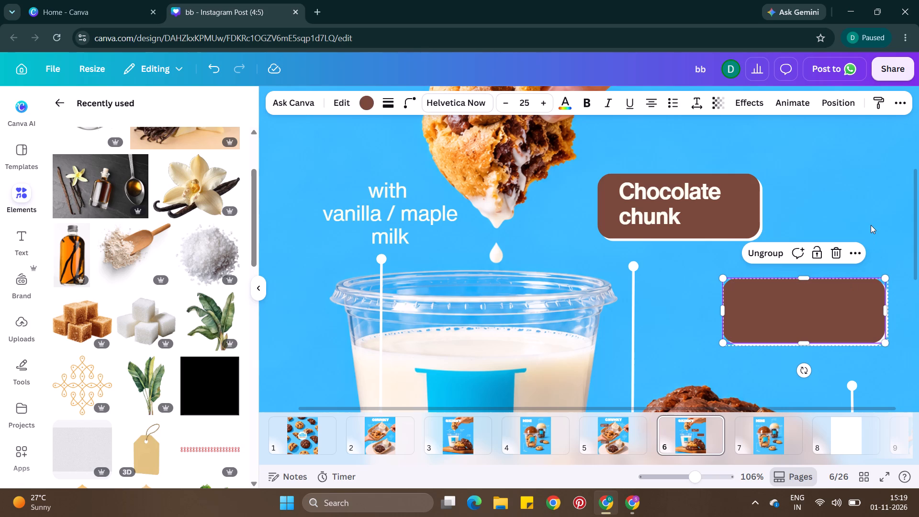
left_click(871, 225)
Send the duplicated background group one layer back, behind the "Double chocolate" text.
left_click(835, 302)
key("ctrl+bracketleft")
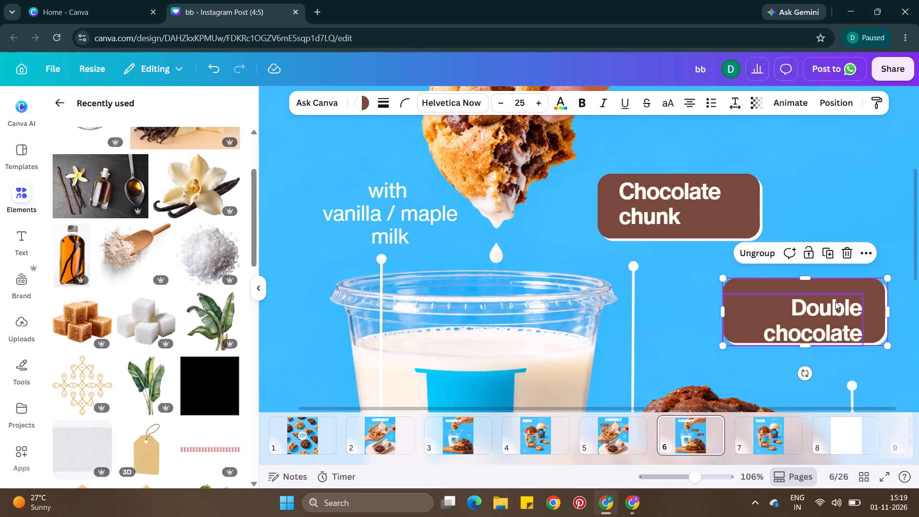
left_click(835, 302)
left_click(865, 216)
Move the "Double chocolate" text up and to the right so it sits inside its brown background.
scroll(865, 216, "down", 1)
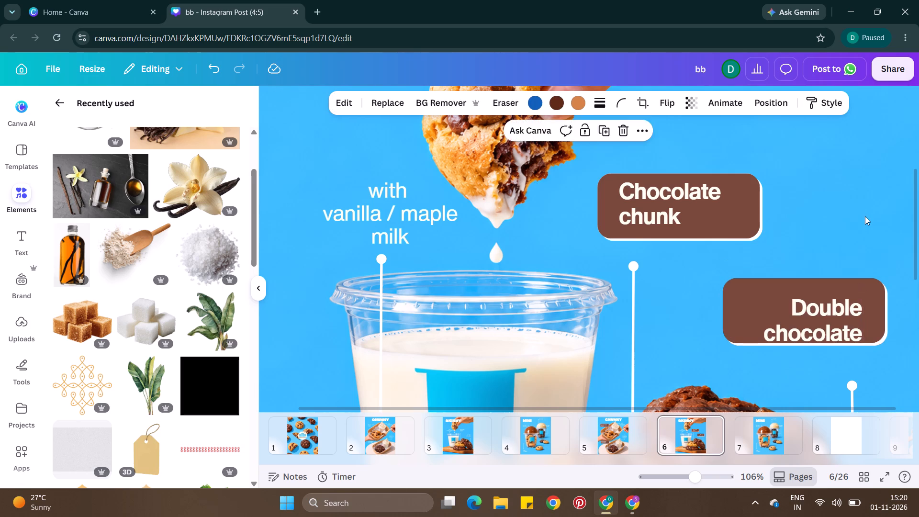
scroll(865, 216, "down", 1)
left_click_drag(804, 279, 813, 268)
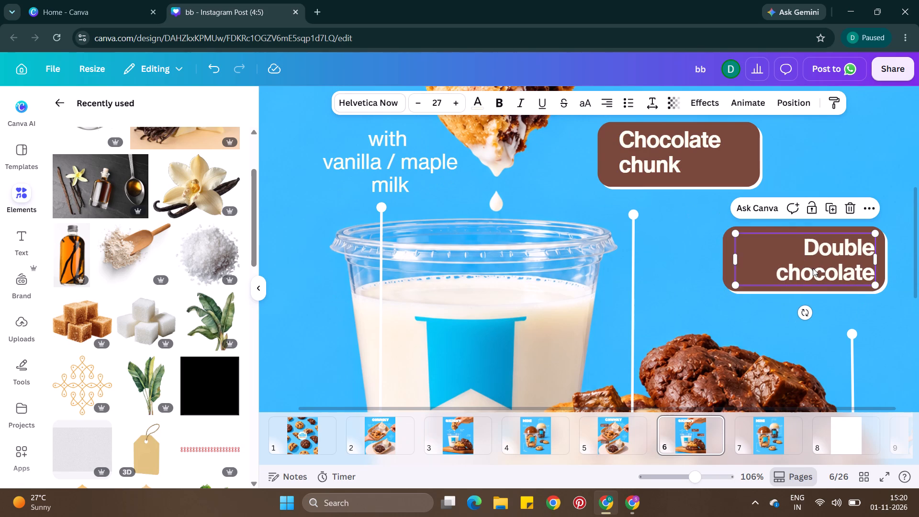
left_click_drag(900, 200, 879, 243)
key("ctrl+z")
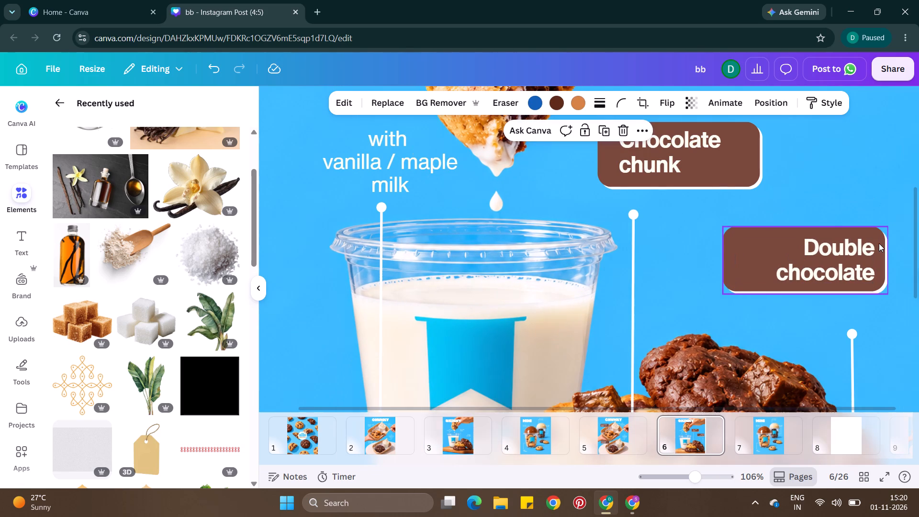
Lower the "Double chocolate" text and its brown background together, closer to the connector line's dot.
left_click(785, 257)
left_click_drag(785, 257, 783, 272)
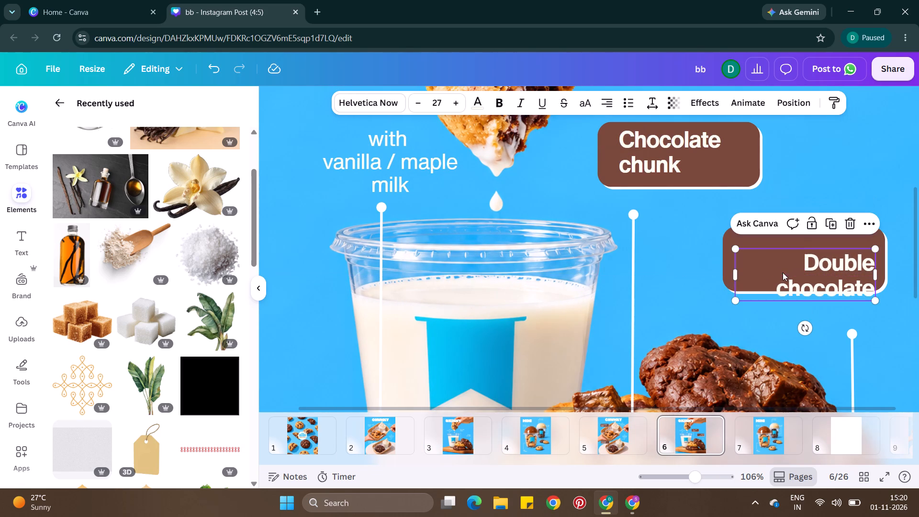
left_click_drag(749, 239, 748, 254)
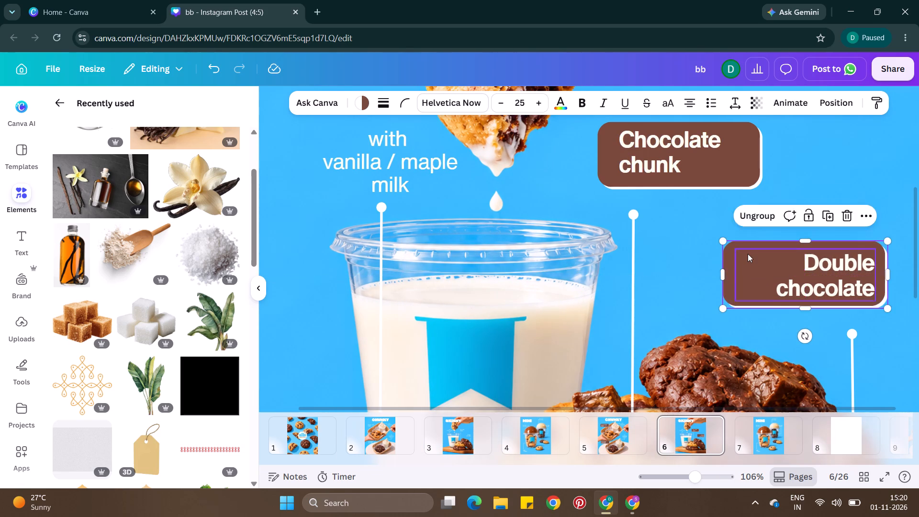
double_click(812, 196)
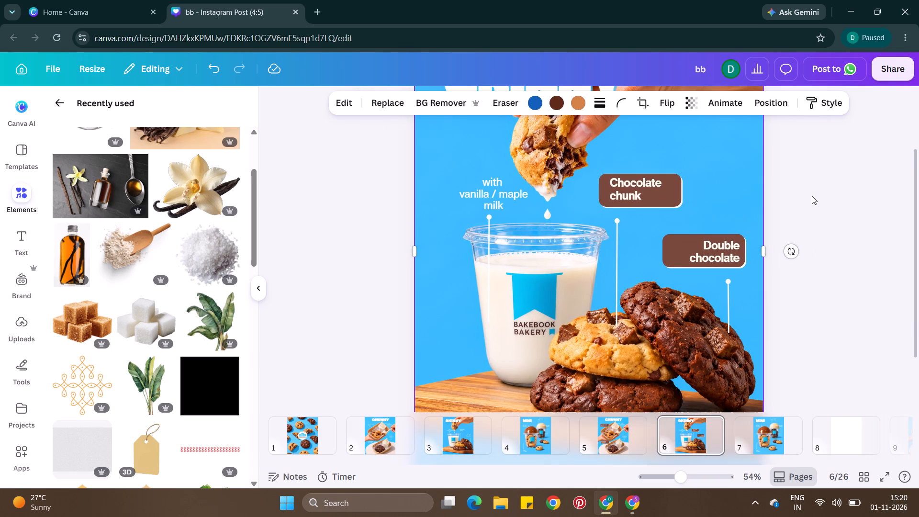
Copy the "Double chocolate" background group to page 7 and place it over the "Mini chocolate cookies" text.
left_click(664, 245)
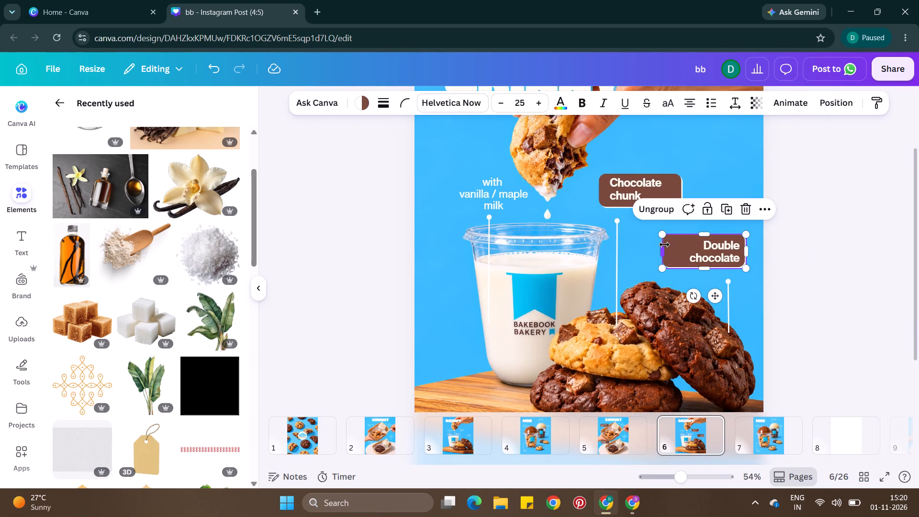
key("ctrl+c")
left_click(782, 431)
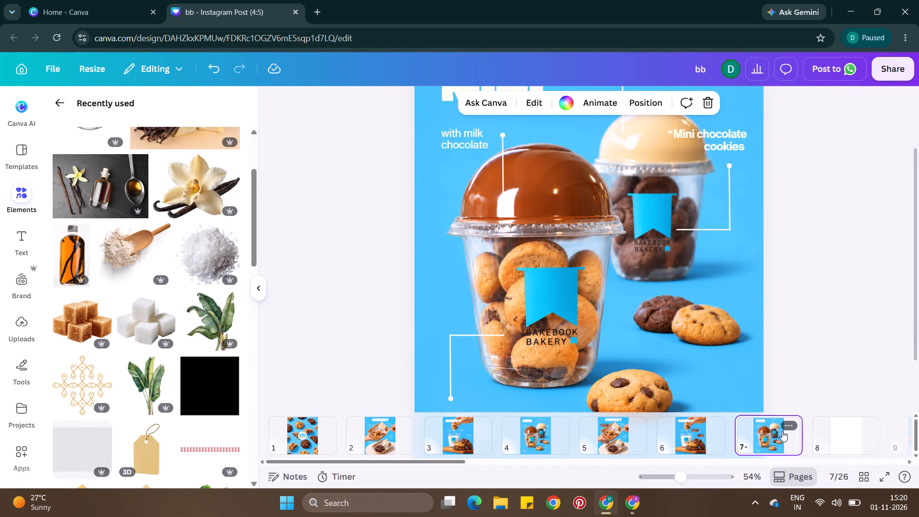
key("ctrl+v")
scroll(697, 261, "up", 1)
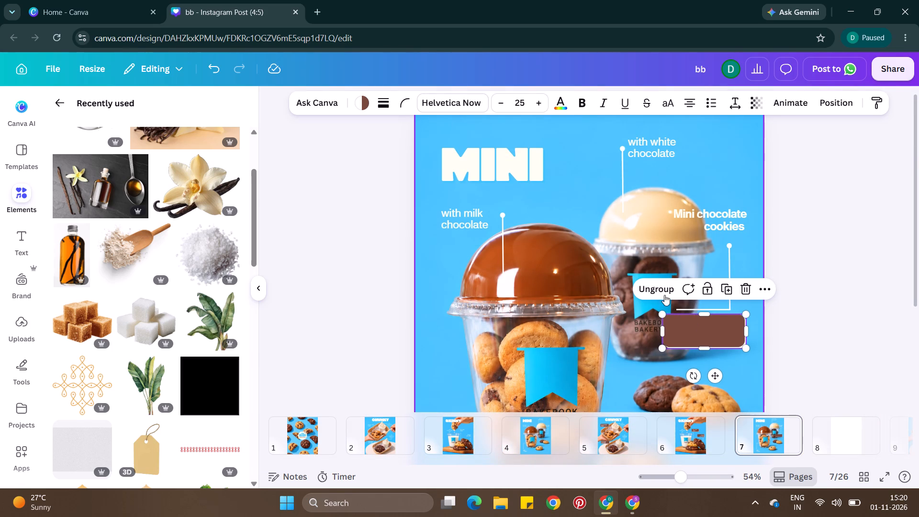
left_click_drag(697, 332, 703, 217)
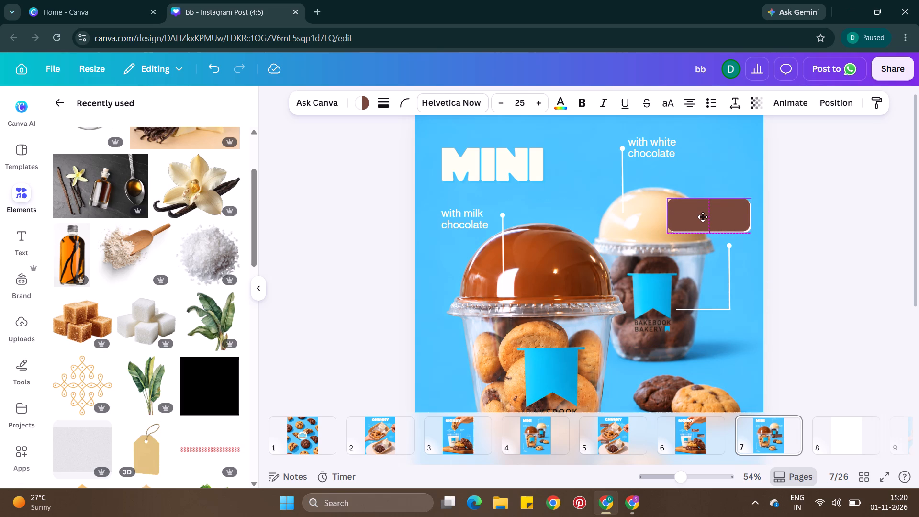
left_click_drag(703, 217, 698, 219)
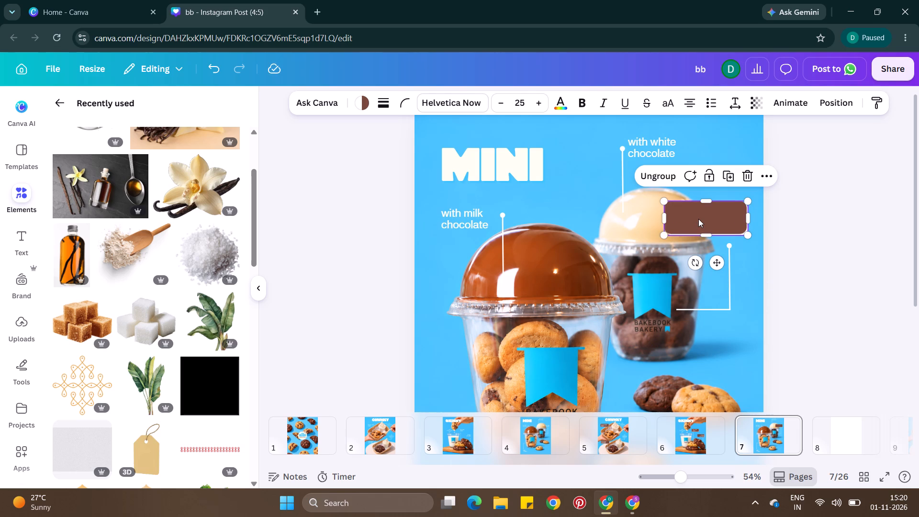
Shift the brown background group slightly right on page 7 and reorder it directly behind the "Mini chocolate cookies" text.
key("ctrl+bracketright")
key("ctrl+bracketright")
key("ctrl+bracketright")
key("ctrl+bracketright")
left_click(698, 219)
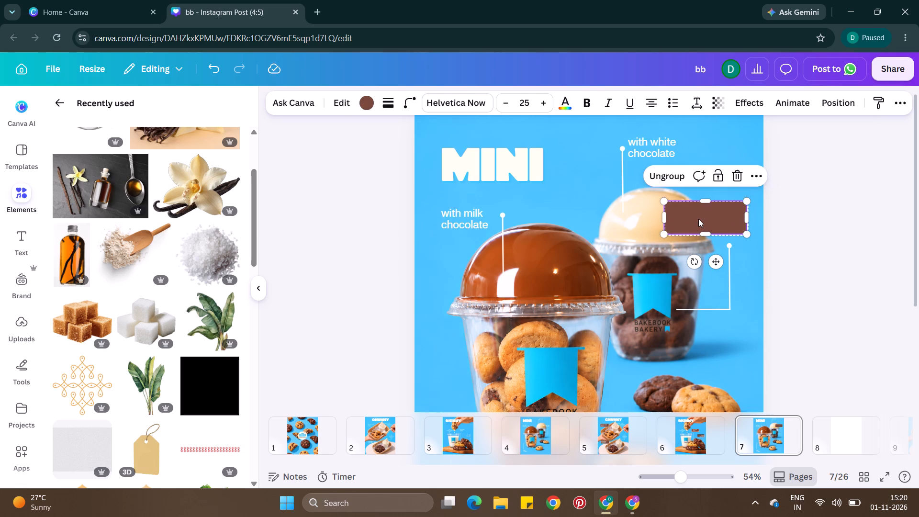
key("ctrl+bracketright")
double_click(847, 217)
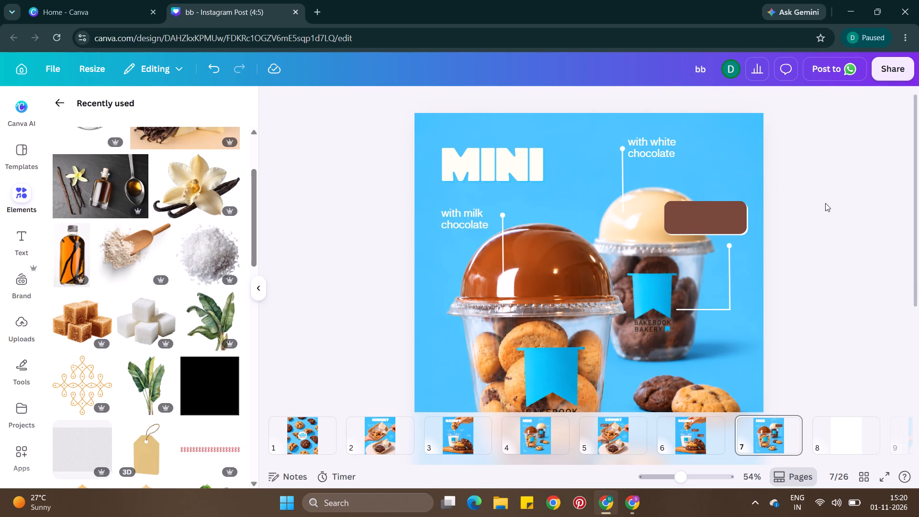
left_click(781, 209)
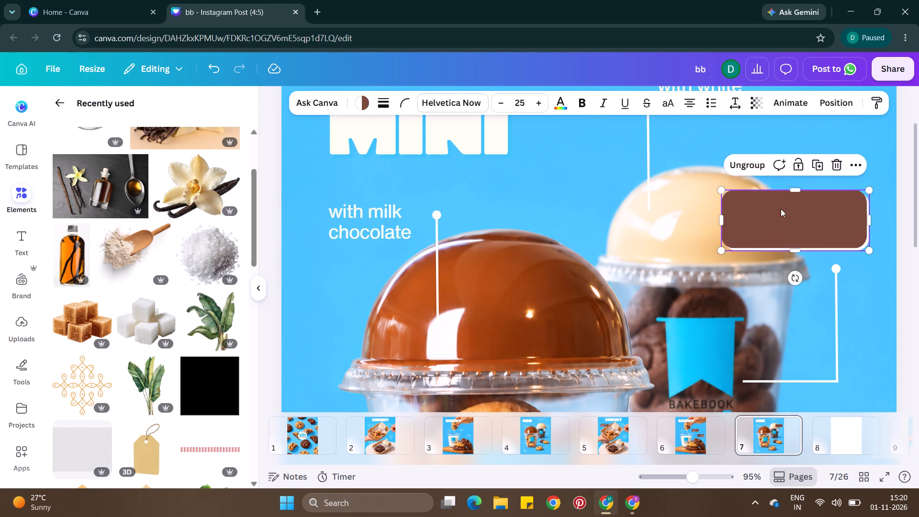
left_click_drag(777, 209, 784, 209)
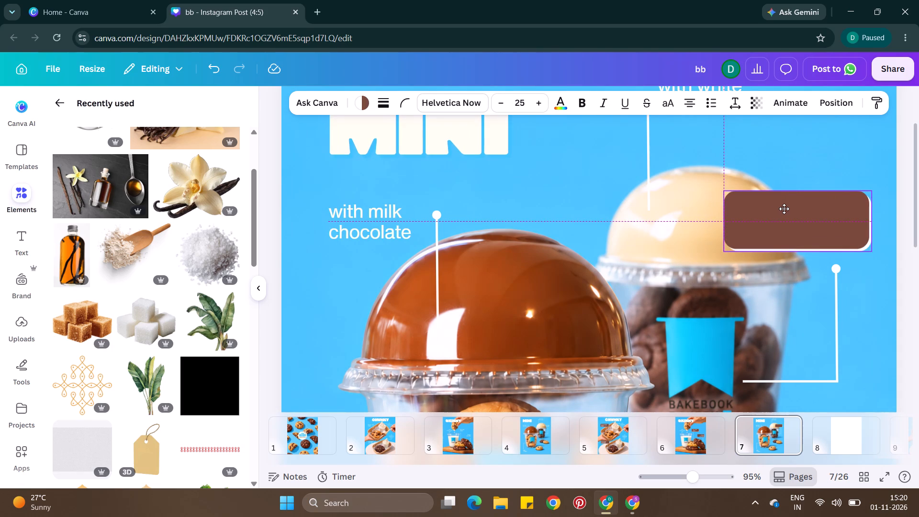
left_click_drag(784, 209, 786, 209)
key("ctrl+bracketright")
key("ctrl+bracketright")
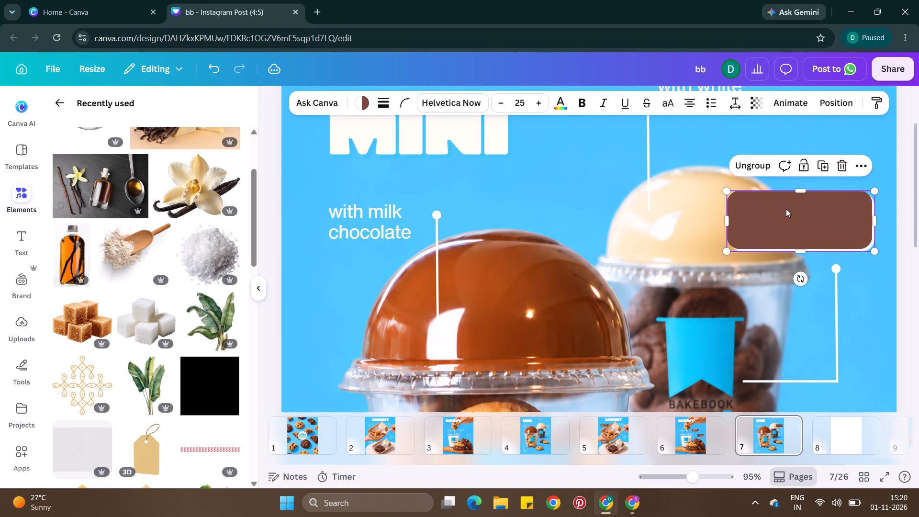
key("alt+1")
scroll(245, 248, "down", 2)
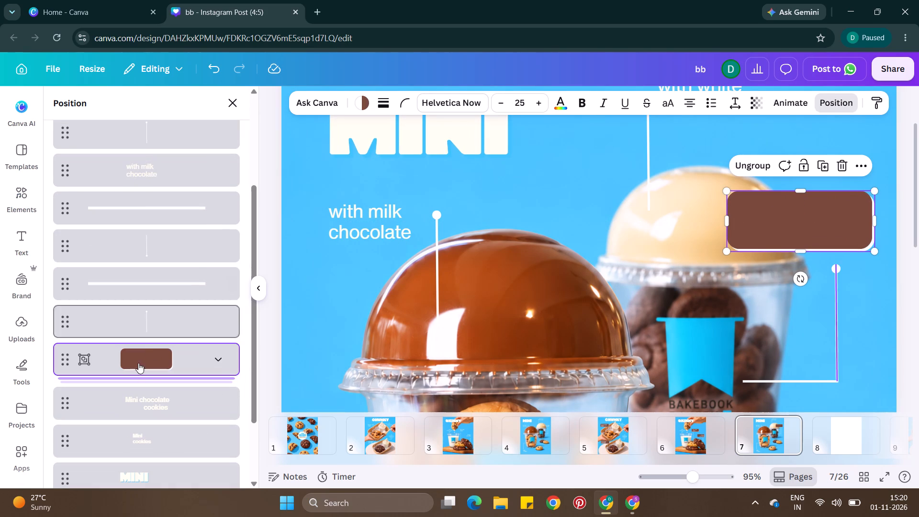
left_click_drag(149, 365, 144, 420)
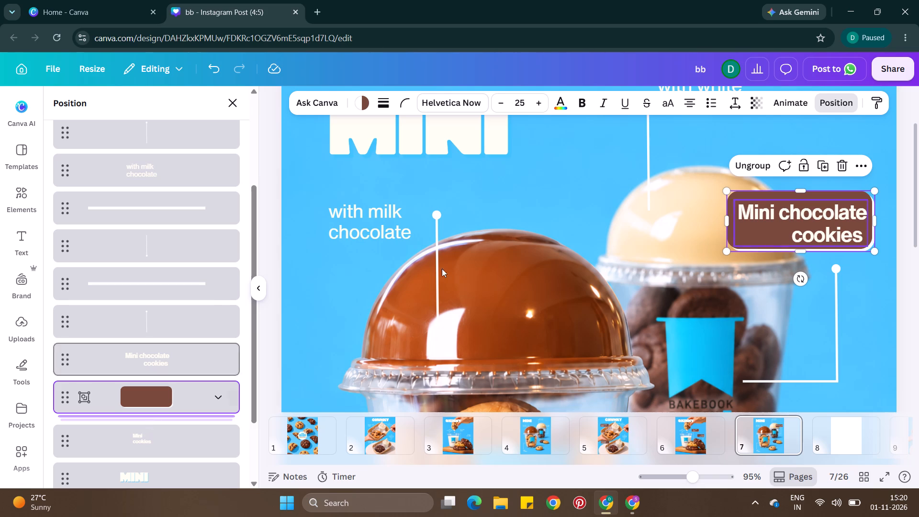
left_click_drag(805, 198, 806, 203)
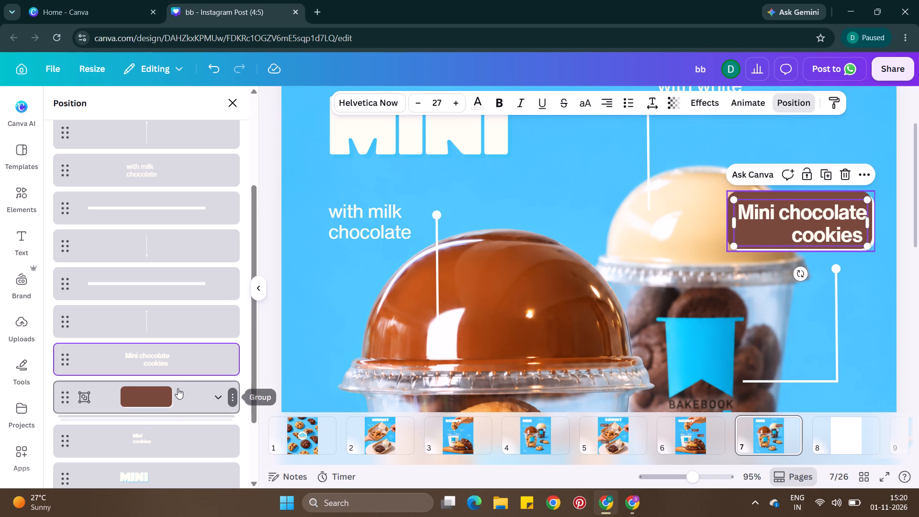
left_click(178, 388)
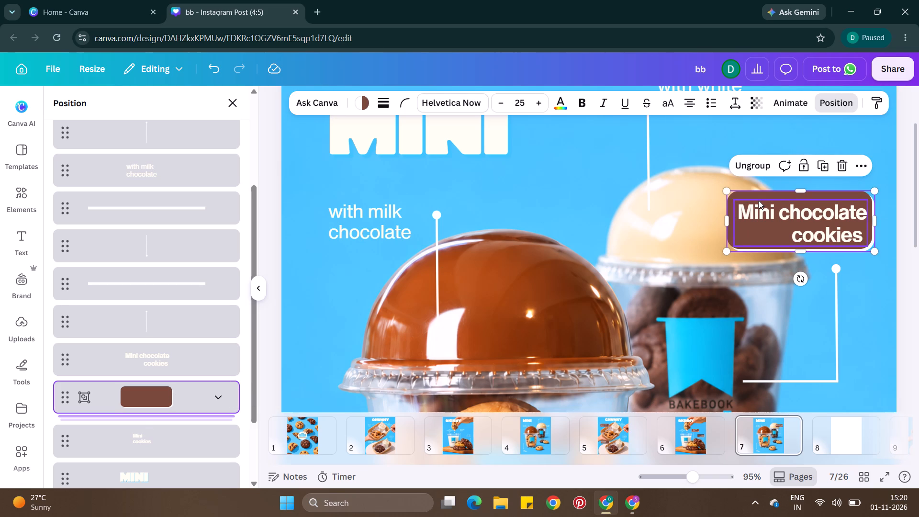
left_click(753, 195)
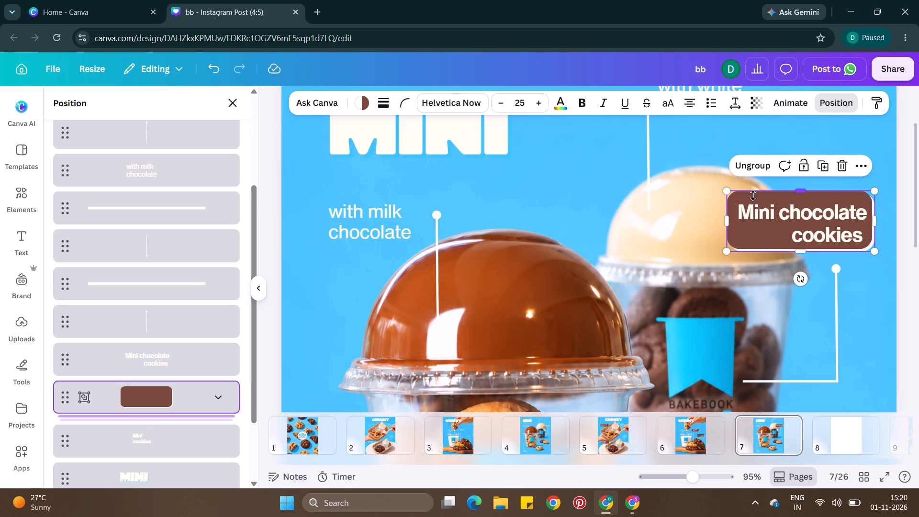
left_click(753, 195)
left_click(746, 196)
Duplicate the brown background group and place the copy behind the "Mini cookies" text near the page's lower edge.
scroll(746, 200, "down", 1)
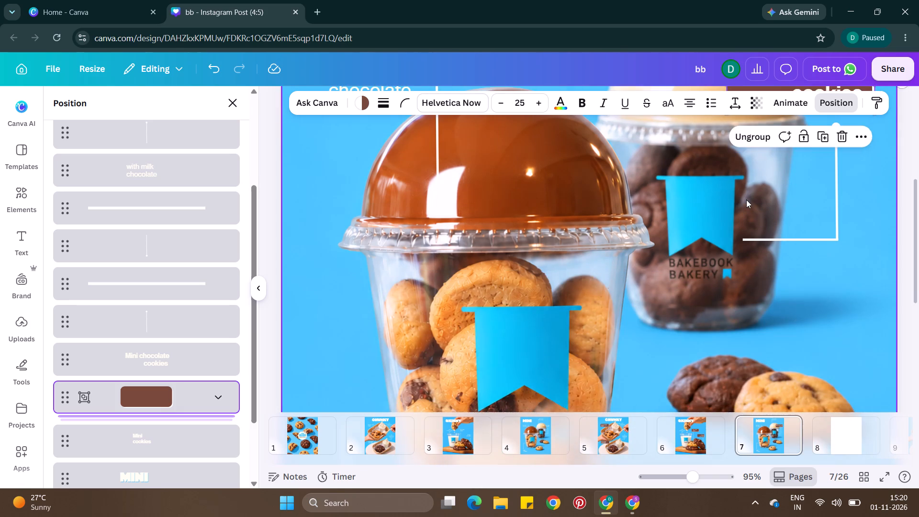
left_click(710, 180)
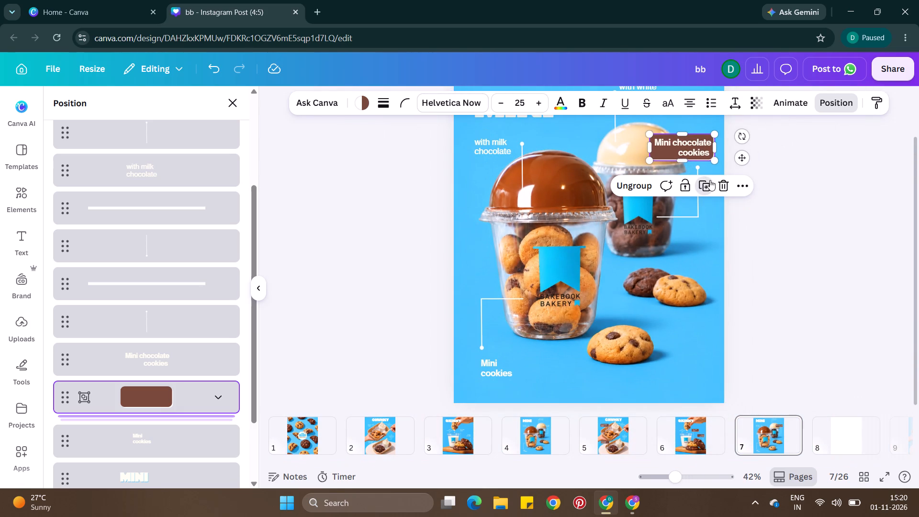
left_click_drag(681, 151, 509, 367)
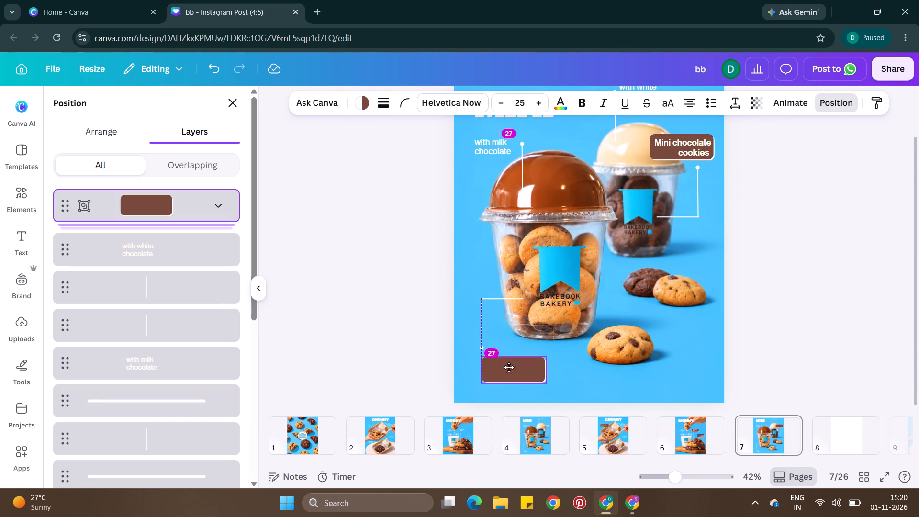
left_click_drag(509, 367, 503, 369)
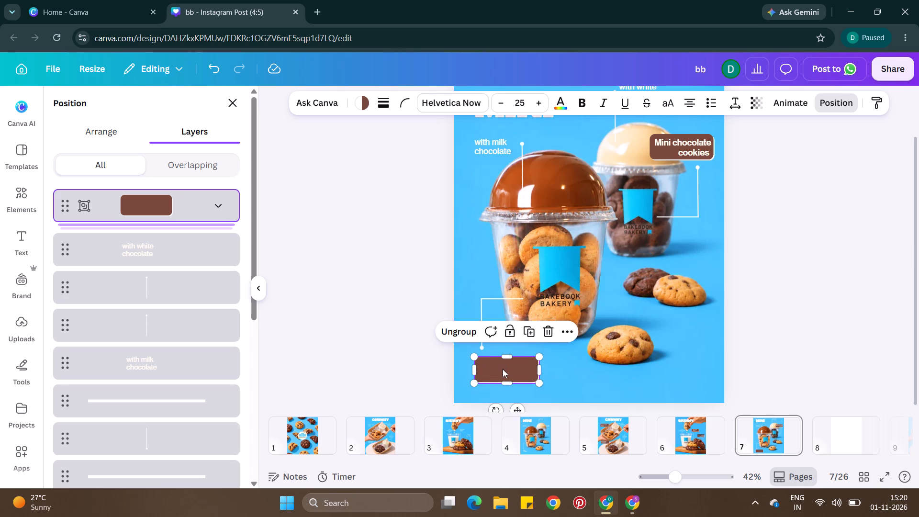
key("ctrl+bracketleft")
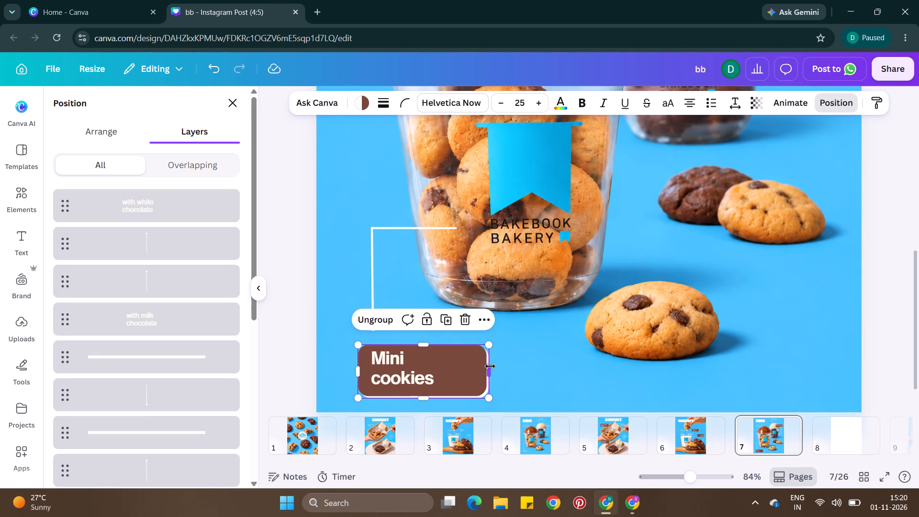
left_click(484, 362)
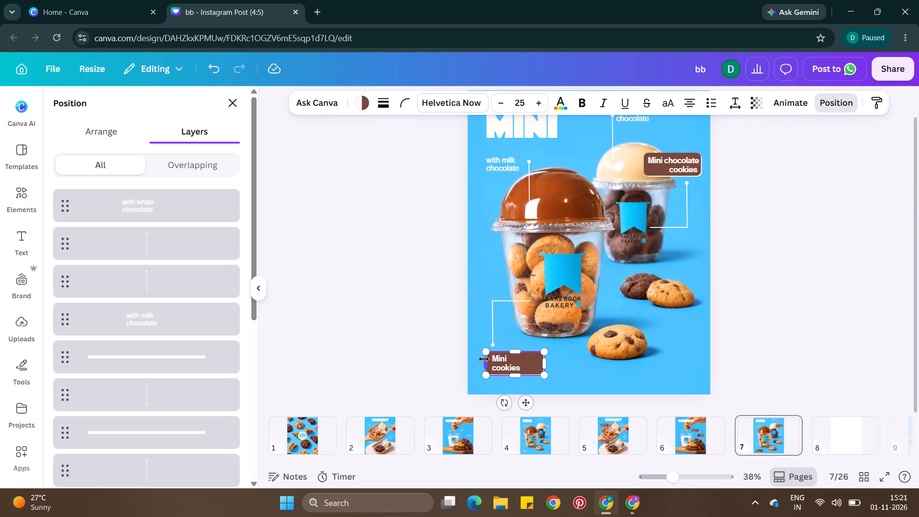
double_click(485, 359)
triple_click(734, 268)
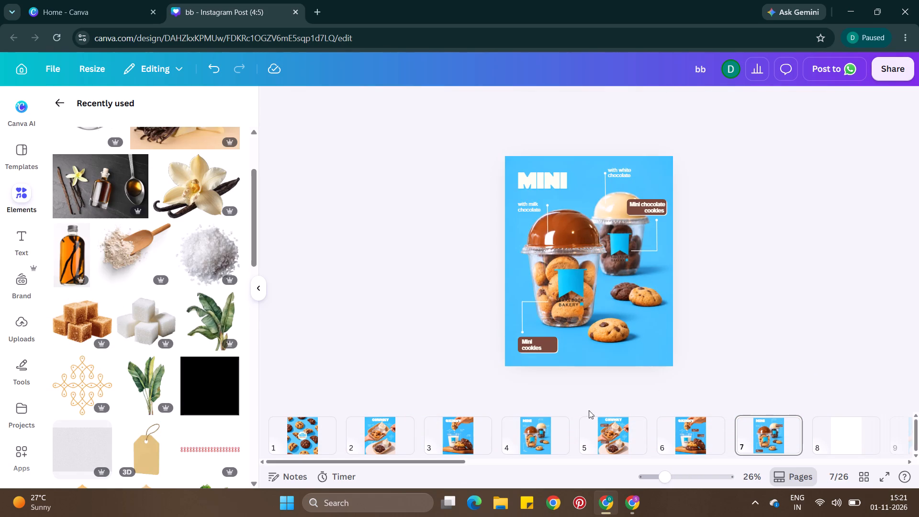
Review pages 5 to 8, then compare the labels with the versions on pages 3 and 2.
left_click(609, 426)
key("Right")
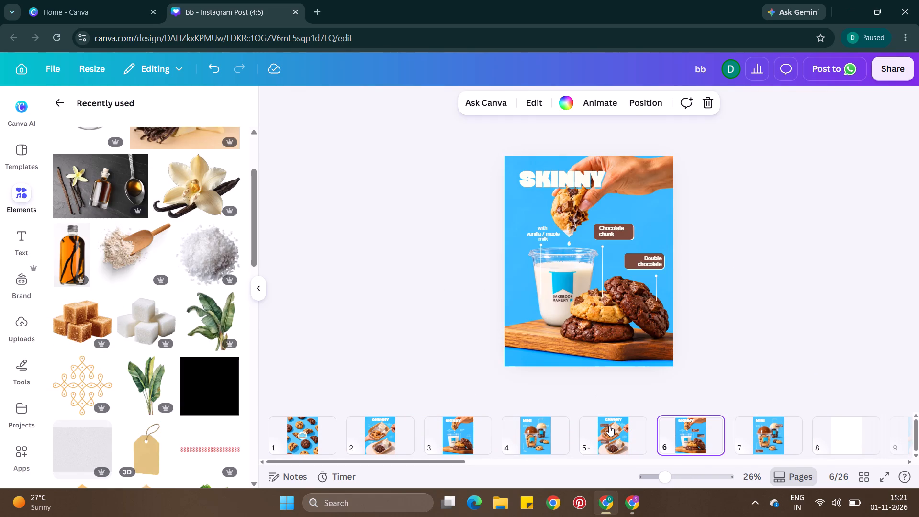
key("Right")
key("Right")
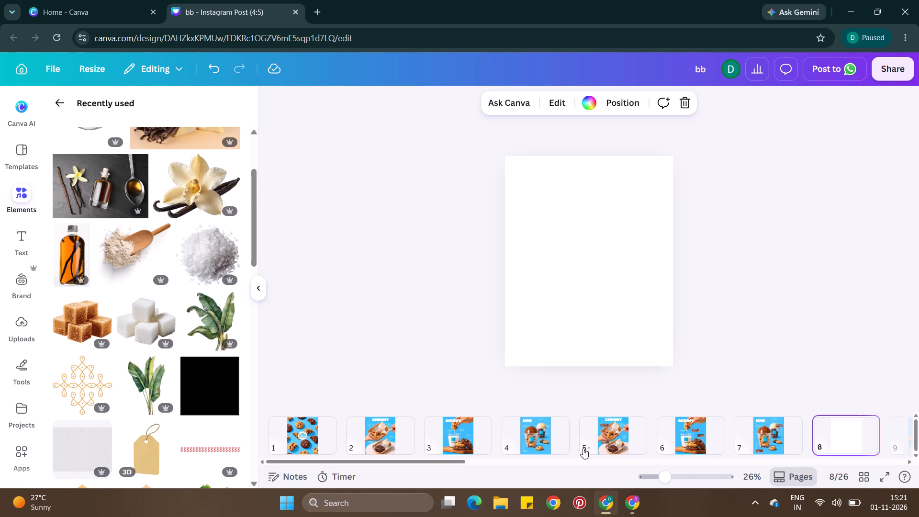
left_click(471, 429)
double_click(755, 256)
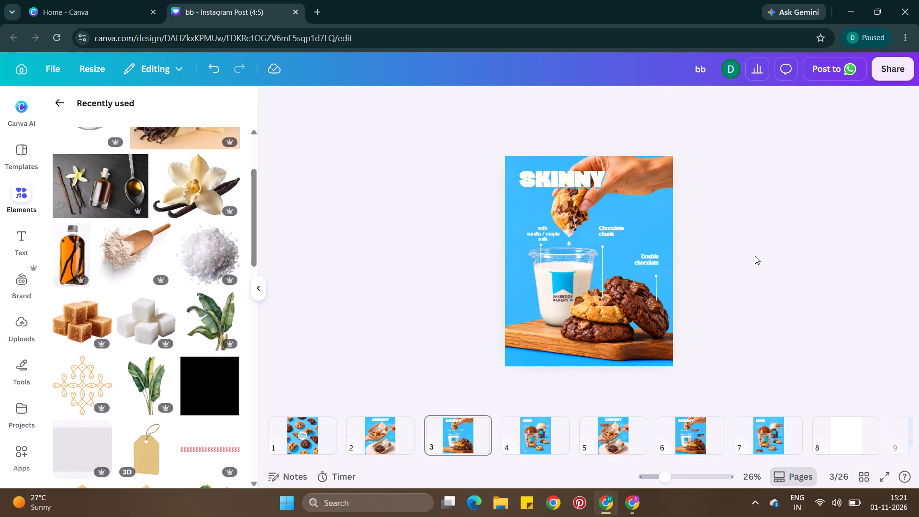
left_click(377, 433)
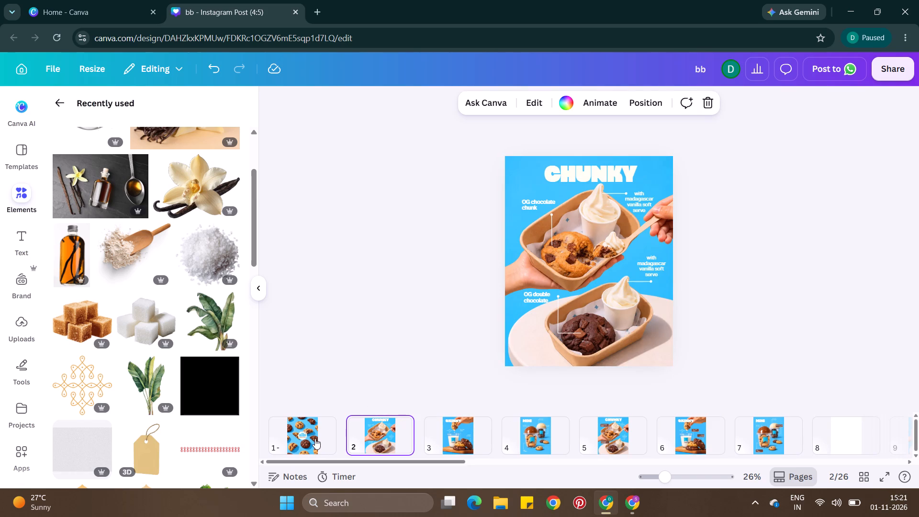
Open the "vanilla" A4 menu design from the Canva home page.
left_click(86, 0)
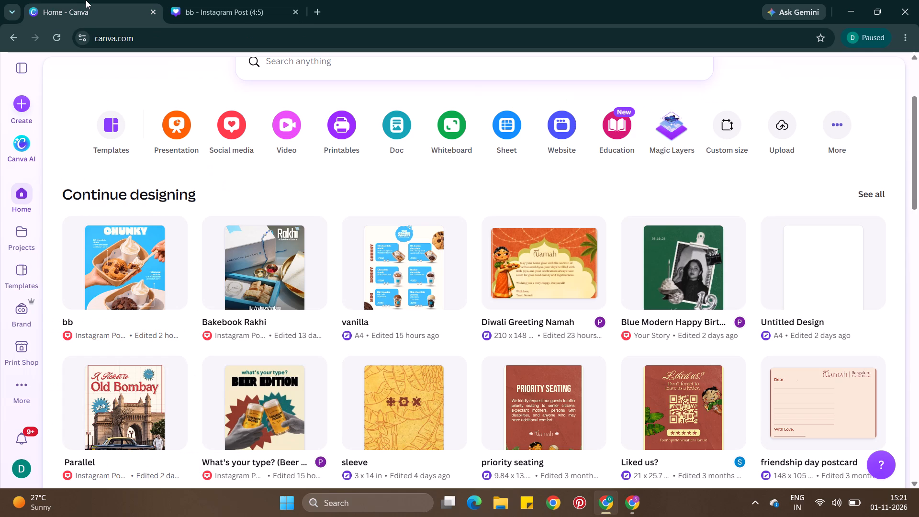
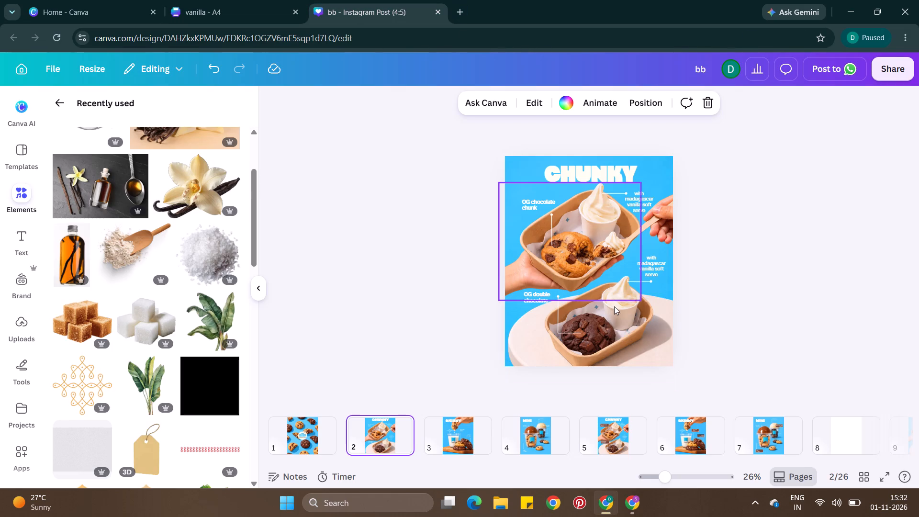
Replace the background photo on page 3, the plain-text SKINNY page, with the copied milk-cup image.
left_click(473, 437)
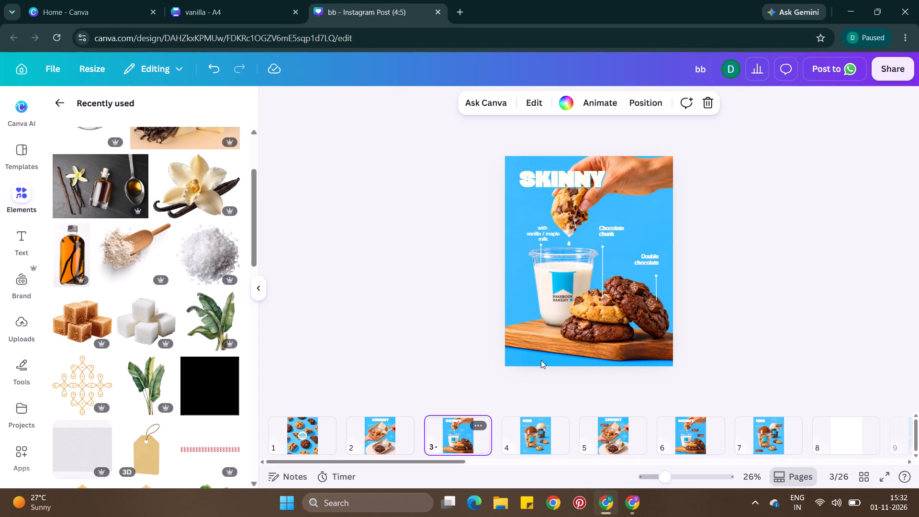
left_click(571, 348)
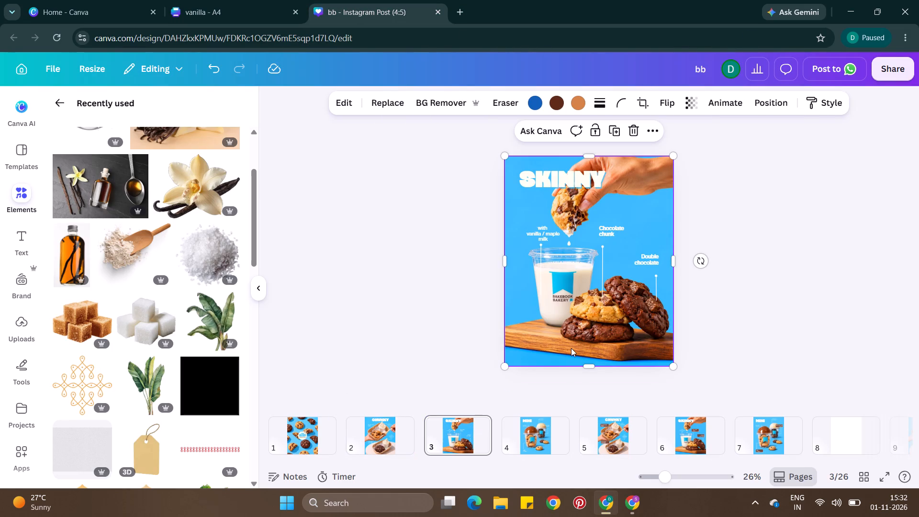
key("BackSpace")
key("ctrl+v")
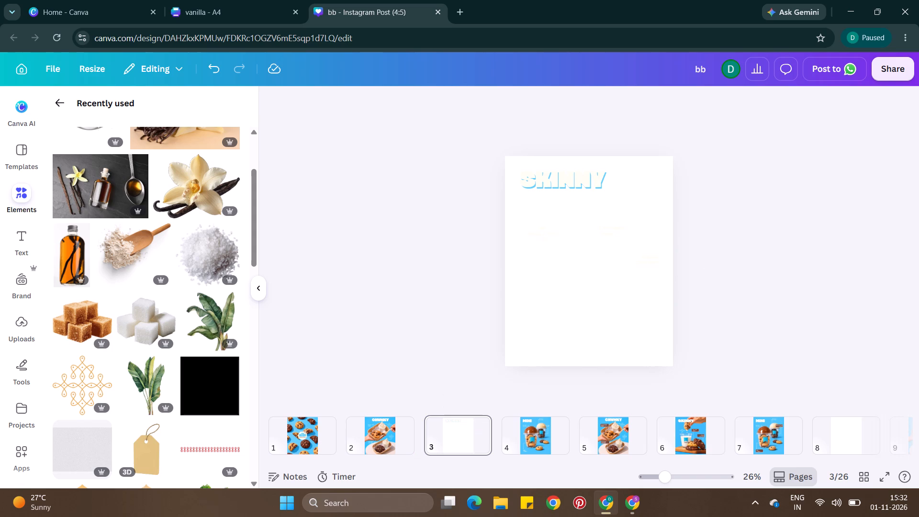
Align the new milk-cup image to the page's top-left corner, enlarge it to fill the page, and send it behind the text and lines.
left_click_drag(605, 263, 572, 231)
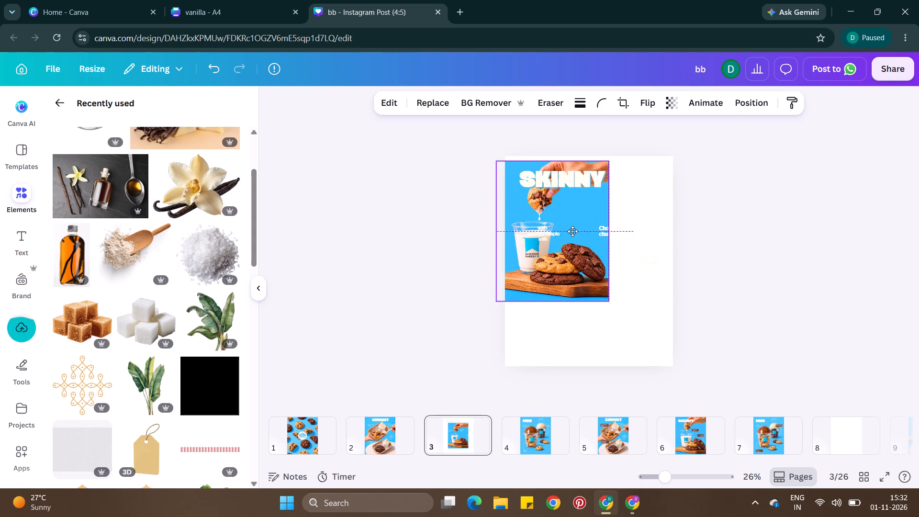
left_click_drag(572, 231, 579, 230)
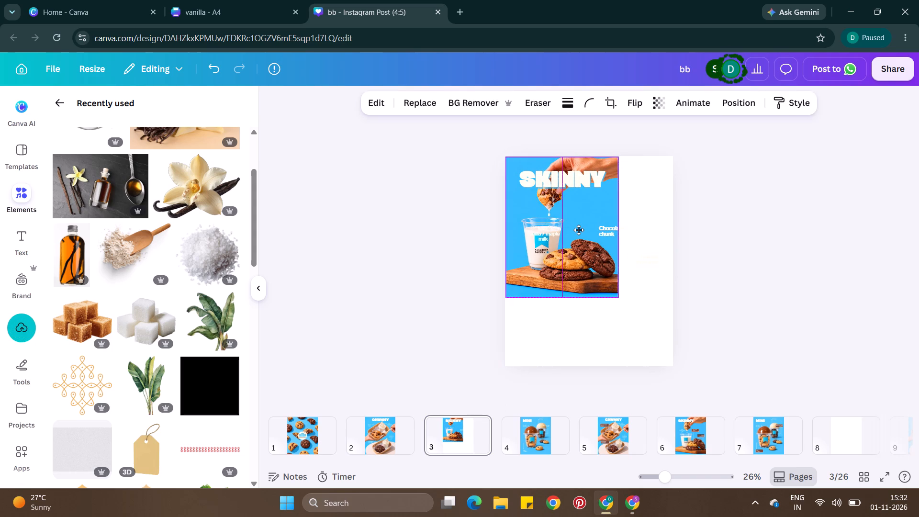
left_click_drag(579, 230, 577, 229)
left_click(621, 296)
left_click_drag(621, 296, 670, 352)
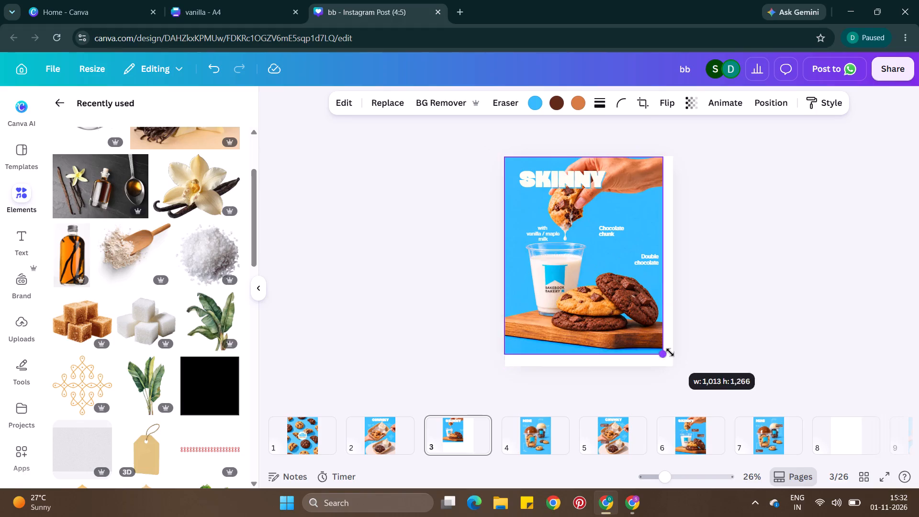
left_click_drag(670, 352, 674, 361)
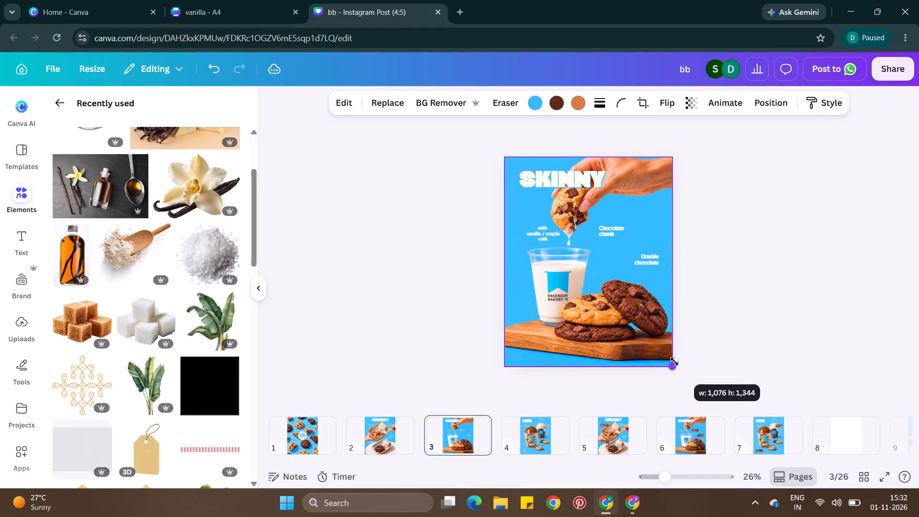
left_click_drag(674, 361, 678, 366)
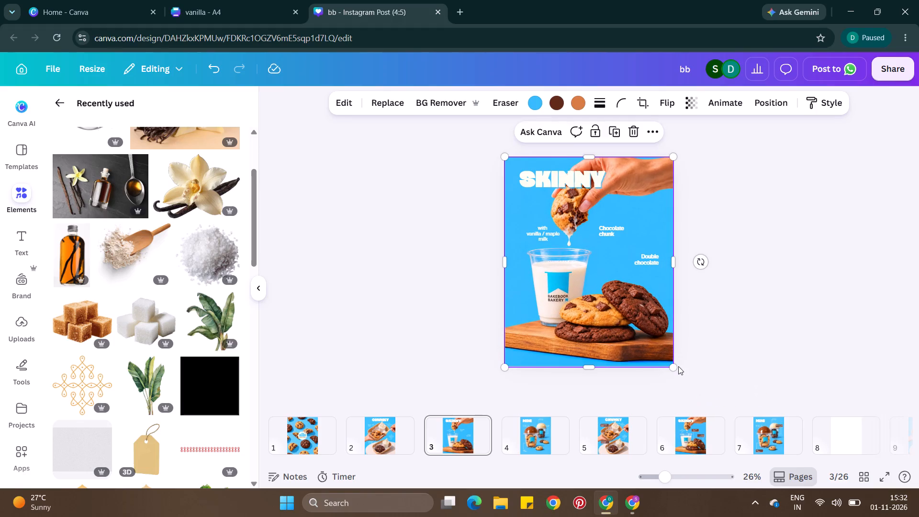
key("ctrl+alt+bracketleft")
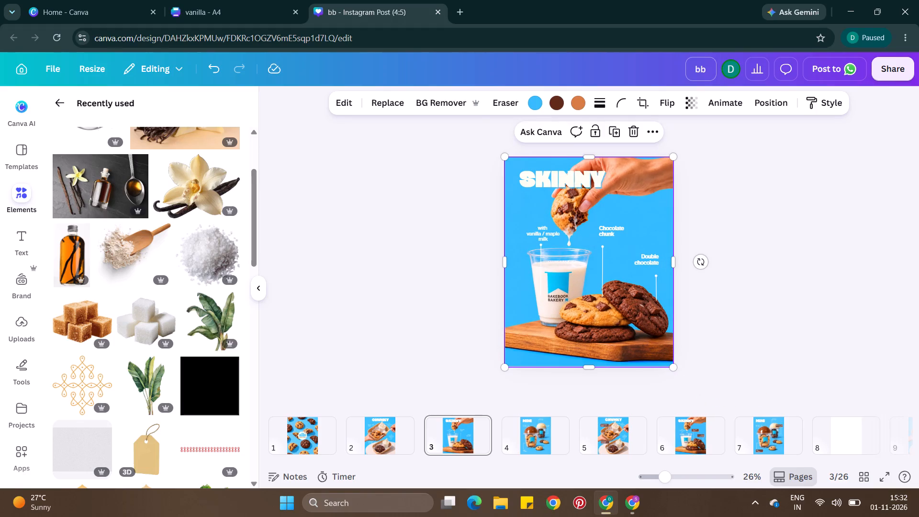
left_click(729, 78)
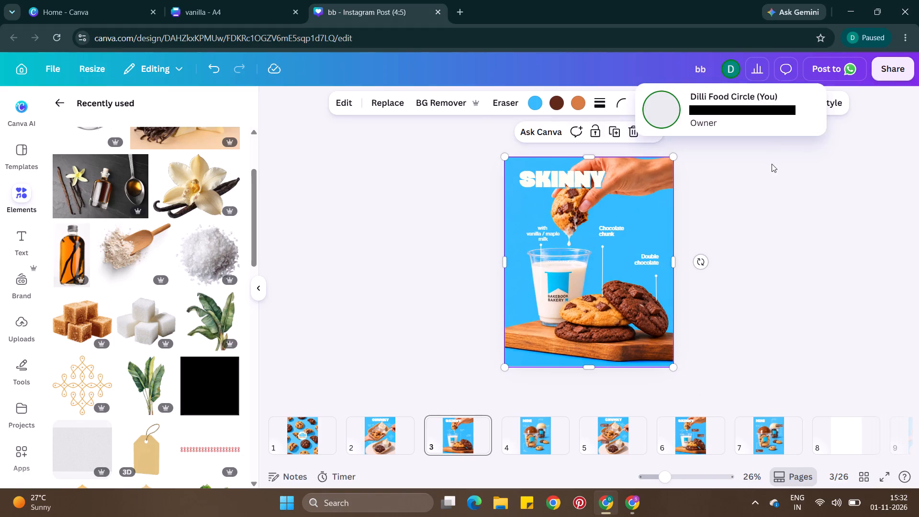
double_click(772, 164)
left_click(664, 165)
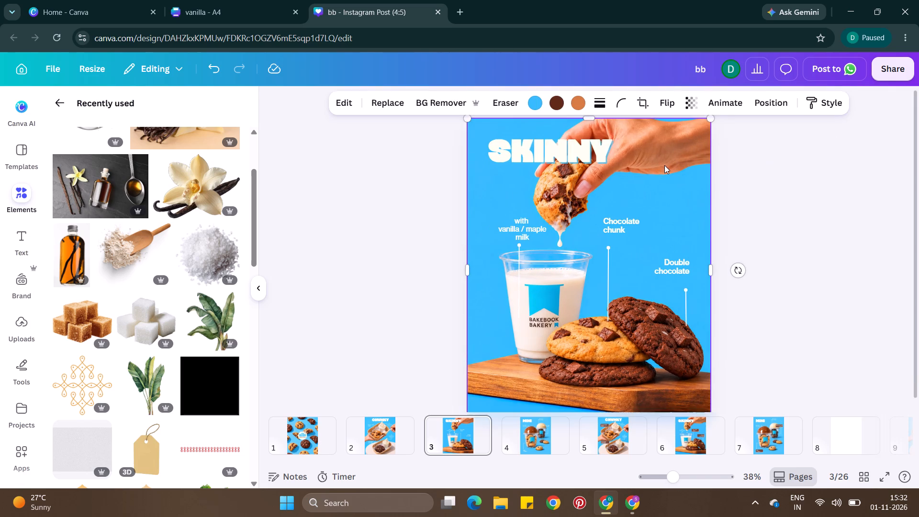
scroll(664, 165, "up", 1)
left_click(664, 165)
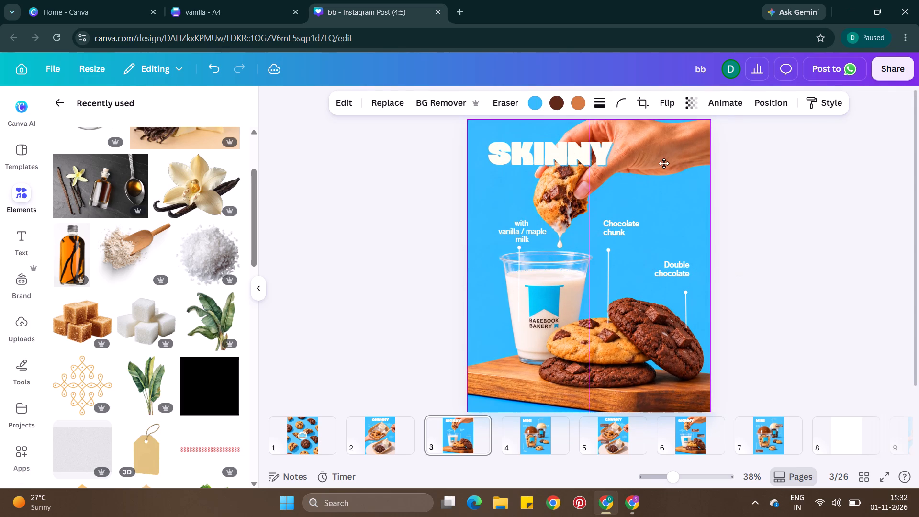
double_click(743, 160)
Replace the background photo on page 6, the SKINNY label-box variant, with page 3's milk-cup image, placed behind all text and labels.
left_click(690, 157)
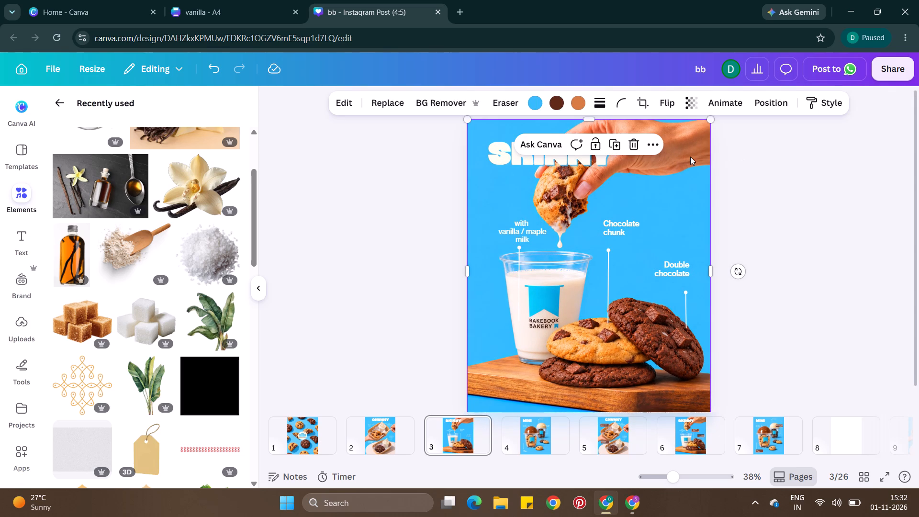
key("ctrl+c")
left_click(695, 417)
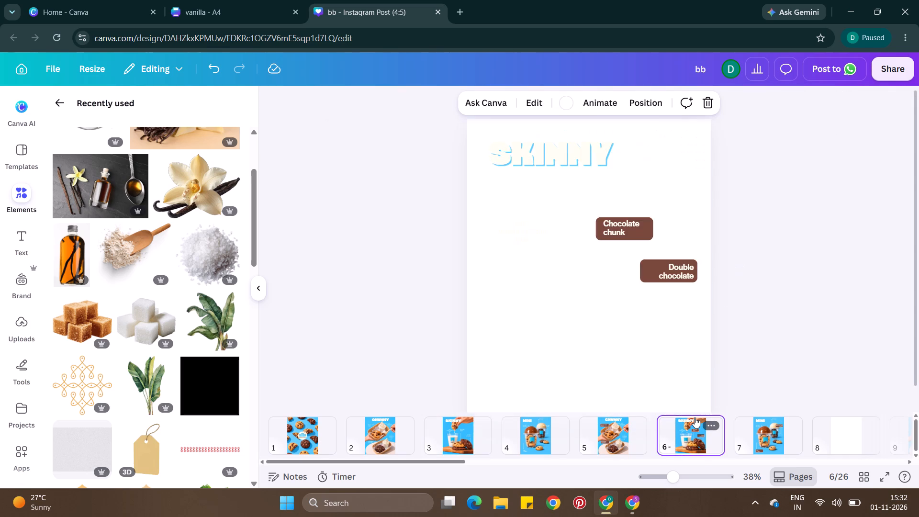
left_click(681, 179)
key("BackSpace")
key("ctrl+v")
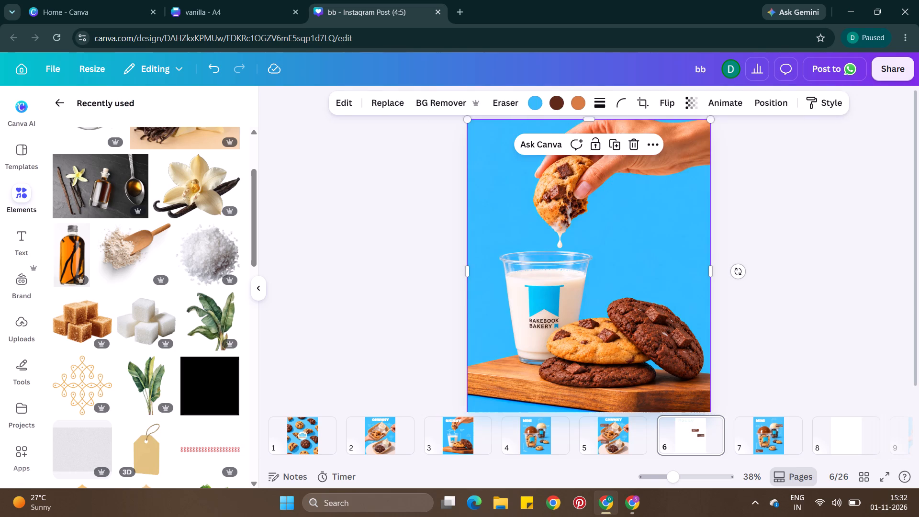
key("ctrl+alt+bracketleft")
double_click(843, 131)
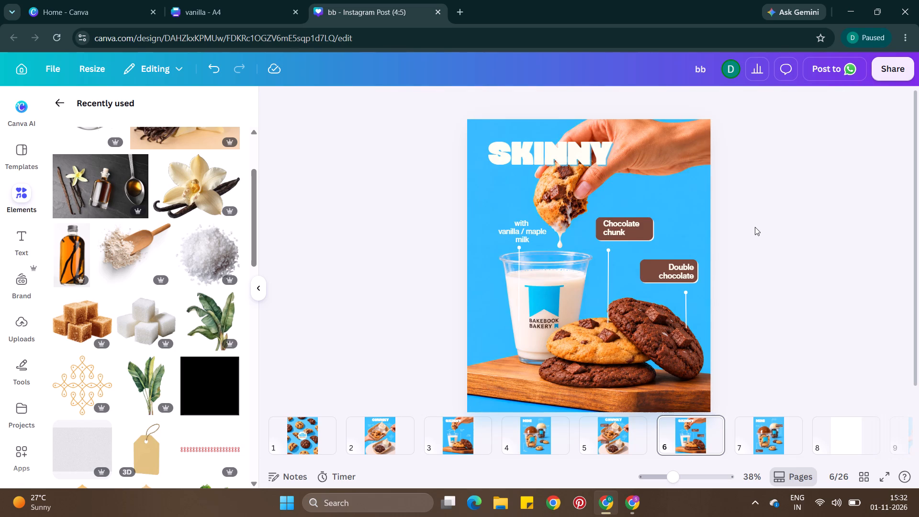
scroll(755, 227, "down", 1)
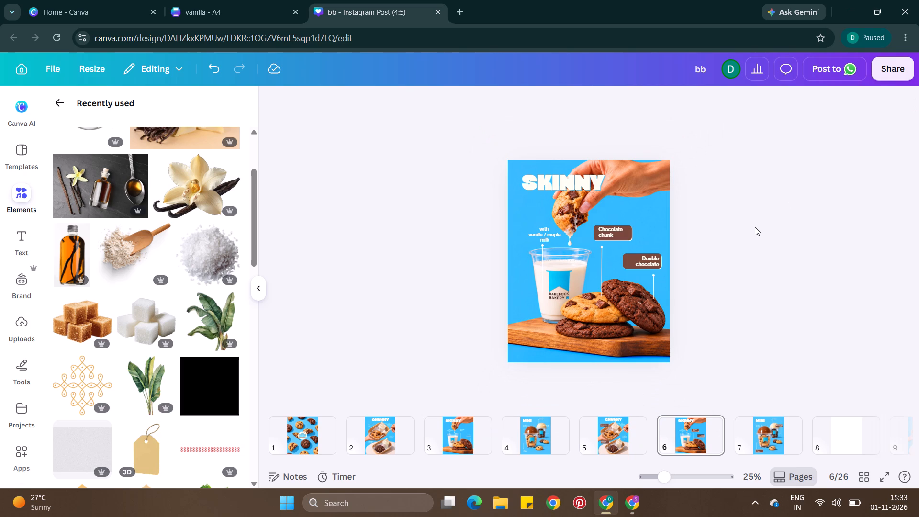
Review the page grids of the bb Instagram design and the vanilla A4 design, comparing the Cookie Project menu versions.
left_click(866, 473)
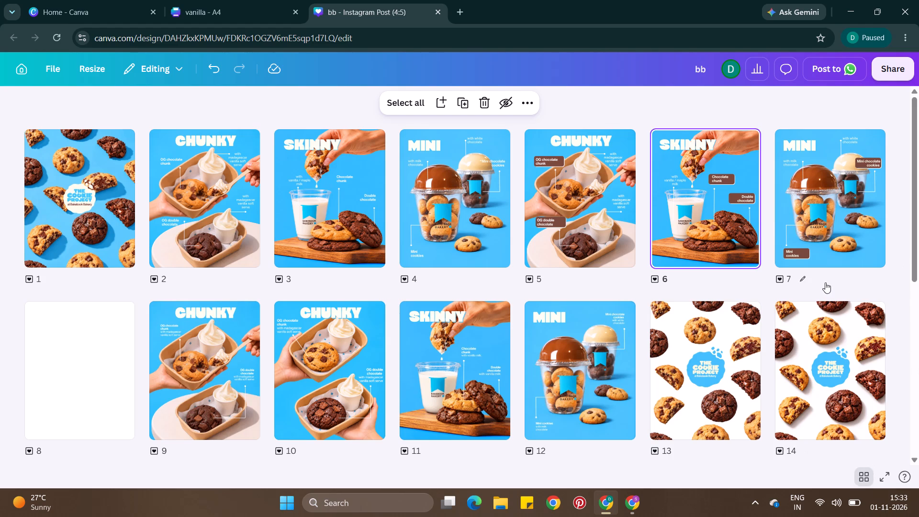
left_click(216, 11)
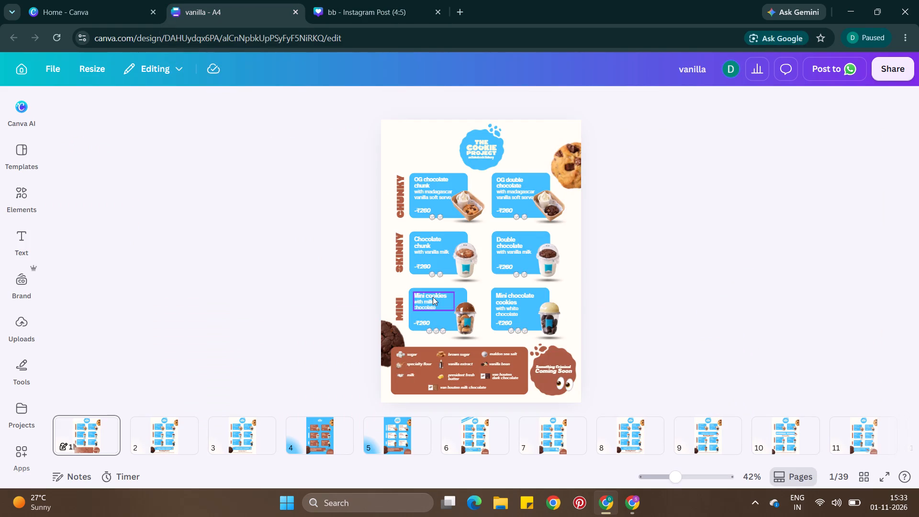
left_click(859, 478)
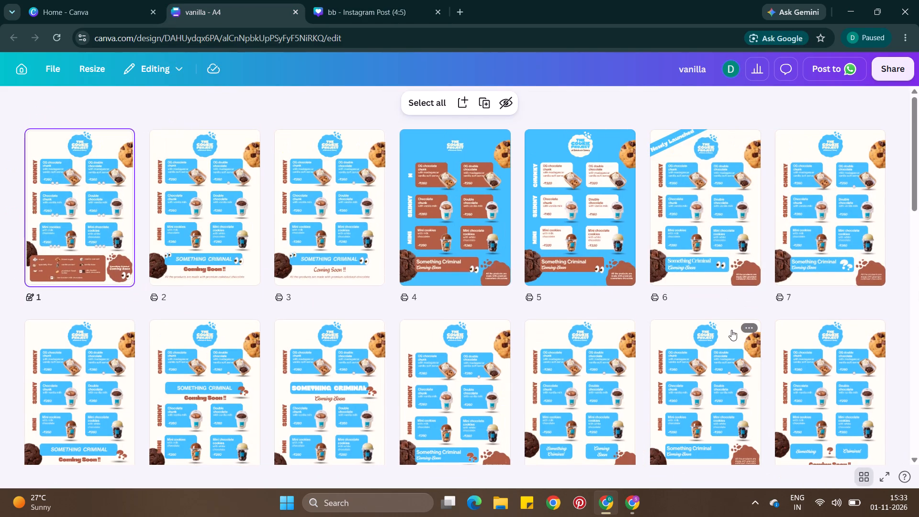
scroll(731, 330, "down", 1)
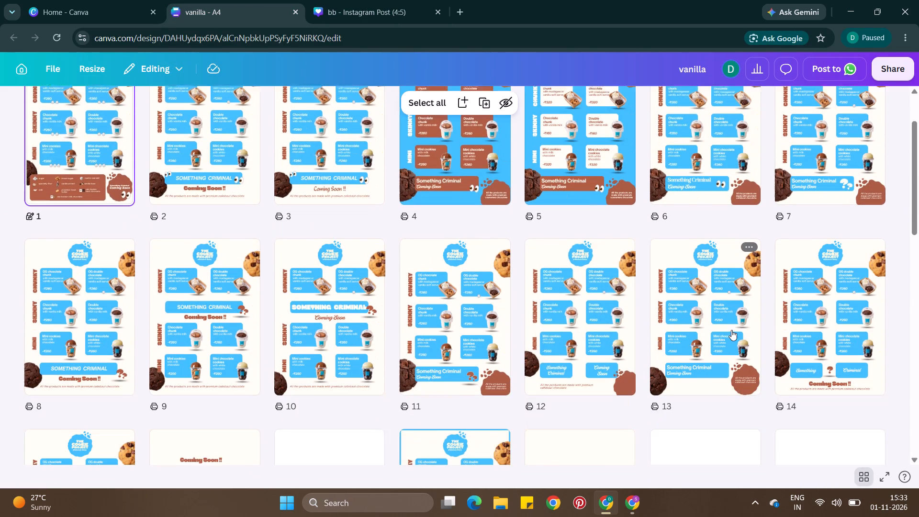
scroll(731, 330, "down", 1)
scroll(721, 341, "up", 1)
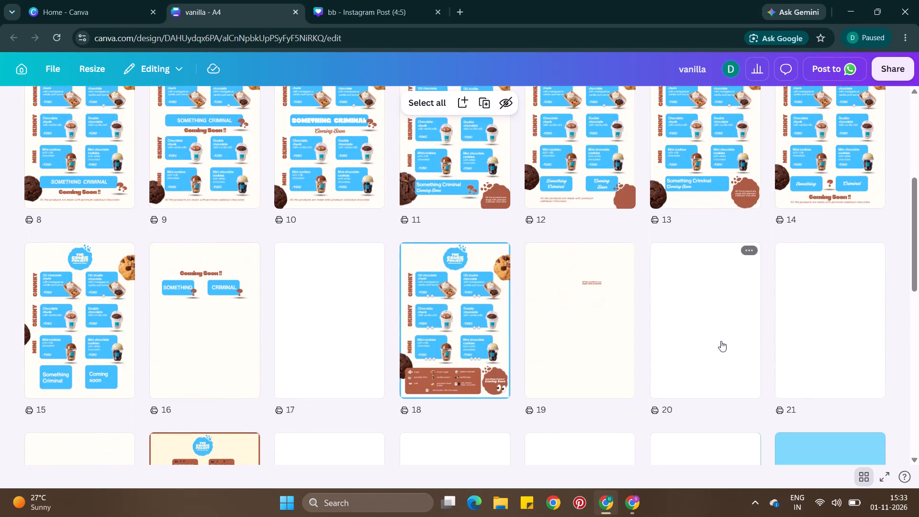
scroll(721, 341, "up", 1)
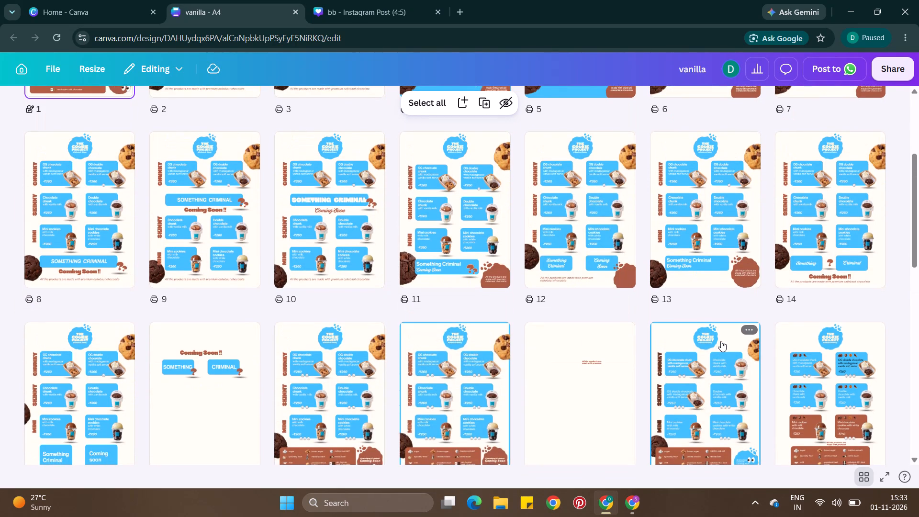
scroll(721, 341, "up", 1)
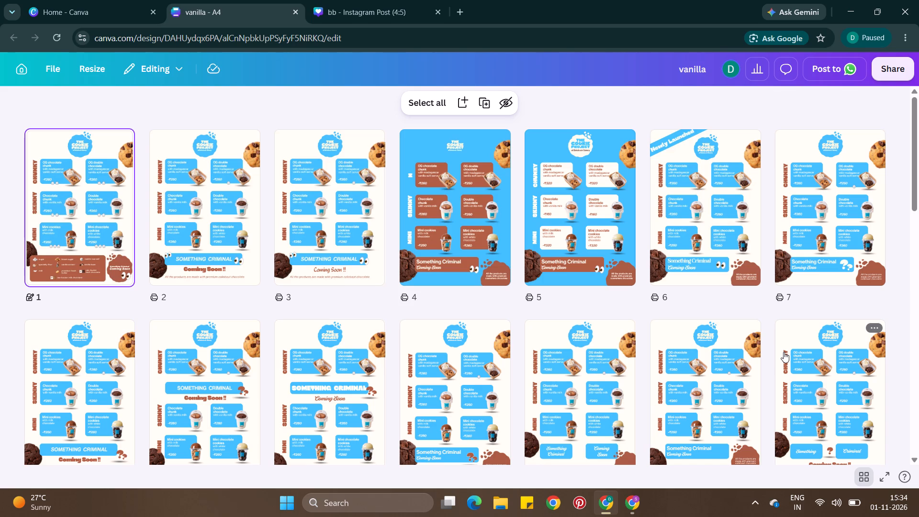
Move the blue Cookie Project menu page with white cards to the start of the vanilla design.
left_click(465, 232)
left_click(580, 215)
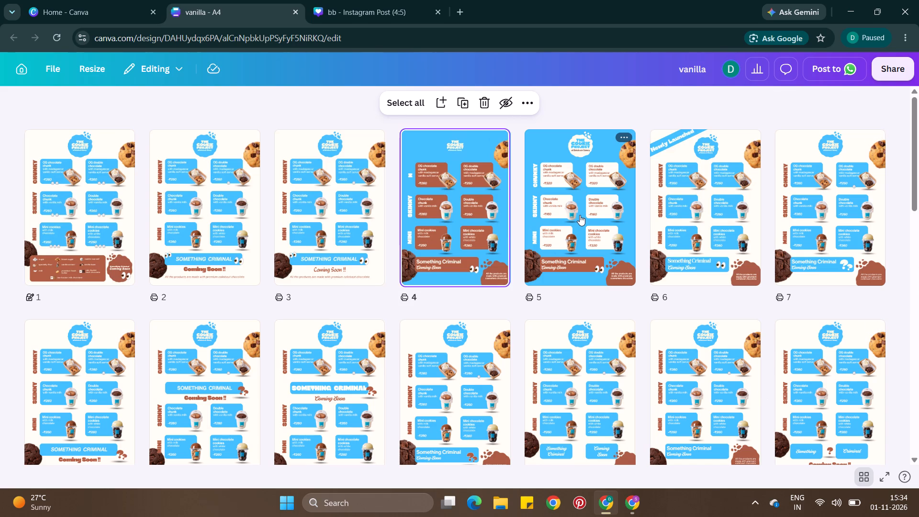
left_click(580, 215)
left_click_drag(580, 215, 19, 285)
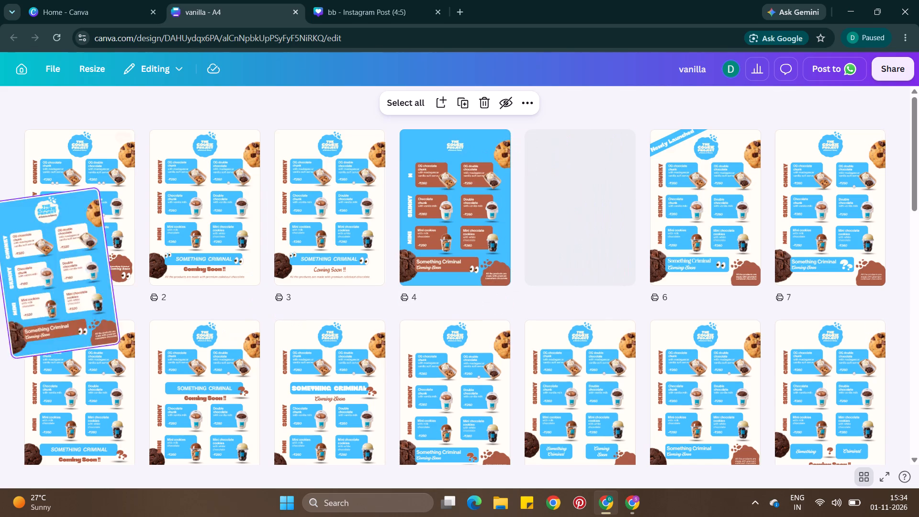
left_click_drag(19, 285, 0, 217)
Add a blank light-blue page at the end of the vanilla design and move it toward the front.
scroll(281, 352, "down", 7)
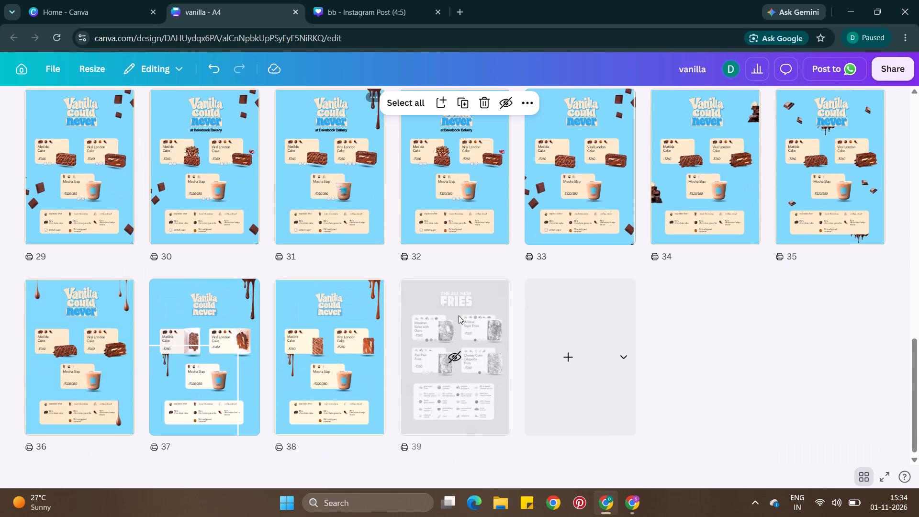
left_click(544, 354)
left_click_drag(544, 354, 81, 15)
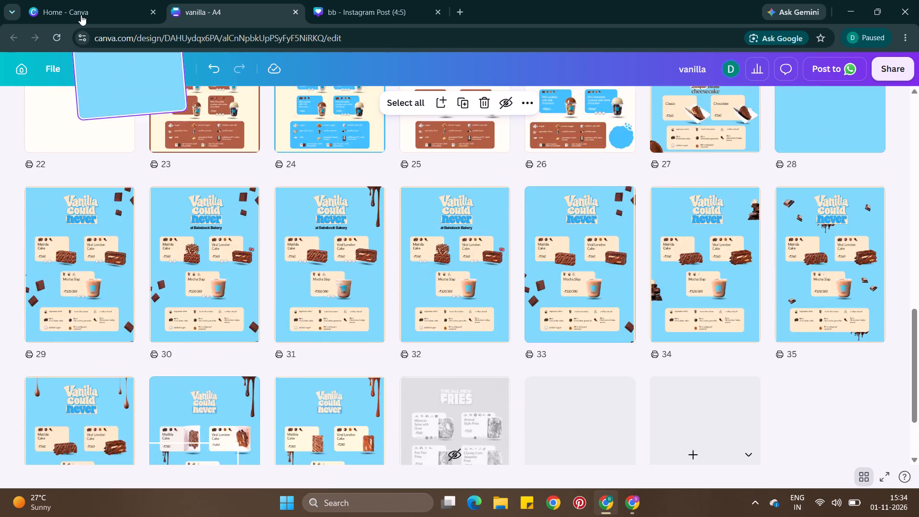
left_click_drag(81, 15, 85, 188)
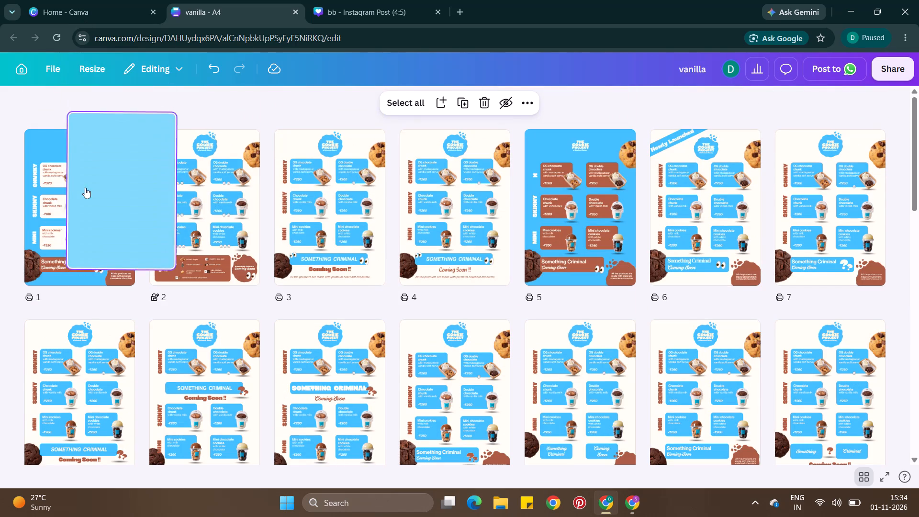
scroll(367, 266, "down", 12)
left_click_drag(591, 370, 176, 40)
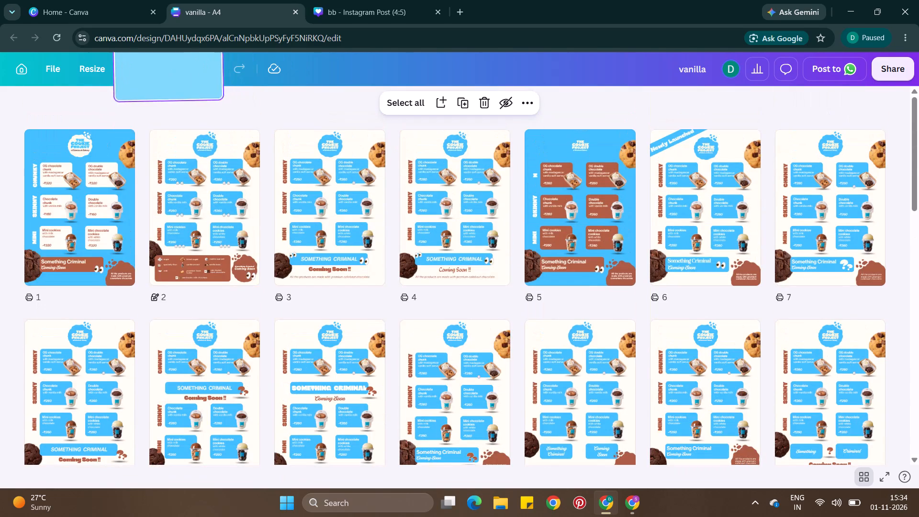
Place the blank light-blue page second in the vanilla design, directly after the blue menu page with white cards.
left_click_drag(176, 40, 146, 237)
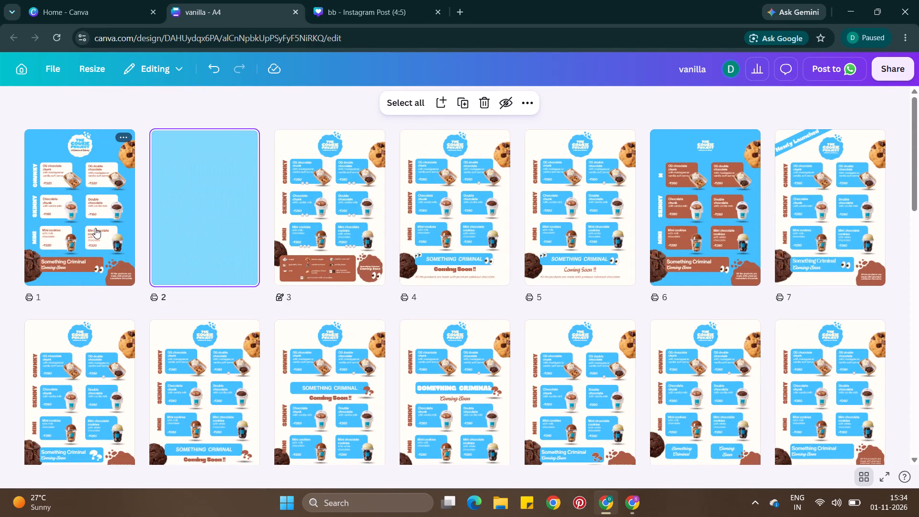
Open page 1 of the vanilla design and copy all its menu elements, leaving out the blue background.
double_click(95, 228)
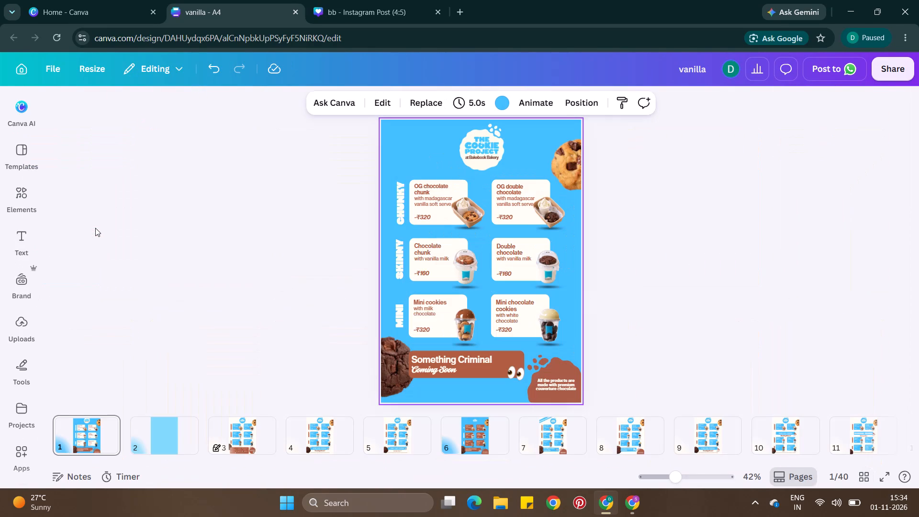
left_click_drag(364, 125, 550, 337)
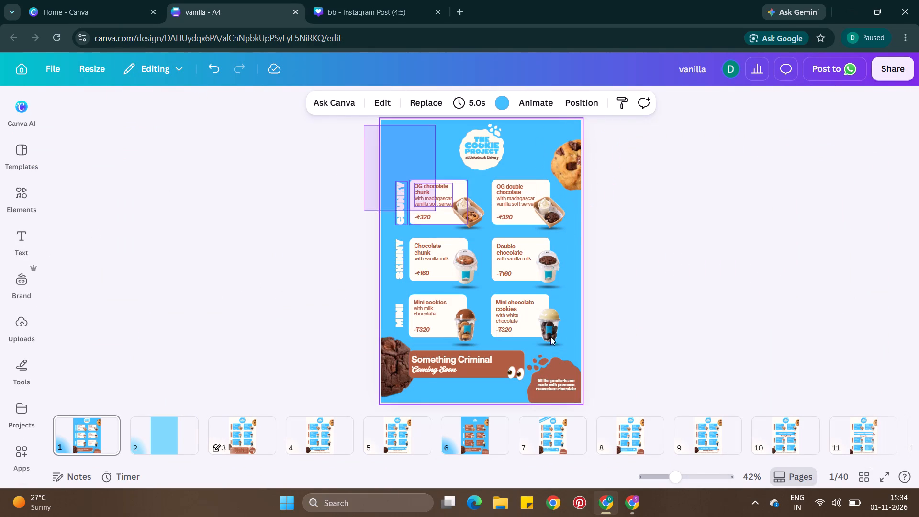
left_click_drag(550, 337, 619, 418)
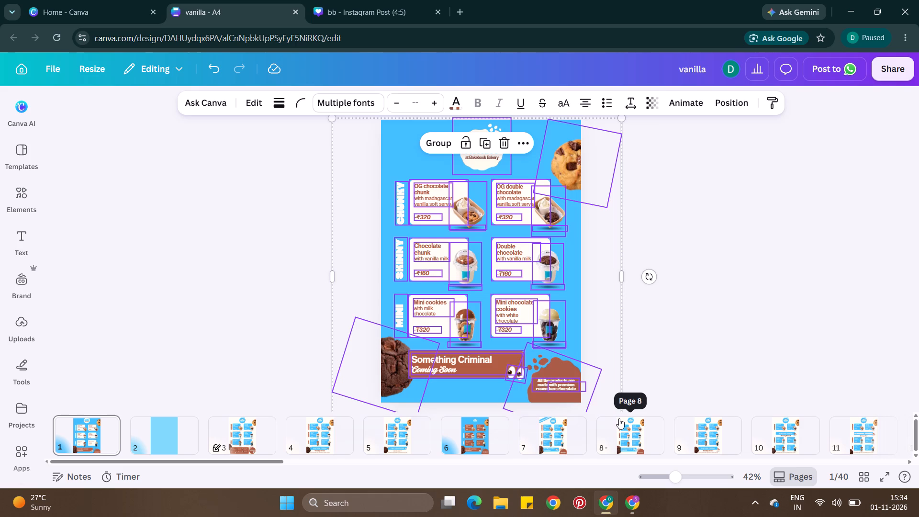
key("ctrl+c")
Switch to the bb Instagram design and add a blank page directly after the cookie-pattern cover page.
left_click(404, 5)
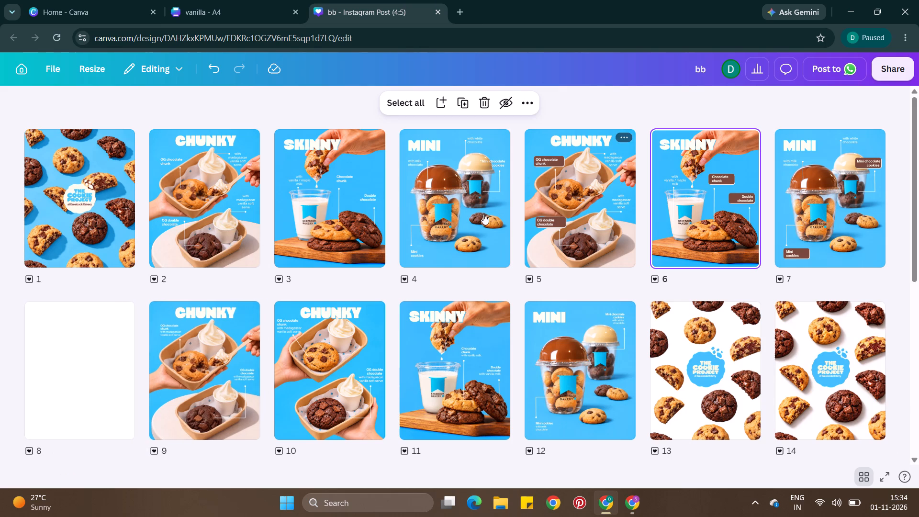
left_click(83, 374)
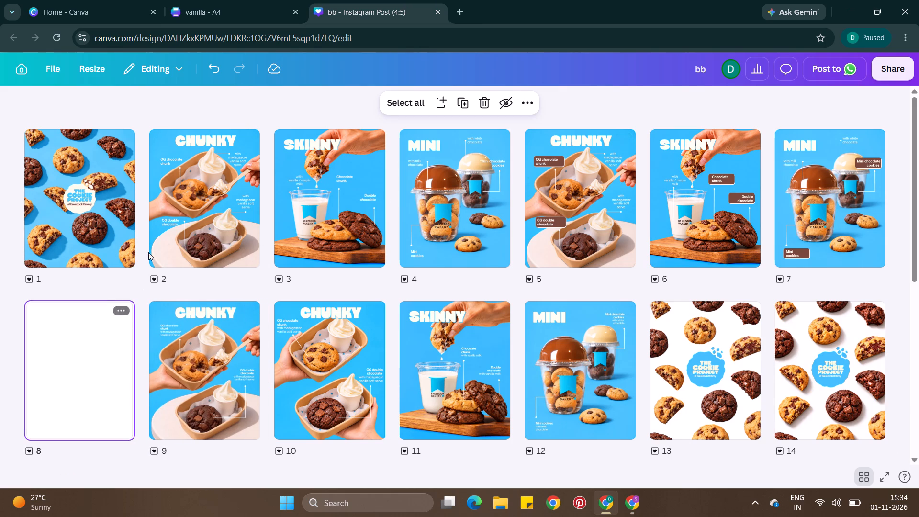
left_click(143, 207)
left_click_drag(191, 187, 191, 203)
Paste the copied Cookie Project menu elements onto blank page 2 and enlarge them together to about 1,439 by 1,579.
double_click(191, 203)
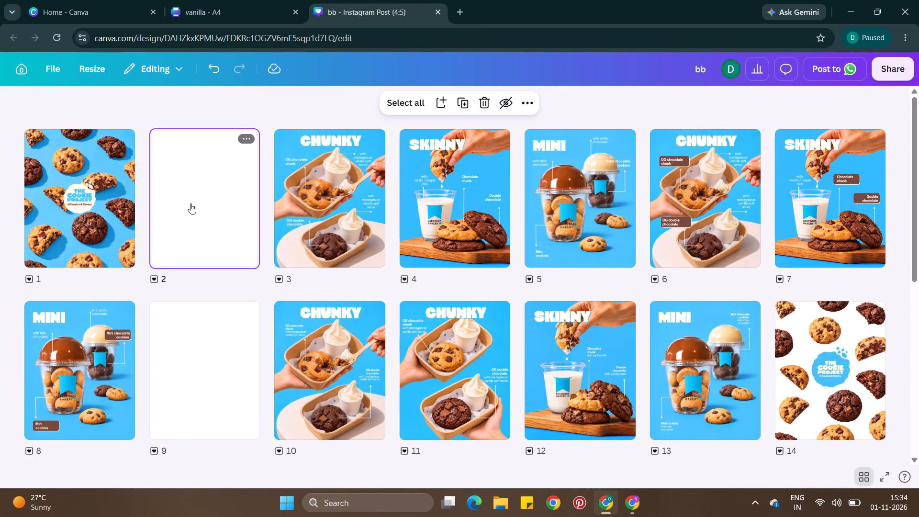
double_click(191, 203)
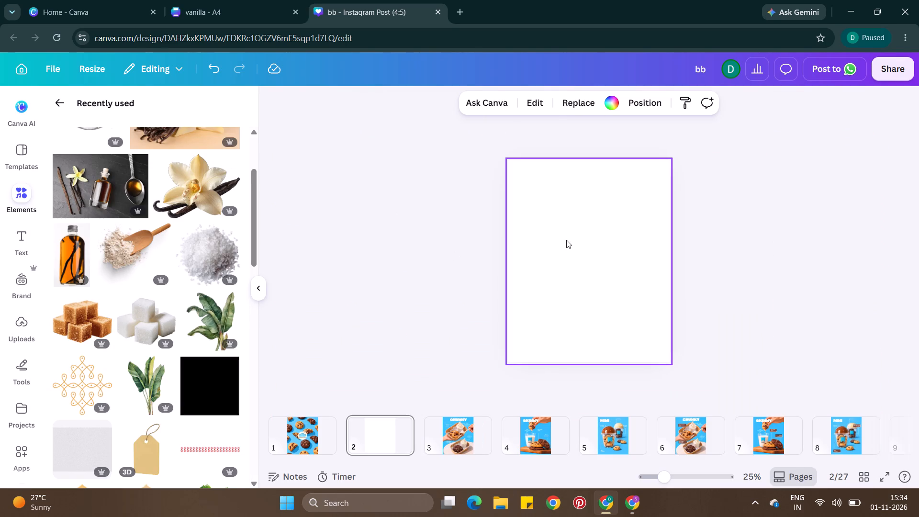
left_click(566, 240, "ctrl")
key("ctrl+v")
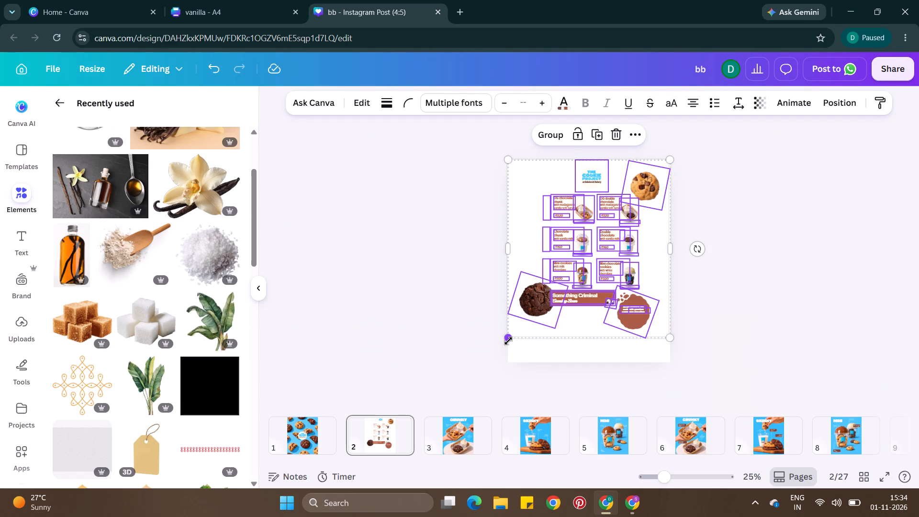
left_click_drag(508, 341, 493, 391)
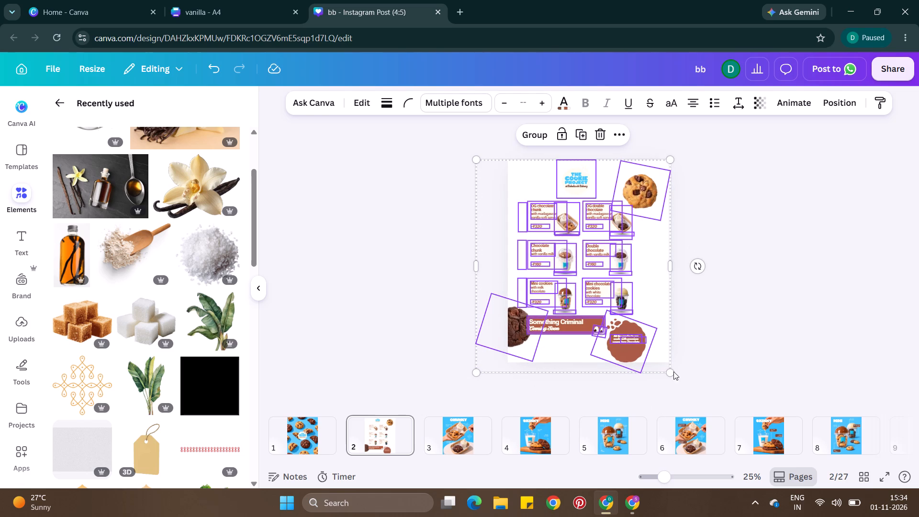
left_click_drag(670, 373, 695, 395)
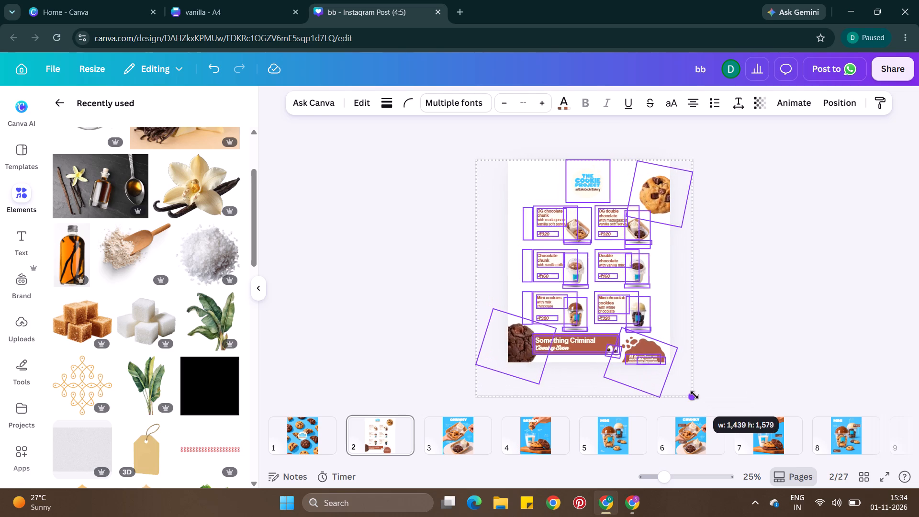
Scale the pasted Cookie Project menu elements on page 2 of the bb design to about 1,420 wide and reposition them on the page.
left_click_drag(695, 395, 690, 390)
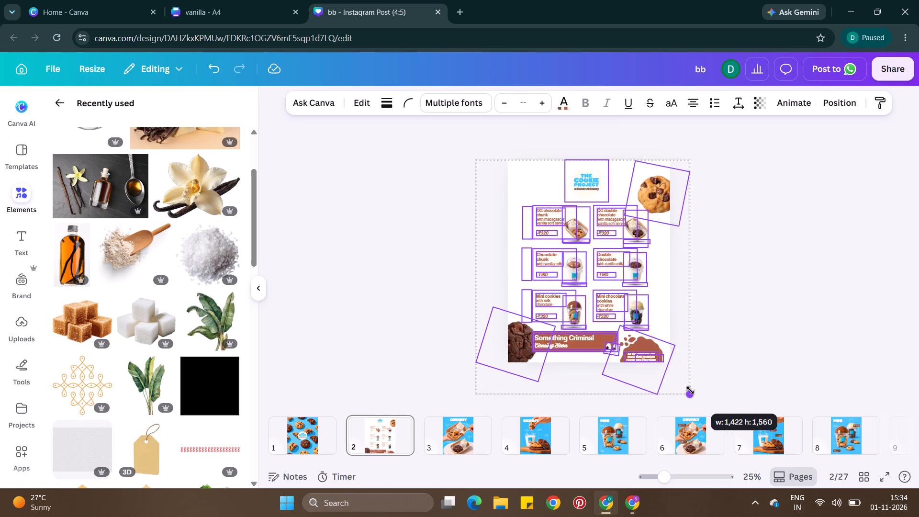
left_click_drag(690, 390, 690, 389)
left_click_drag(650, 319, 650, 315)
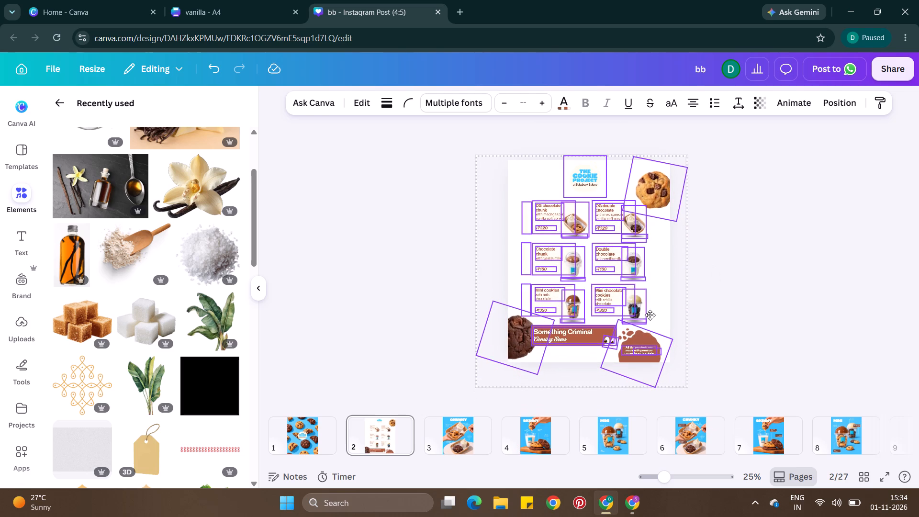
left_click_drag(650, 315, 651, 315)
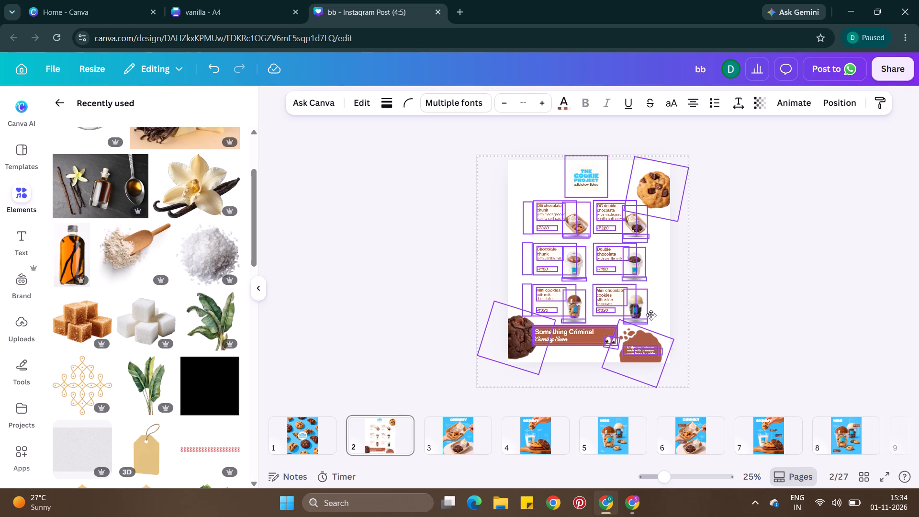
left_click_drag(651, 315, 654, 317)
double_click(720, 290)
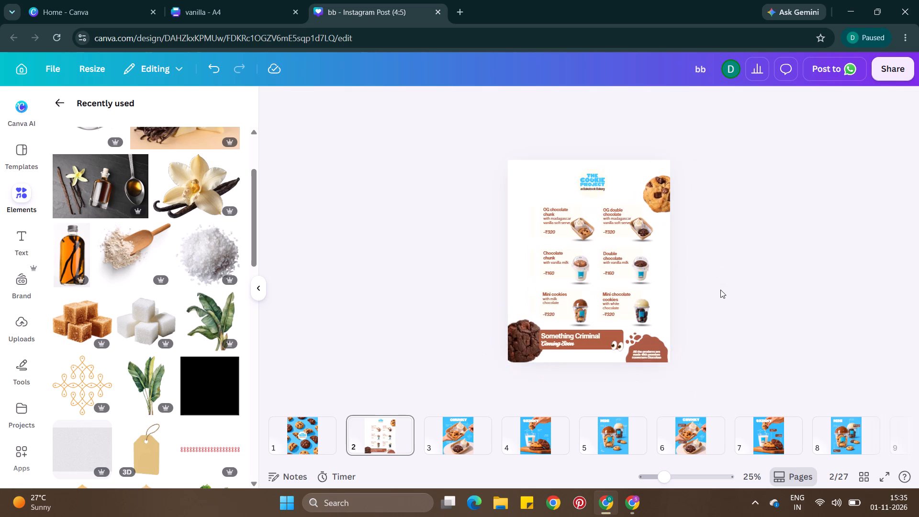
Set the background colour of page 2 to the Vividazure blue #39c1fc.
left_click(524, 178)
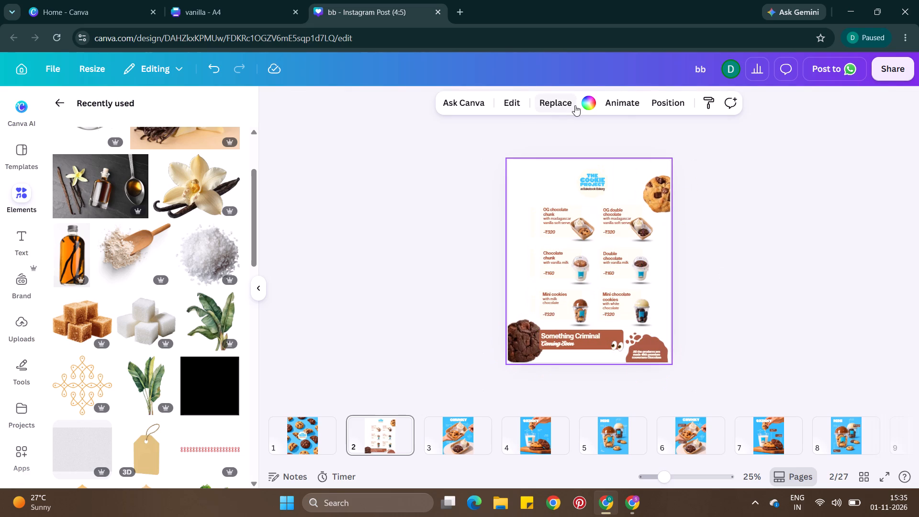
left_click(588, 102)
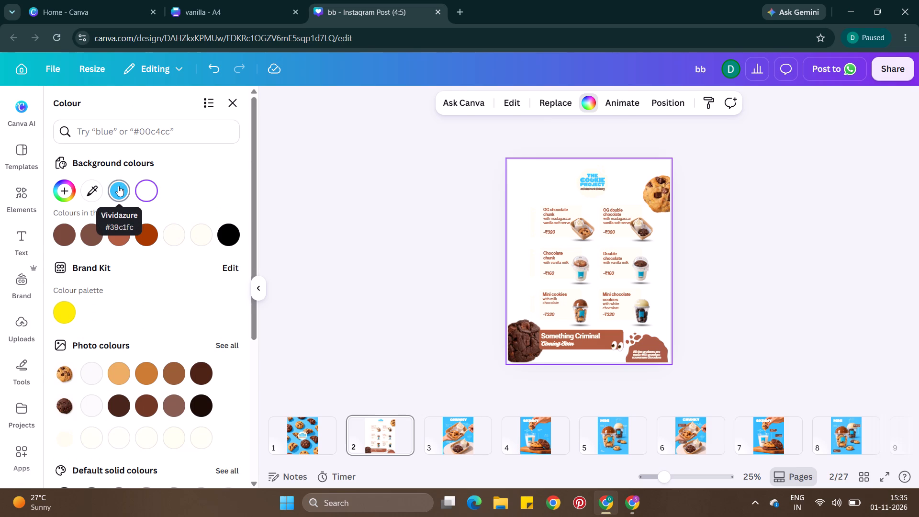
left_click(117, 198)
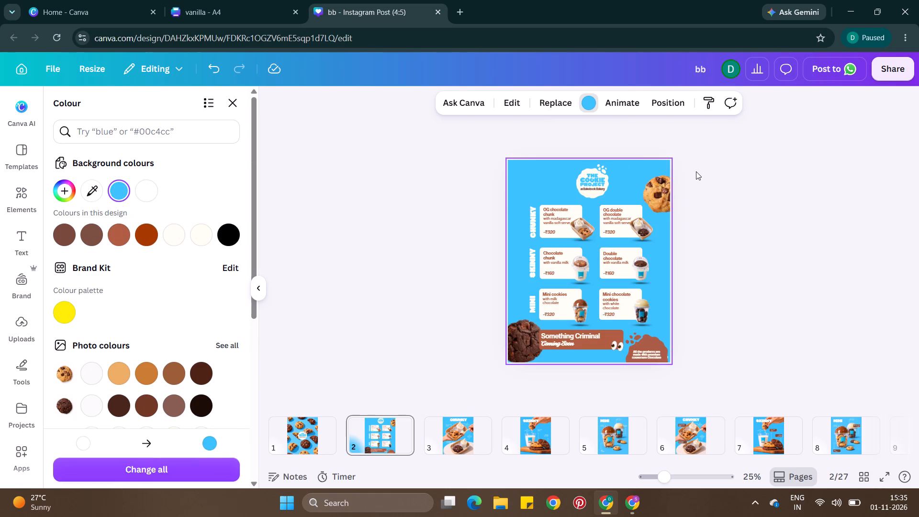
double_click(697, 171)
Centre the Cookie Project logo horizontally on page 2 and shift the upper cookie upward and the lower cookie toward the page edge.
left_click_drag(543, 138, 572, 169)
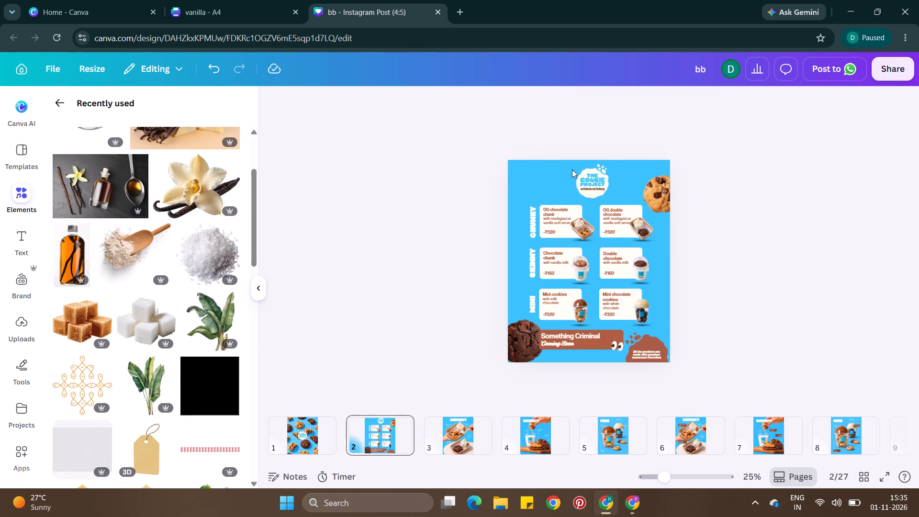
left_click_drag(572, 169, 601, 192)
left_click(601, 180)
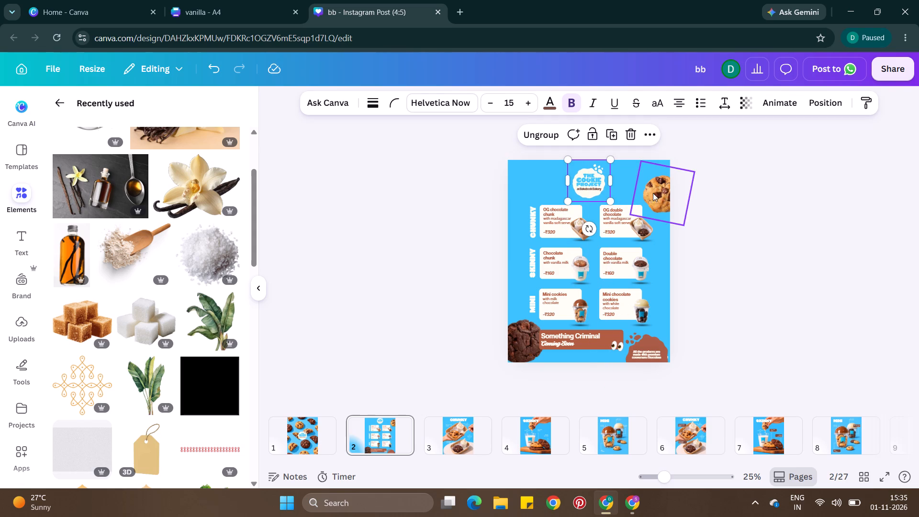
left_click_drag(657, 195, 659, 189)
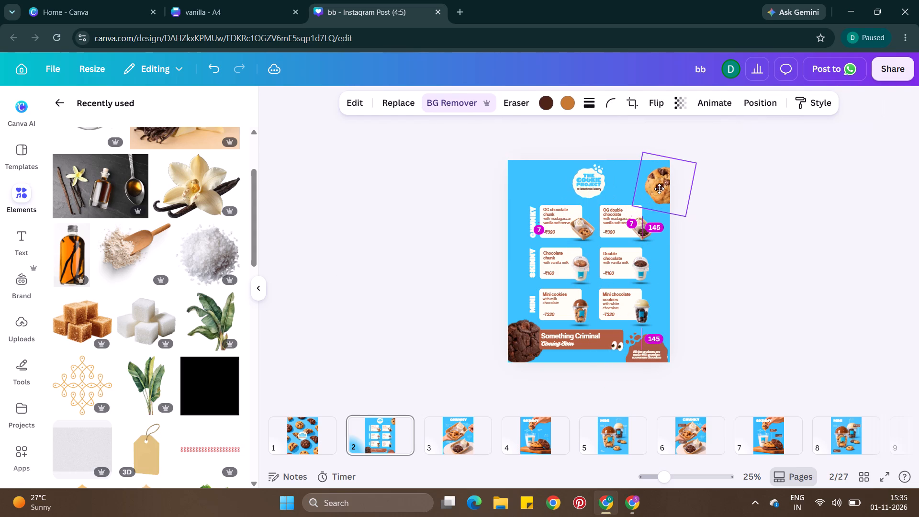
left_click_drag(659, 189, 659, 188)
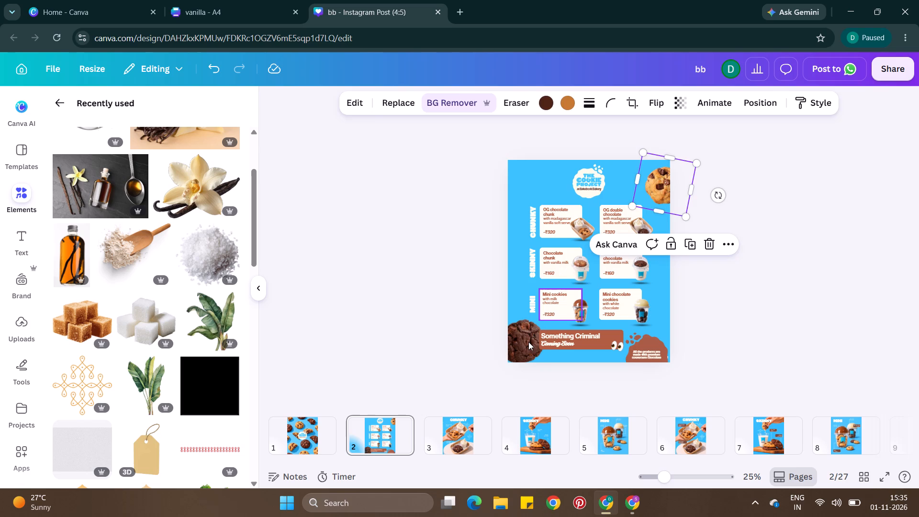
left_click_drag(528, 342, 522, 343)
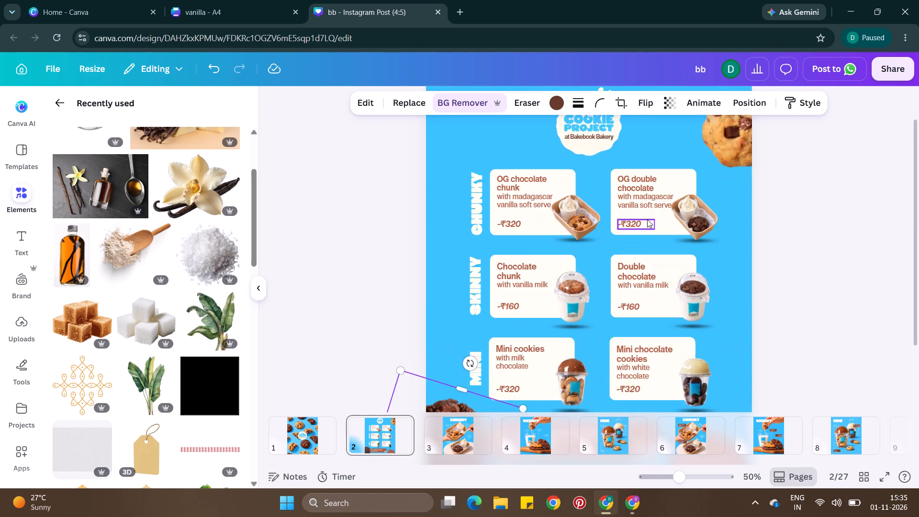
Shift the CHUNKY, SKINNY and MINI menu cards, with their labels and product photos, slightly left as one selection on page 2.
scroll(647, 219, "down", 1)
left_click_drag(482, 137, 499, 160)
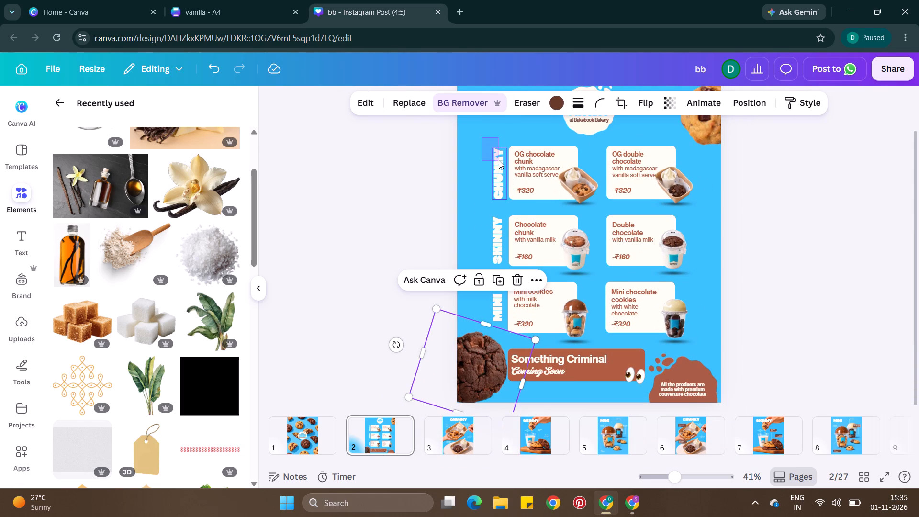
left_click_drag(499, 160, 482, 148)
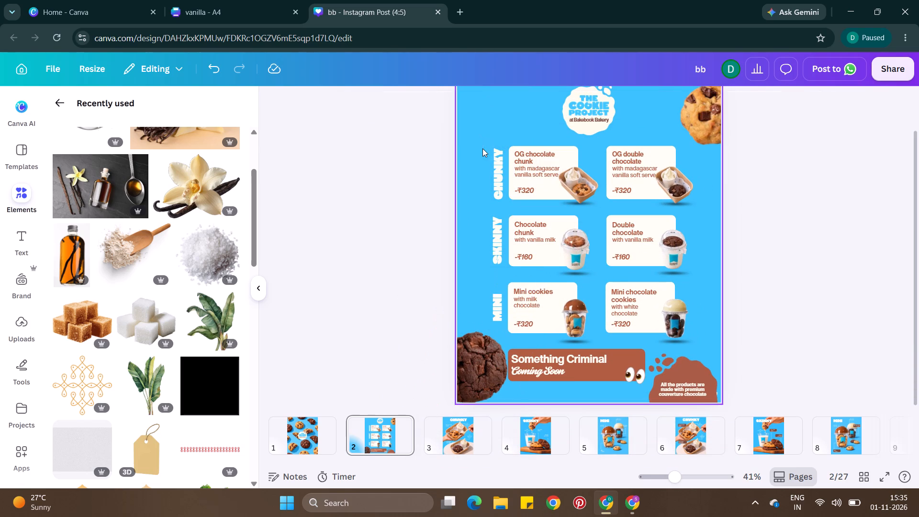
left_click_drag(482, 148, 668, 322)
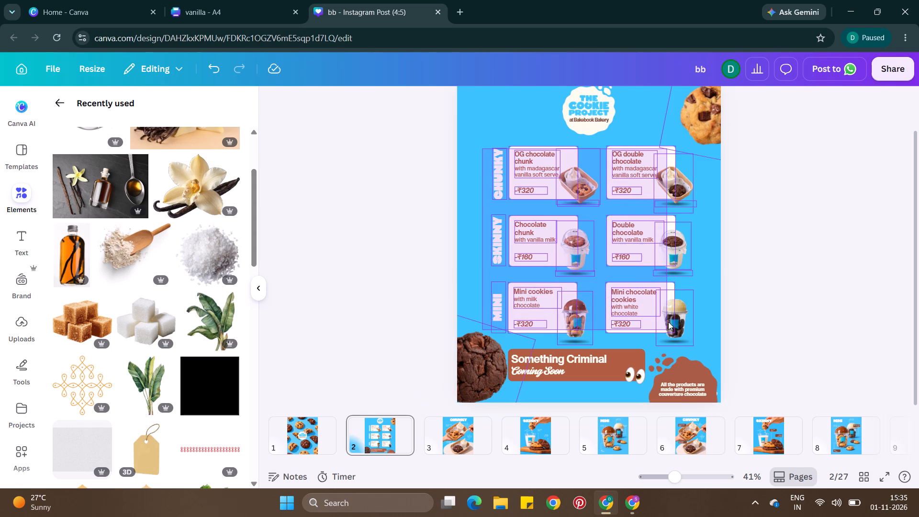
left_click_drag(668, 322, 663, 307)
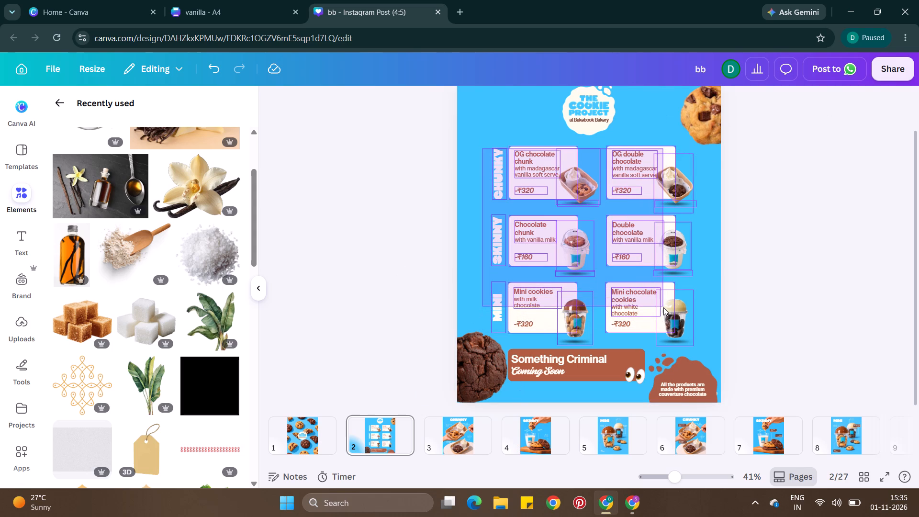
left_click_drag(663, 307, 665, 314)
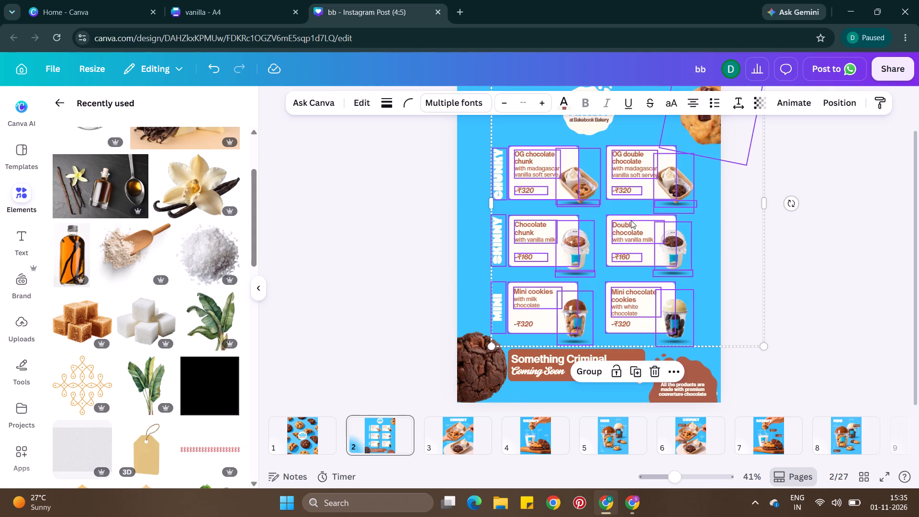
left_click_drag(631, 220, 625, 220)
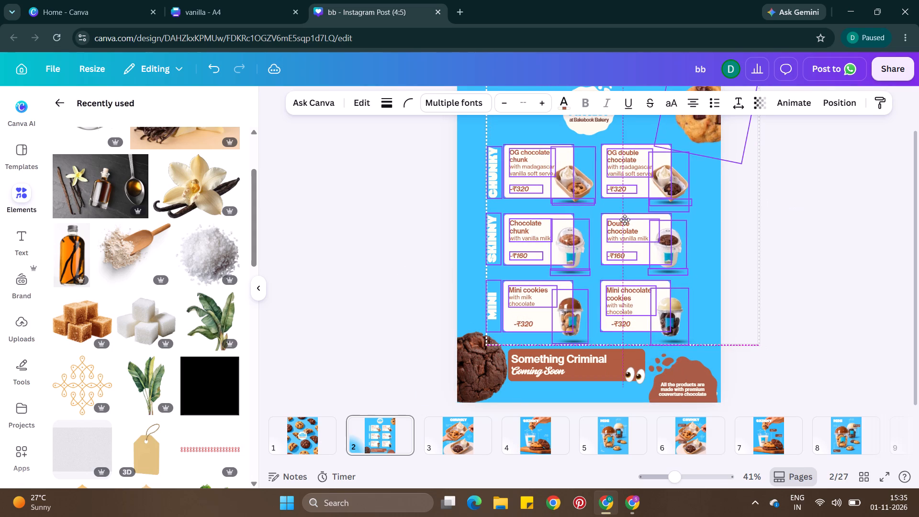
left_click_drag(625, 220, 626, 220)
double_click(763, 223)
double_click(808, 218)
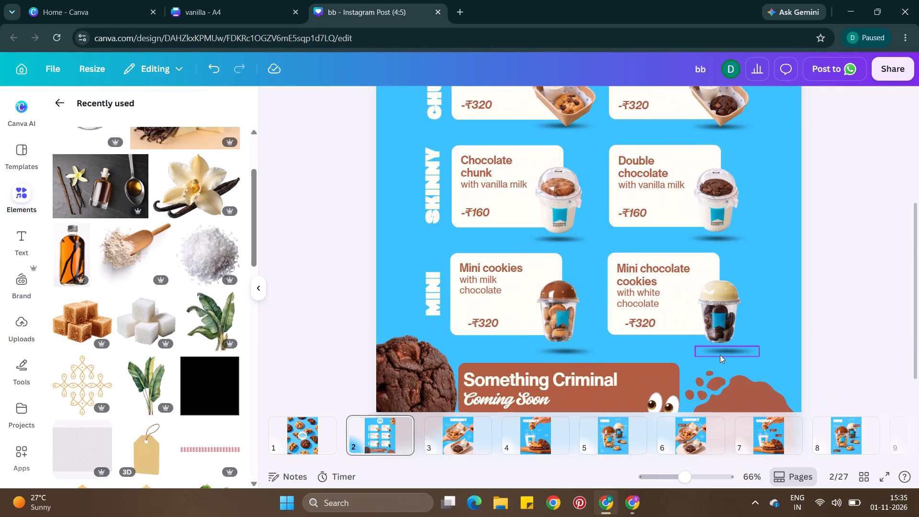
Nudge the shadows beneath the two MINI cups so they sit centred under their cups.
left_click_drag(720, 355, 713, 355)
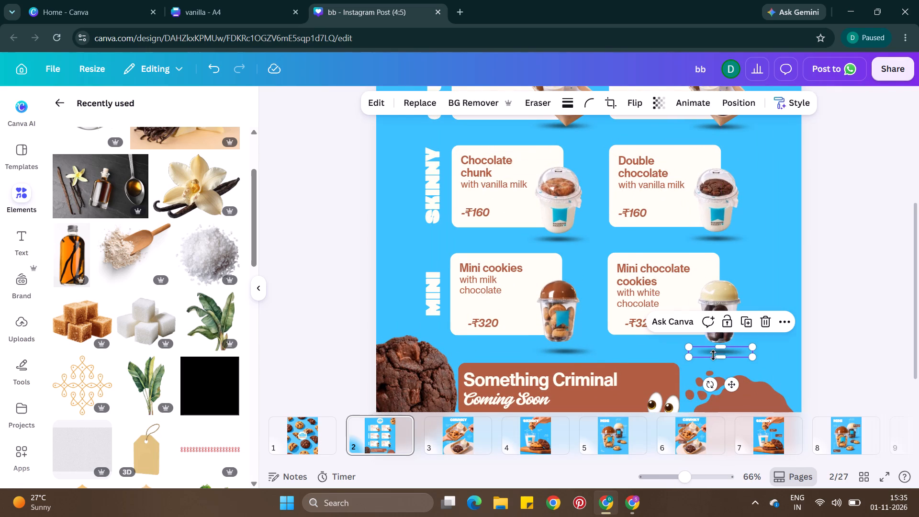
left_click_drag(574, 348, 568, 348)
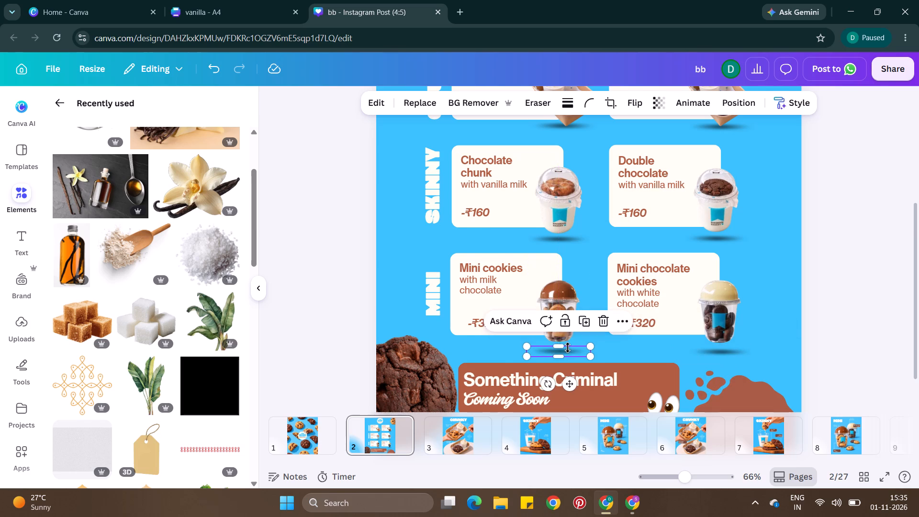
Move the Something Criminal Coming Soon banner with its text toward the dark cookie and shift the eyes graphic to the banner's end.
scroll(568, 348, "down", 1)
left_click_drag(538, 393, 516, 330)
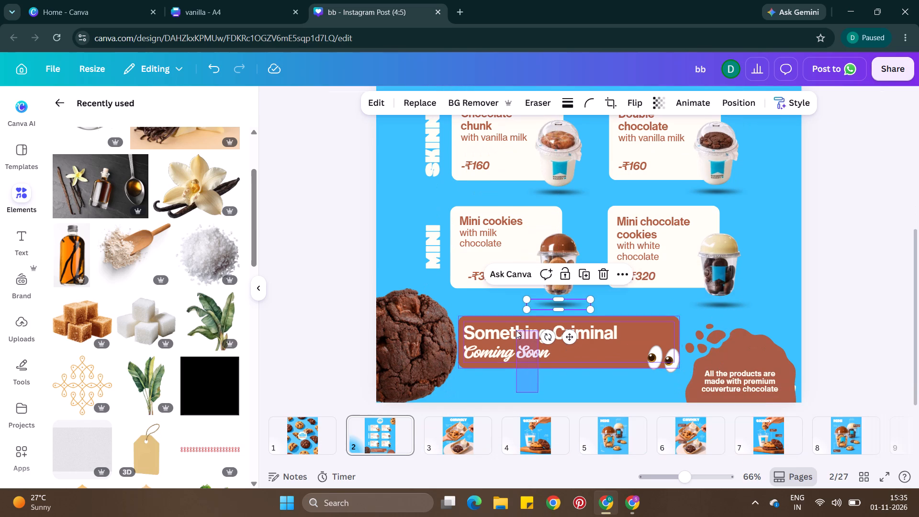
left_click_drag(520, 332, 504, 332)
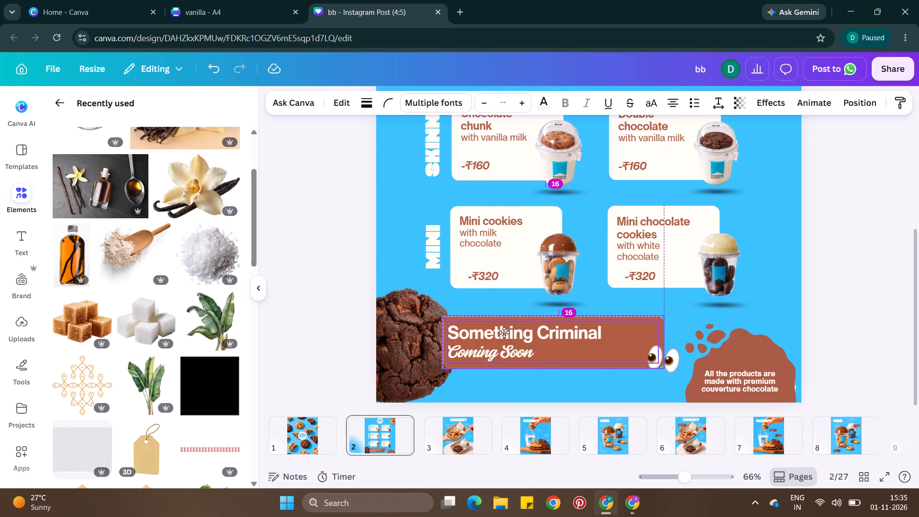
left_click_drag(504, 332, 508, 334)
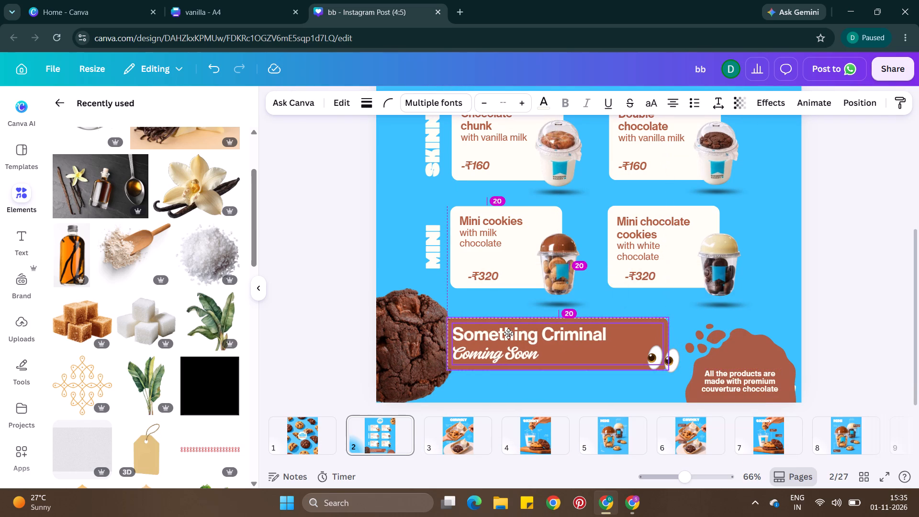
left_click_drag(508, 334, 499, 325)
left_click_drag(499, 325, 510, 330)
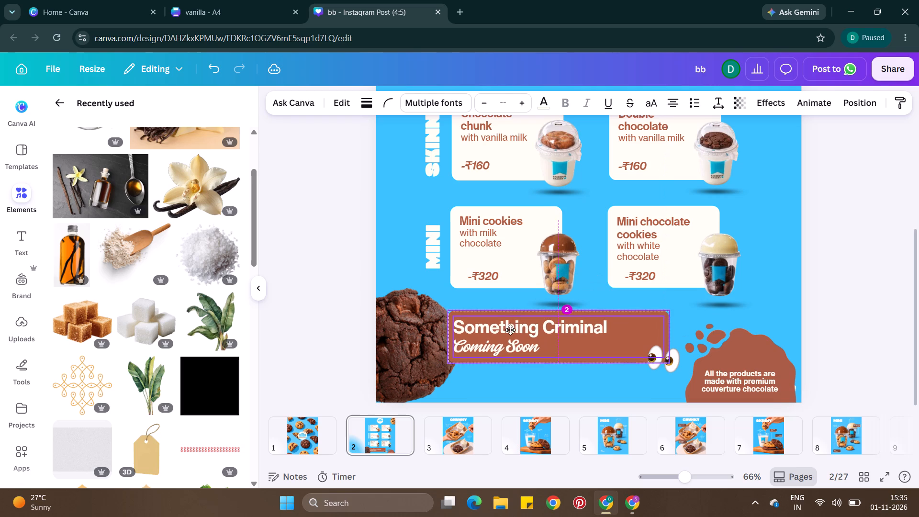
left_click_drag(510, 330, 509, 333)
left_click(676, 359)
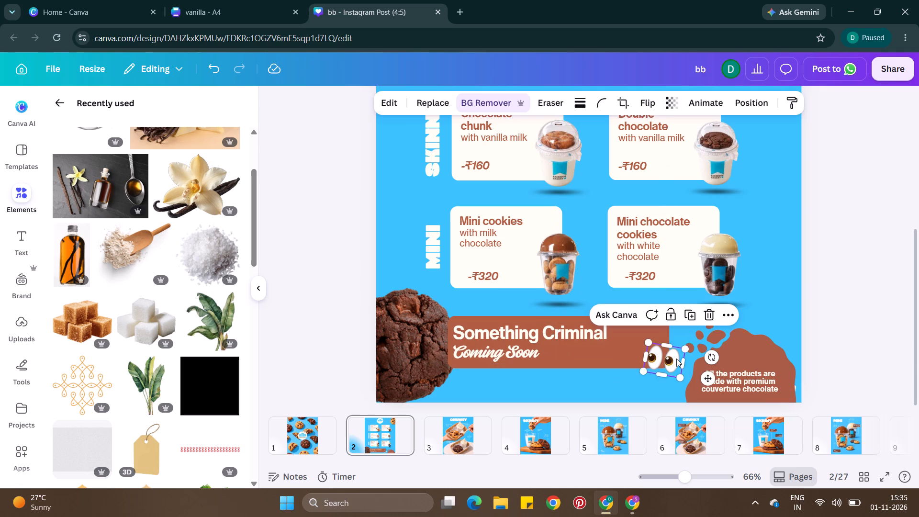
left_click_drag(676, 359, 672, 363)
Raise the brown chocolate splash slightly behind the premium couverture chocolate note.
left_click_drag(759, 337, 759, 325)
left_click(757, 369)
left_click_drag(757, 369, 757, 367)
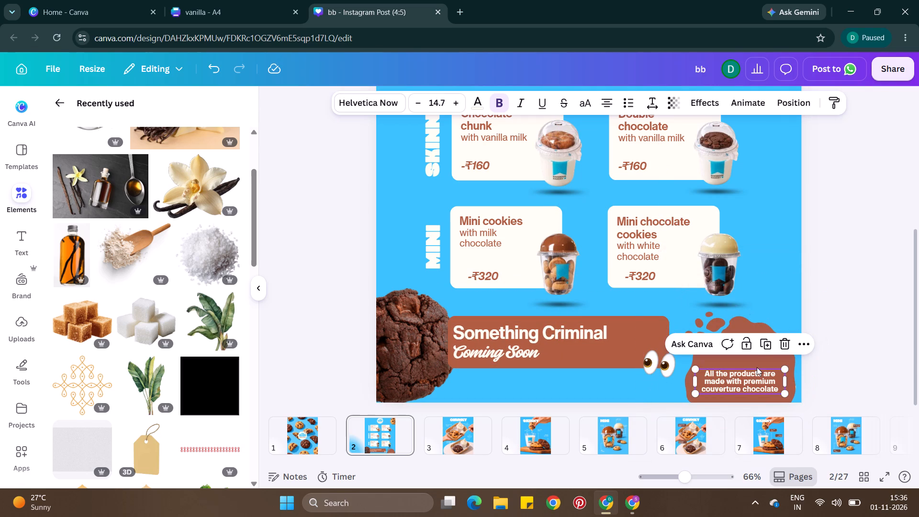
left_click_drag(757, 367, 757, 357)
left_click(753, 378)
double_click(753, 378)
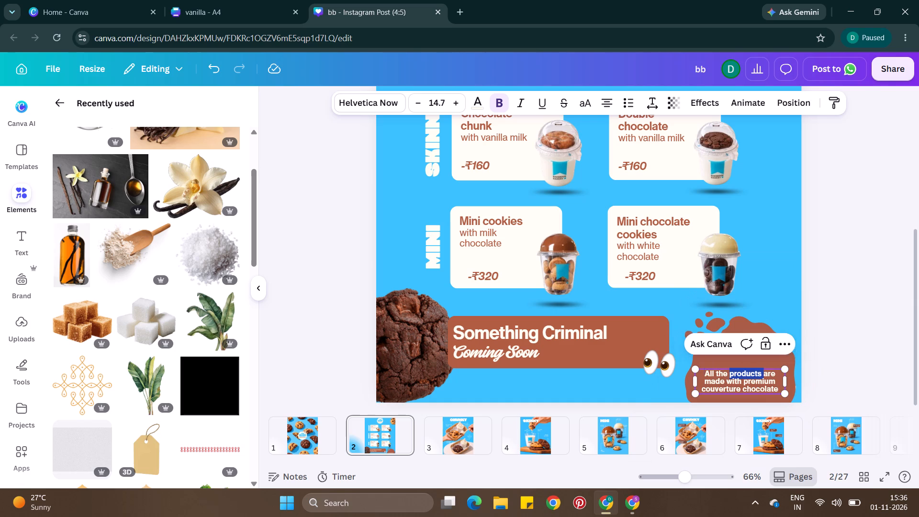
double_click(885, 323)
Delete the stray Something Criminal Coming Soon text hidden behind the chocolate splash and put the splash back in its corner.
left_click_drag(772, 356, 718, 363)
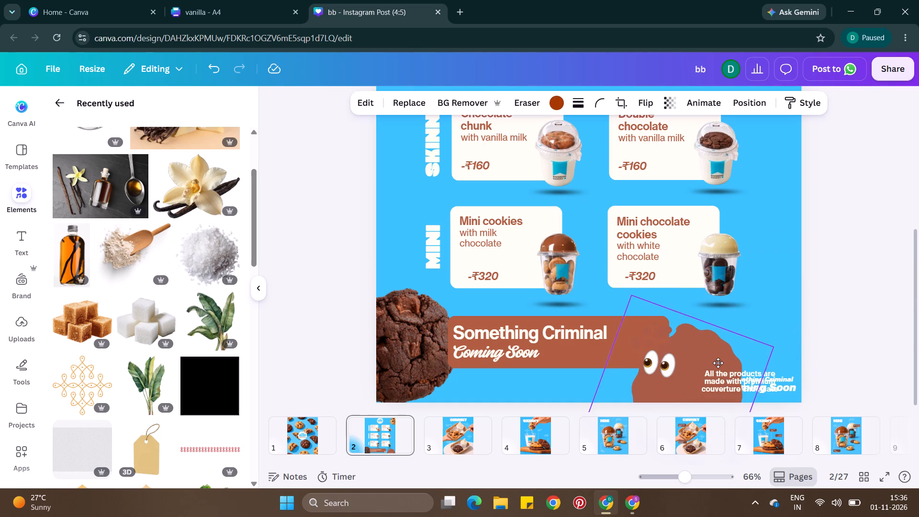
left_click_drag(718, 363, 776, 358)
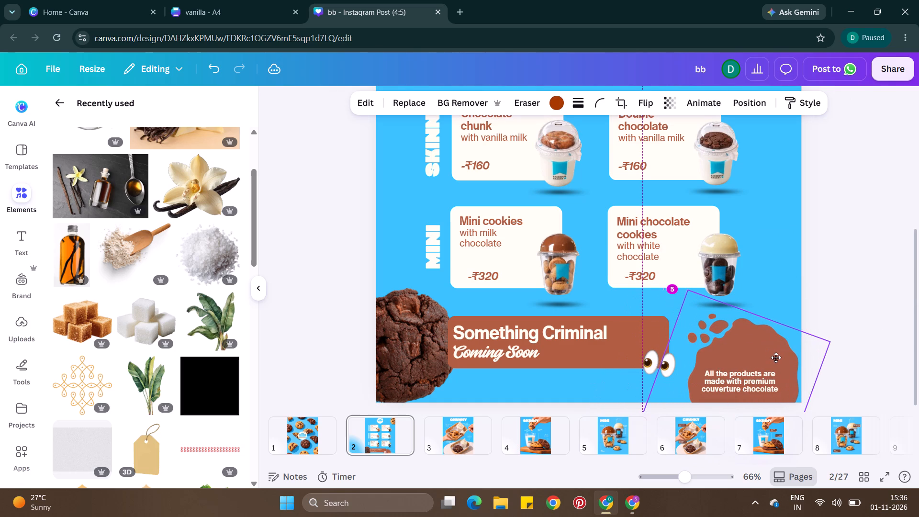
left_click_drag(776, 358, 724, 345)
left_click(794, 384)
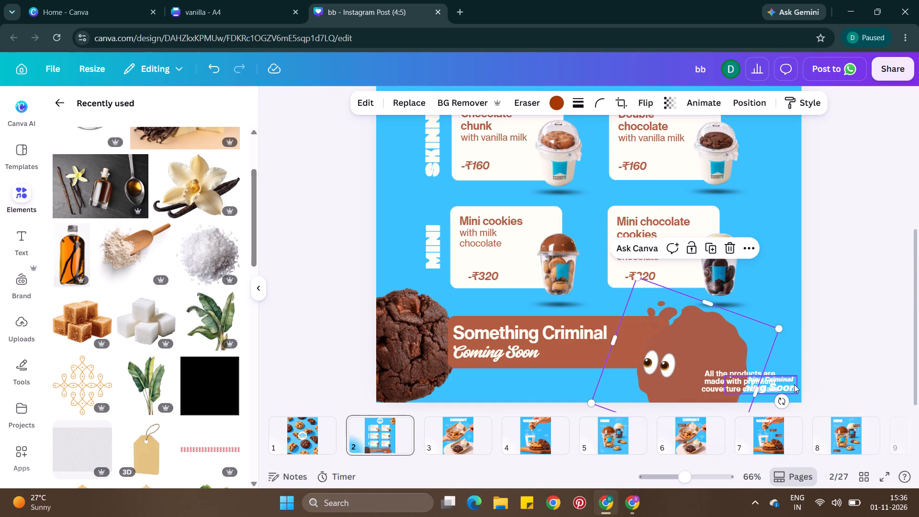
key("BackSpace")
left_click_drag(732, 343, 785, 355)
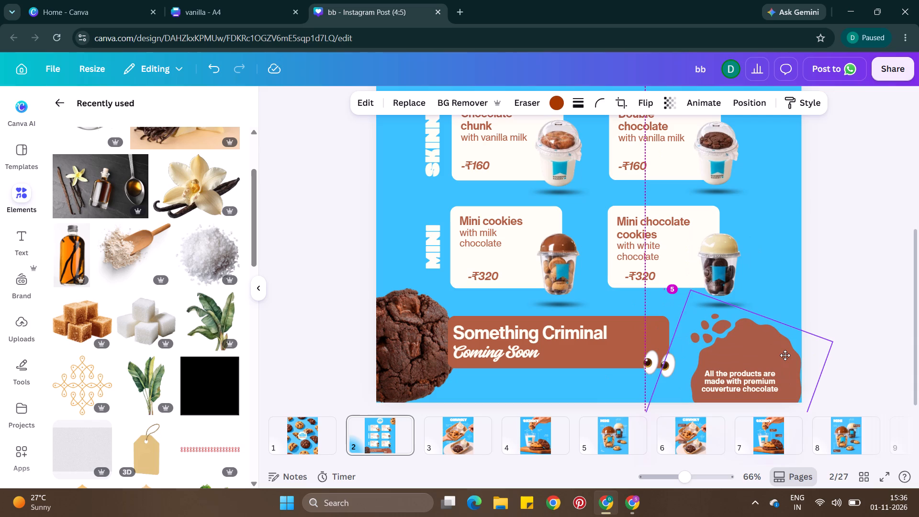
left_click_drag(785, 355, 782, 354)
Move the couverture chocolate note up and centre it within the brown splash.
left_click(741, 388)
left_click_drag(741, 388, 741, 375)
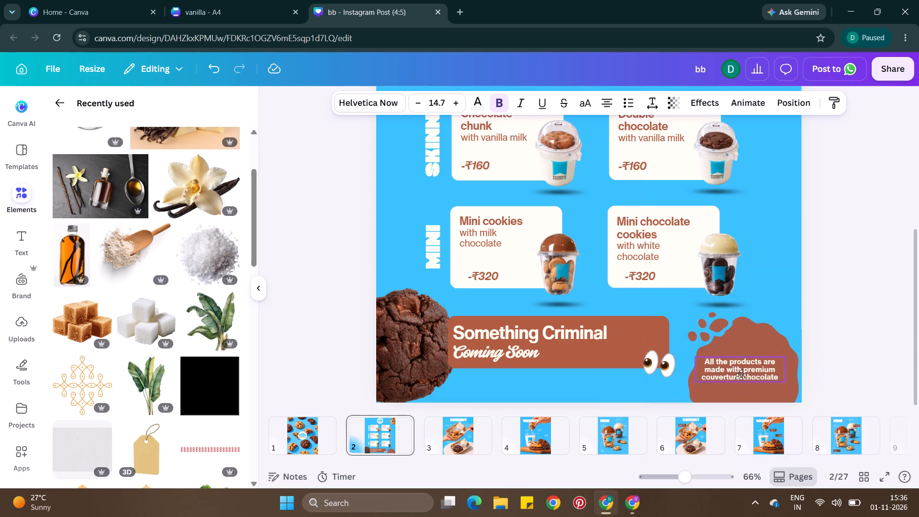
left_click_drag(741, 375, 748, 380)
Bring the dark chocolate cookie in front of the Something Criminal banner.
left_click(564, 346)
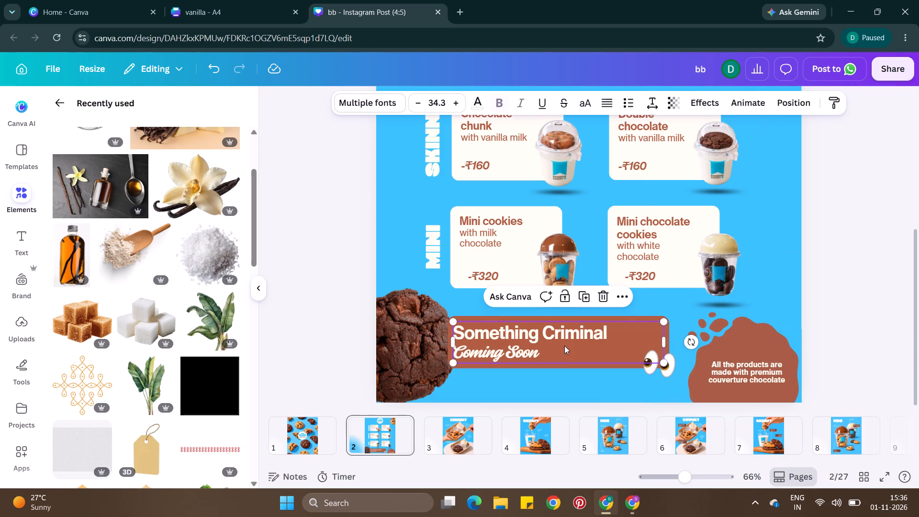
left_click(584, 363)
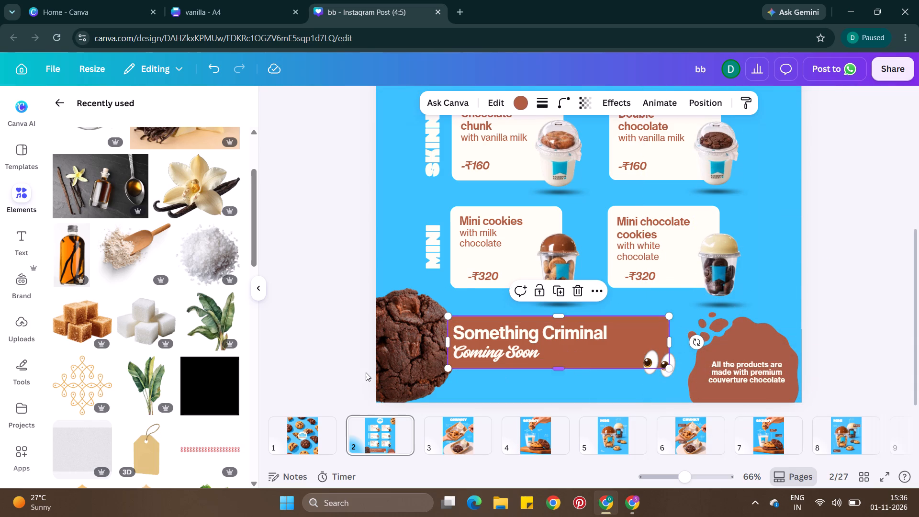
left_click_drag(366, 372, 424, 359)
left_click(424, 359)
key("ctrl+bracketright")
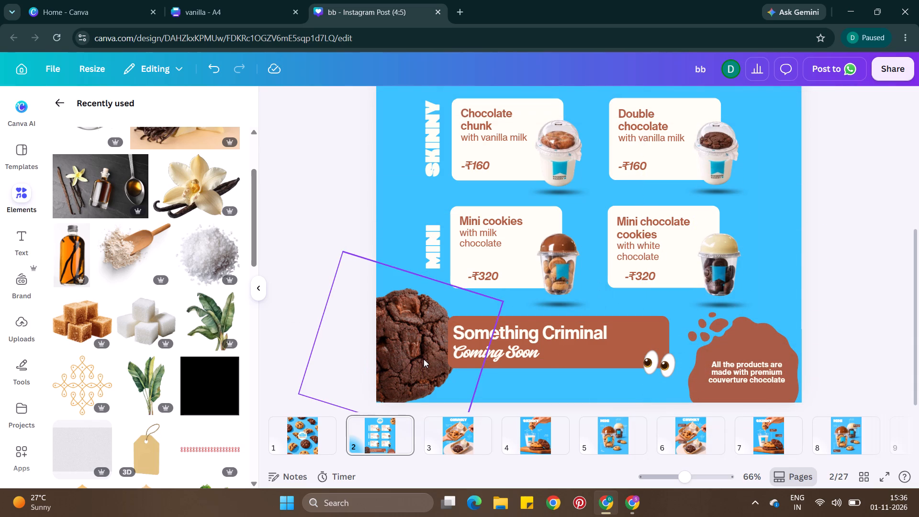
key("ctrl+bracketright")
key("ctrl+bracketright")
key("ctrl+bracketright")
key("ctrl+bracketright")
key("ctrl+alt+bracketright")
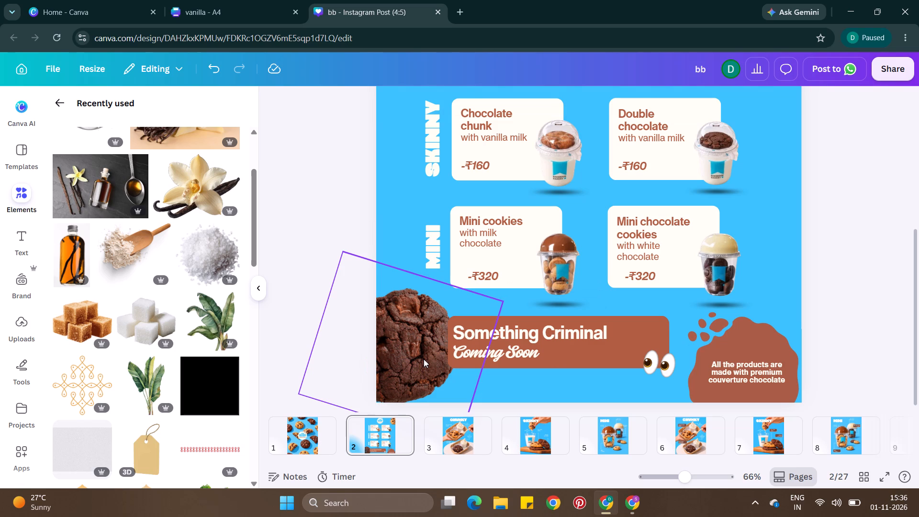
left_click(424, 359)
key("ctrl+alt+bracketright")
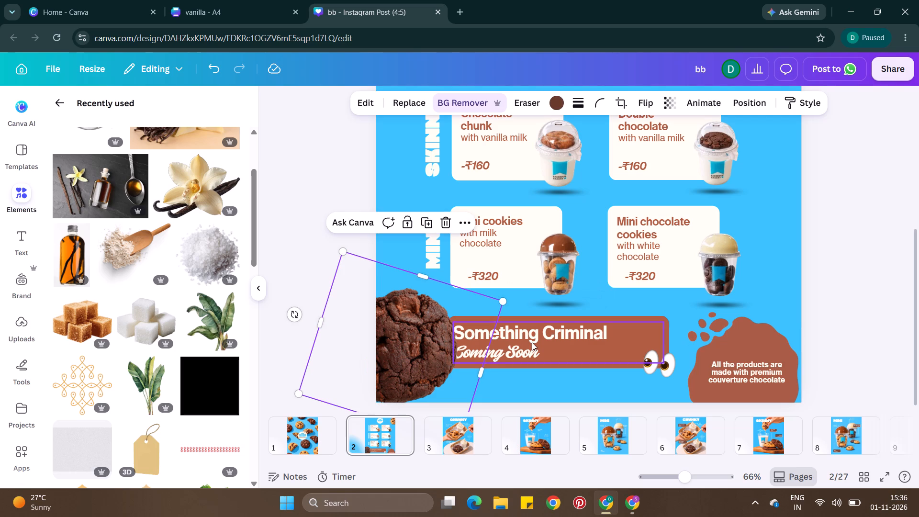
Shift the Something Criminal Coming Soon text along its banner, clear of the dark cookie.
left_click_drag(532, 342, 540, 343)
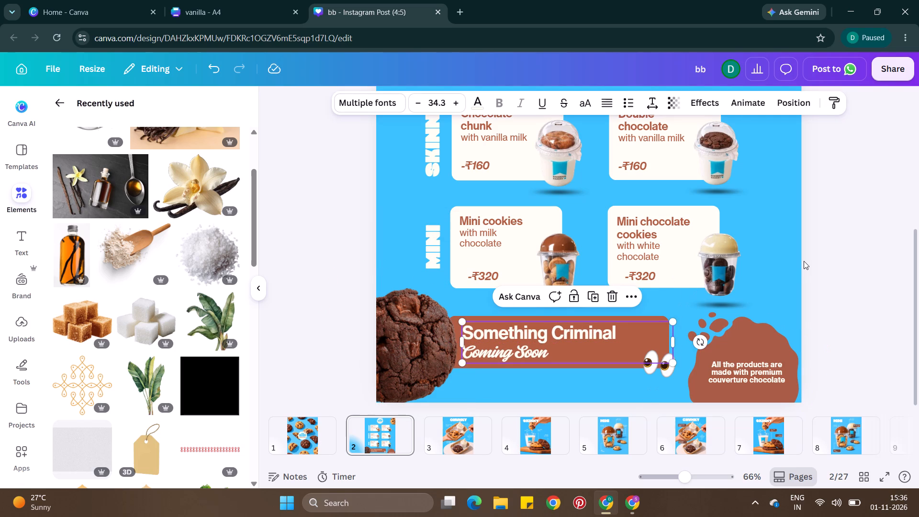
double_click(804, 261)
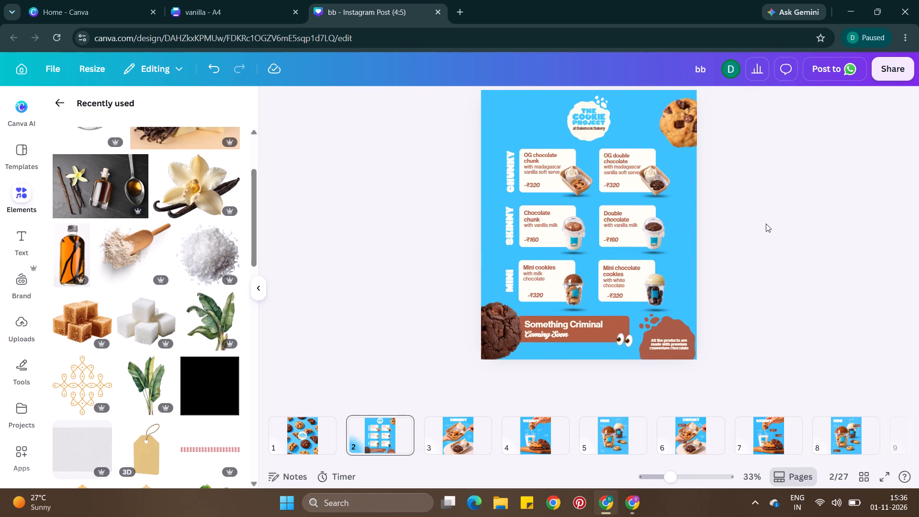
View the menu page alongside all the other pages in a grid overview, and switch to Pinterest.
scroll(766, 224, "up", 1)
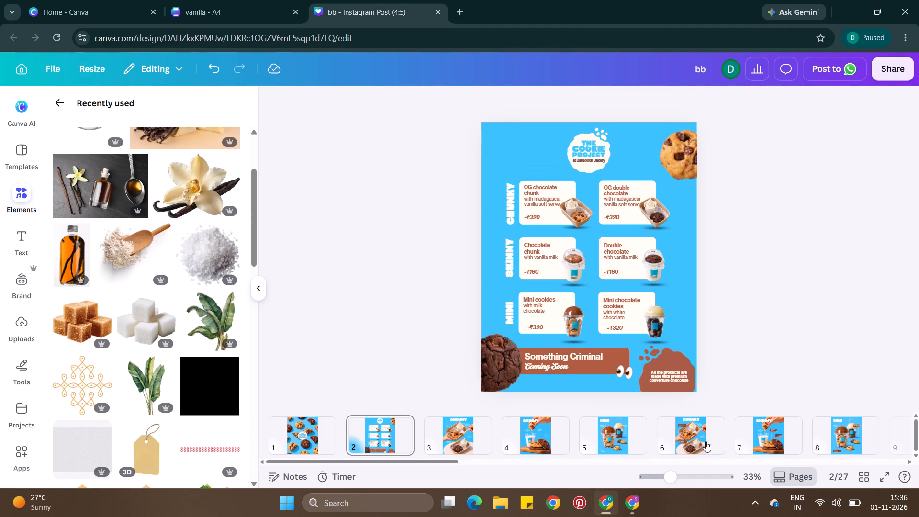
left_click(869, 474)
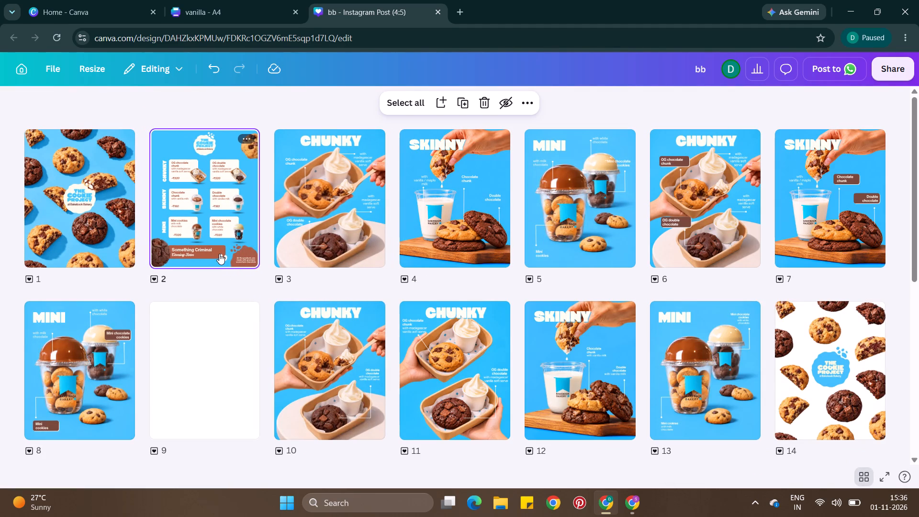
left_click(578, 513)
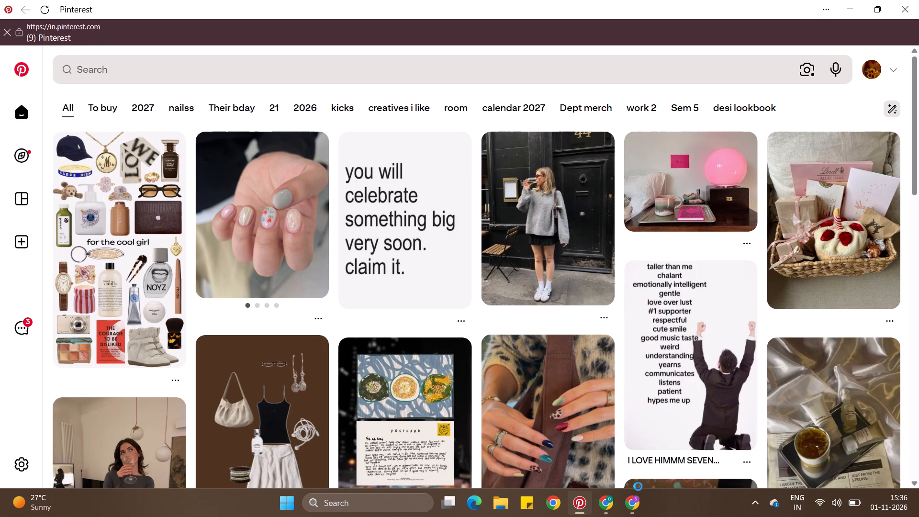
Switch to the Canva post design, open menu page 2, and delete the Something Criminal Coming Soon banner with its text and eyes.
left_click(626, 502)
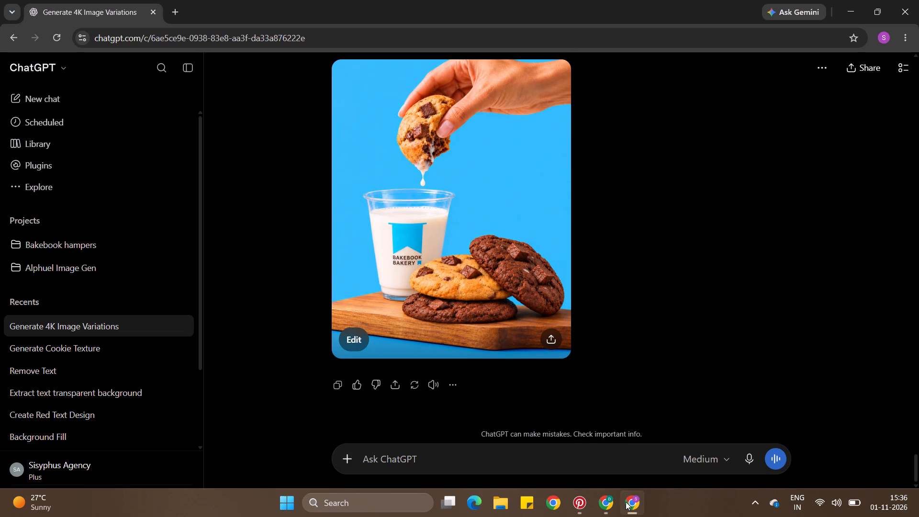
left_click(608, 508)
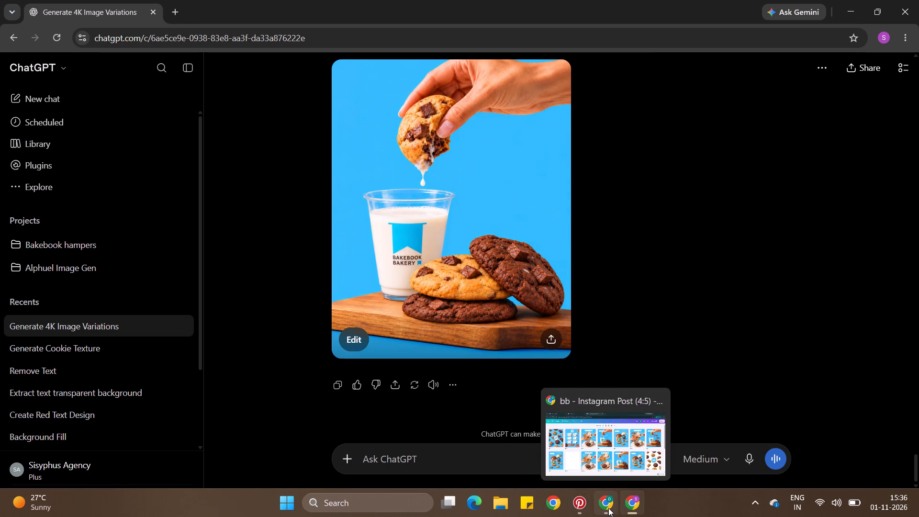
left_click(242, 234)
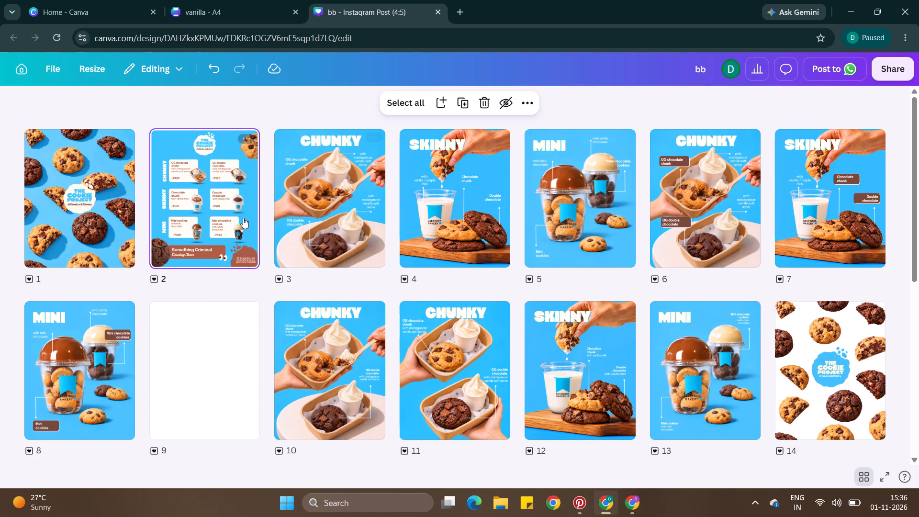
double_click(243, 218)
left_click_drag(571, 398, 624, 362)
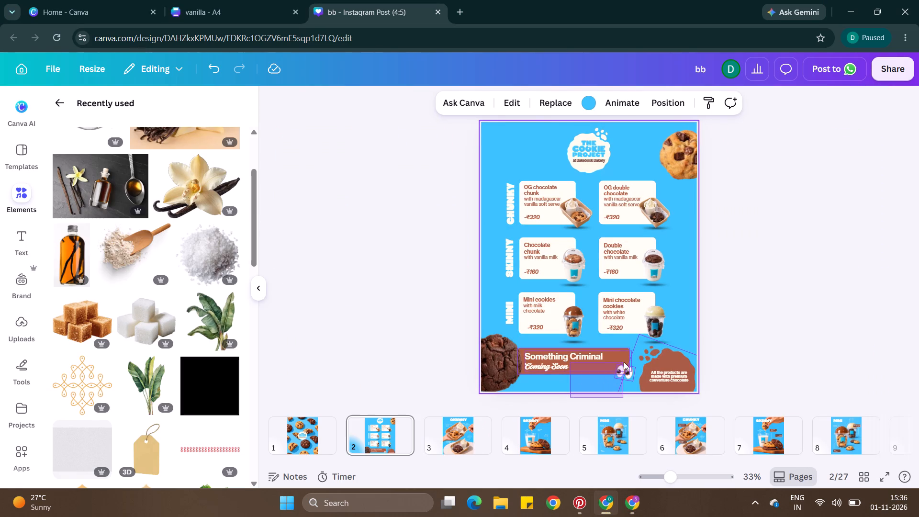
left_click_drag(624, 362, 616, 361)
key("BackSpace")
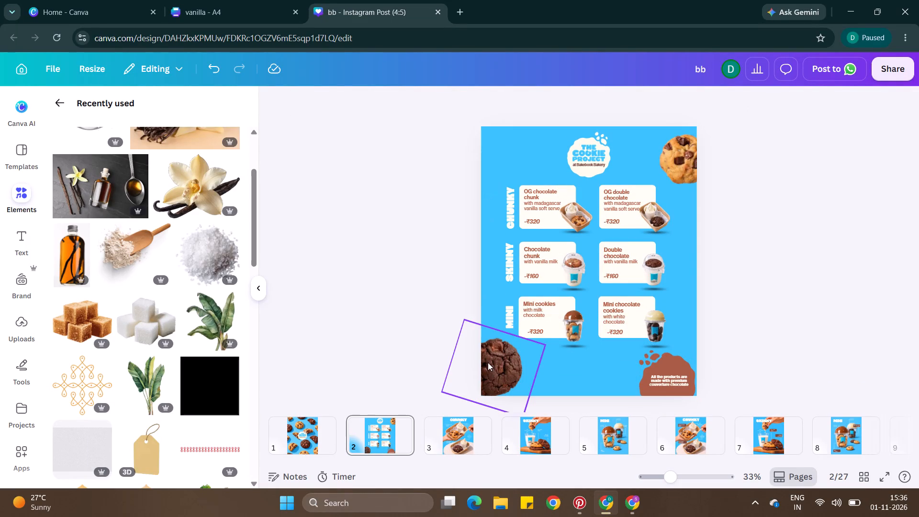
Nudge the dark chocolate cookie slightly down and outward into the menu page's lower corner.
left_click_drag(488, 362, 485, 368)
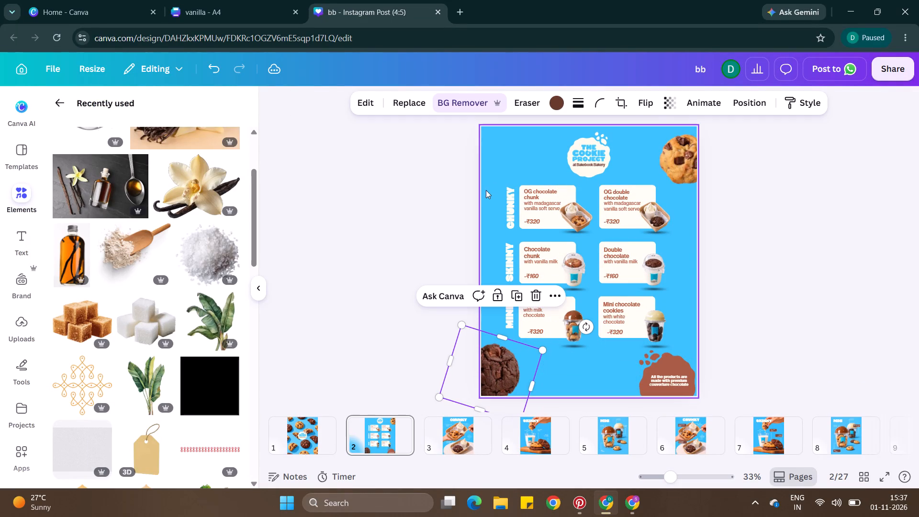
Move the Chunky, Skinny and Mini menu rows, together with the corner cookies and brown splash, slightly down the page.
left_click_drag(496, 186, 657, 341)
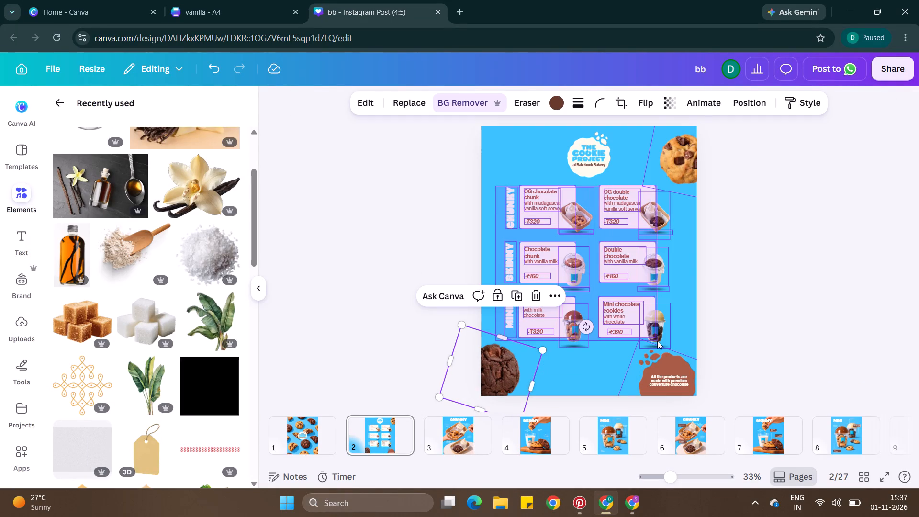
left_click_drag(657, 341, 657, 347)
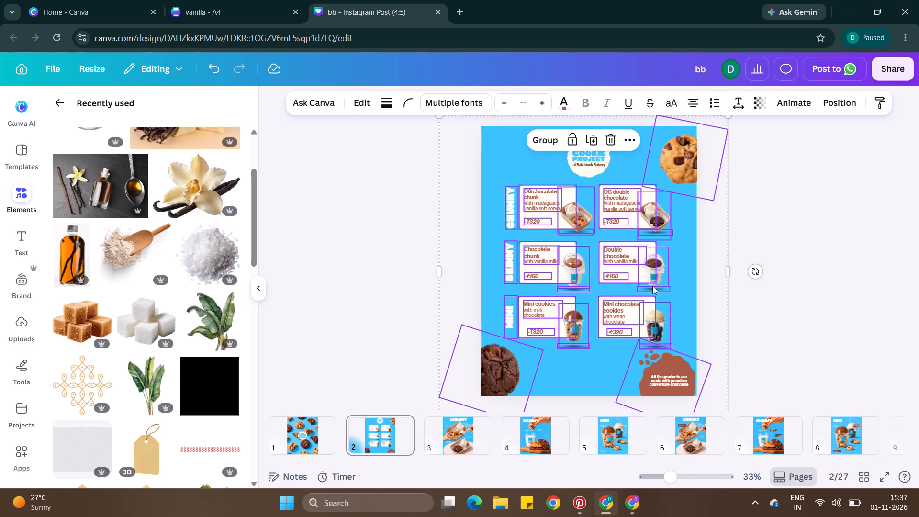
left_click_drag(652, 286, 652, 292)
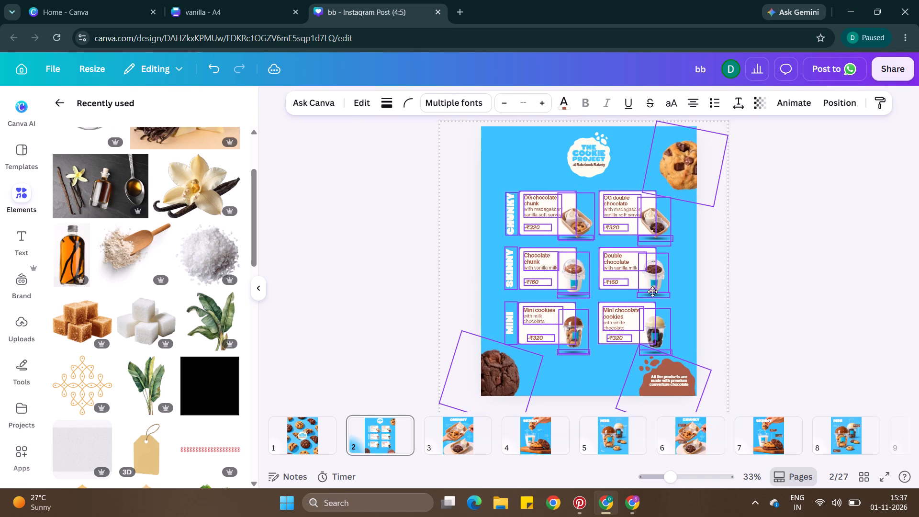
Move the menu cards and the Cookie Project logo slightly down page 2.
left_click_drag(652, 292, 652, 294)
double_click(741, 247)
left_click_drag(582, 141, 582, 147)
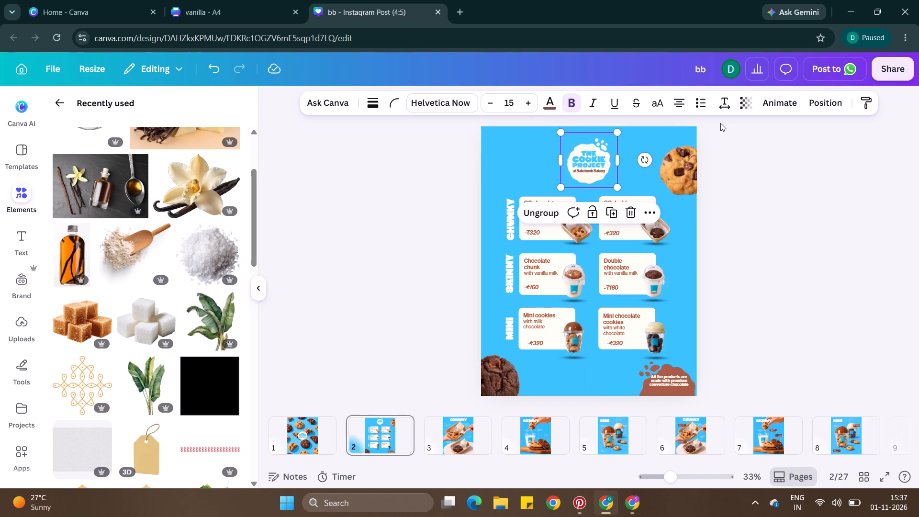
Nudge the upper cookie, the dark cookie and the brown splash slightly upward on page 2.
left_click_drag(679, 163, 680, 154)
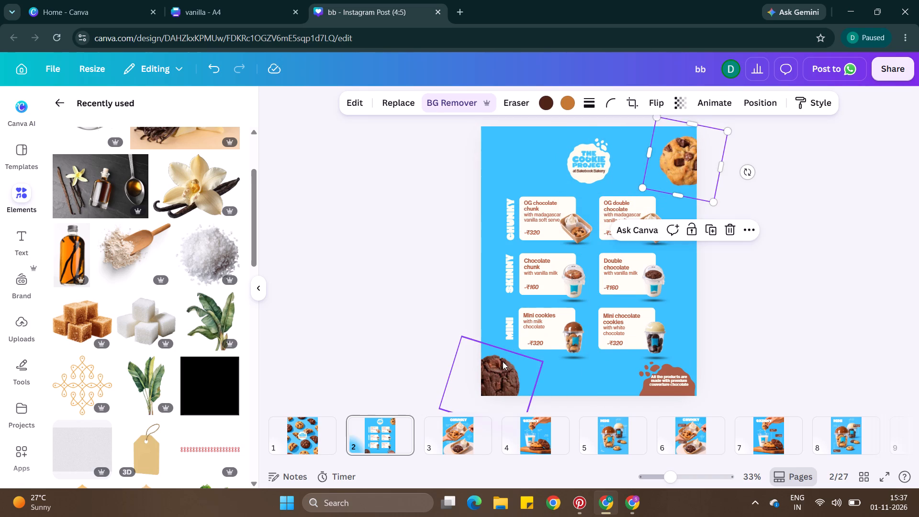
left_click_drag(503, 361, 503, 356)
left_click_drag(636, 393, 636, 387)
double_click(806, 293)
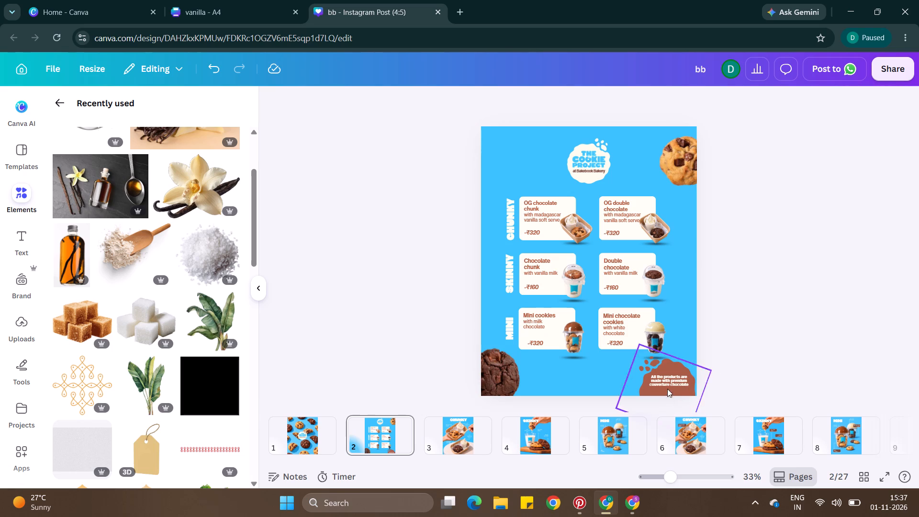
Move the couverture chocolate note to the bottom centre of page 2 and delete its brown splash.
left_click_drag(670, 384, 591, 383)
left_click(639, 384)
left_click_drag(639, 384, 559, 385)
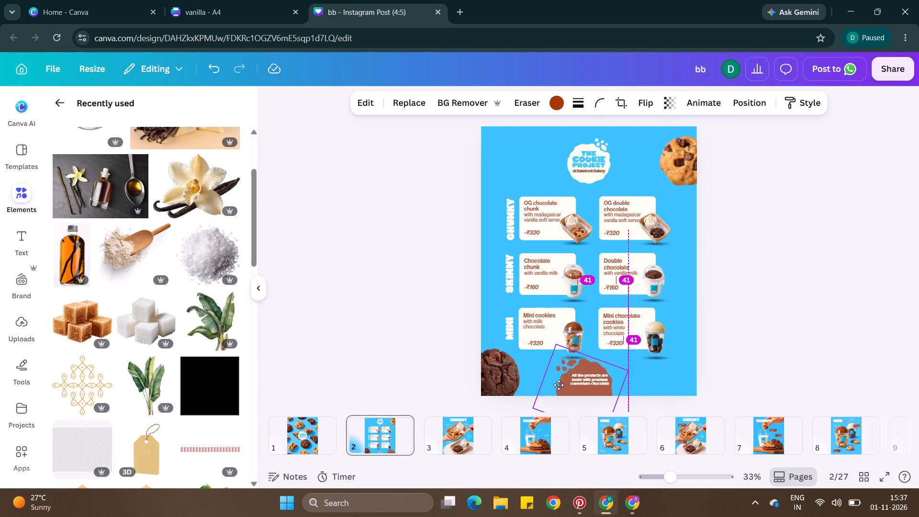
left_click_drag(559, 385, 562, 390)
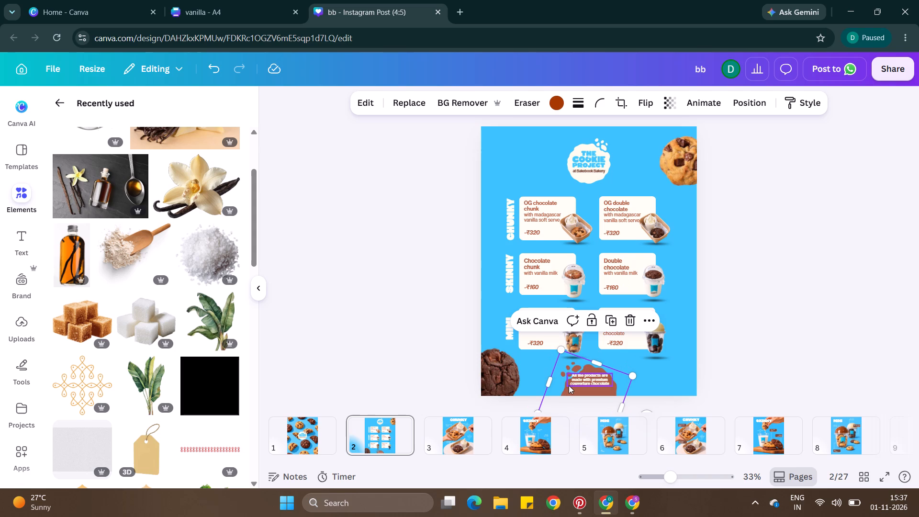
key("BackSpace")
left_click(594, 384)
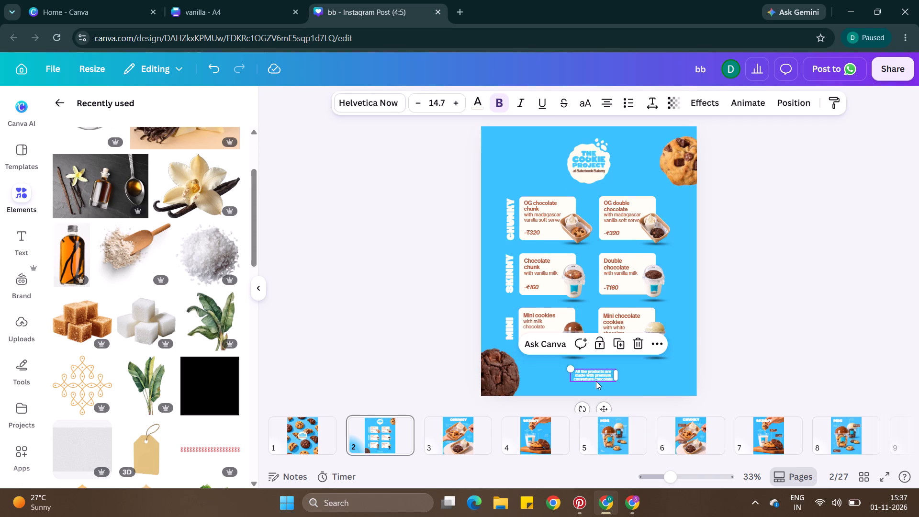
left_click(596, 378)
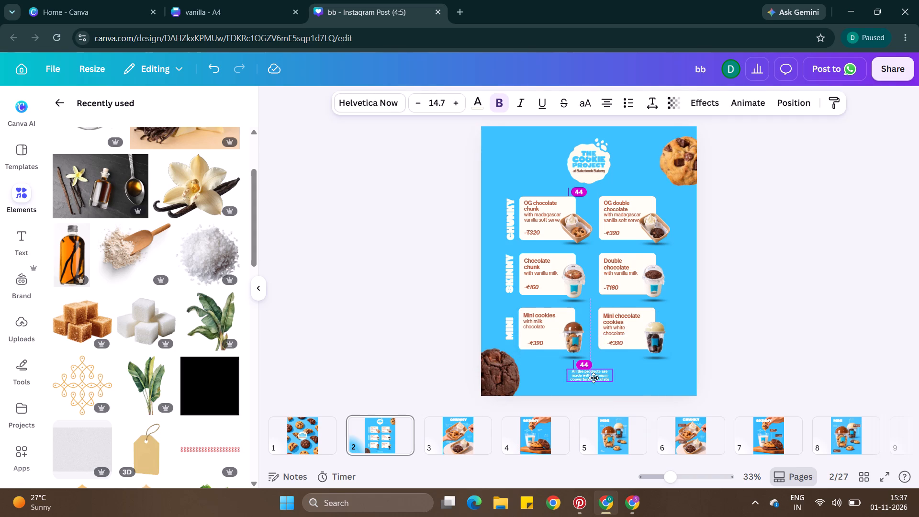
triple_click(711, 369)
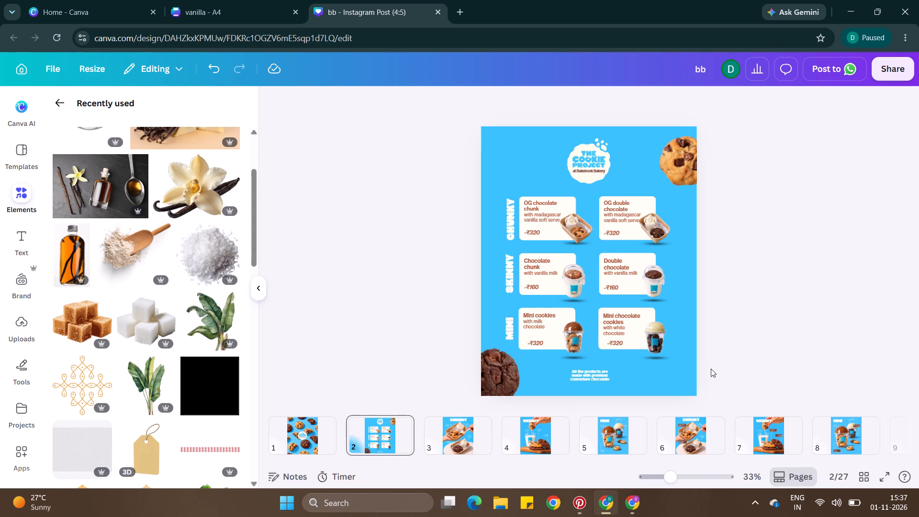
Widen the couverture chocolate note so it wraps onto two lines, and centre it below the Mini cards.
left_click(607, 377)
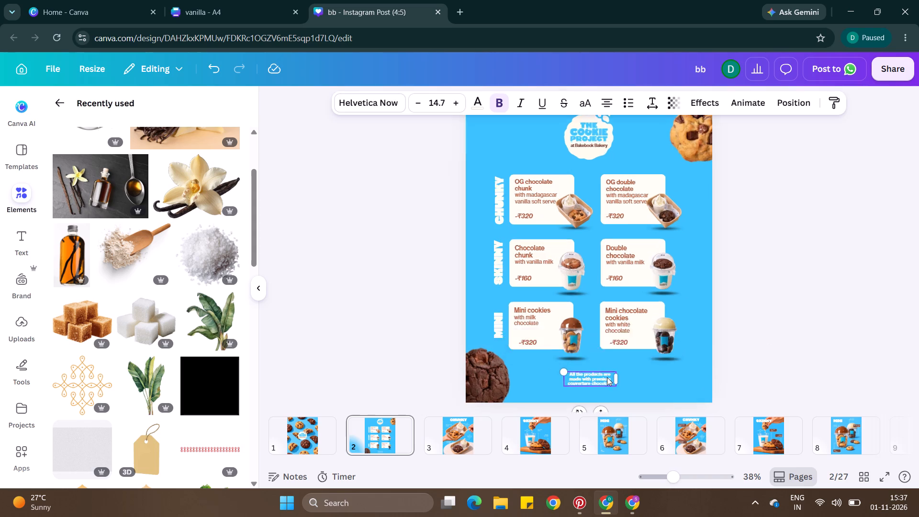
left_click_drag(527, 383, 517, 384)
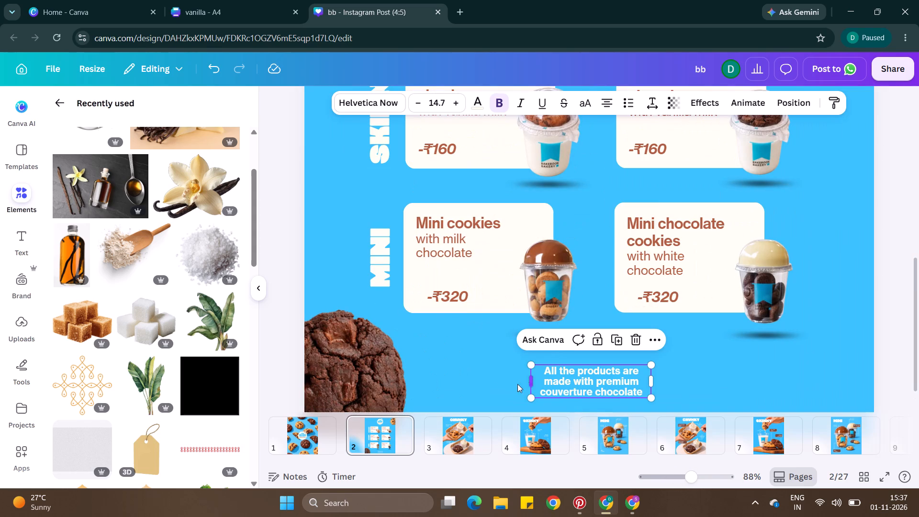
left_click_drag(517, 384, 489, 383)
double_click(667, 353)
scroll(667, 353, "down", 1)
left_click_drag(618, 331, 620, 344)
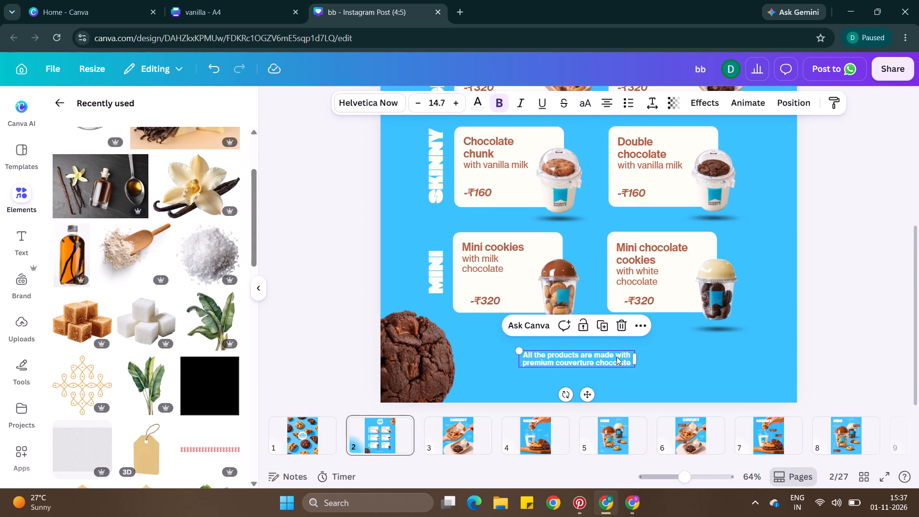
left_click_drag(616, 357, 626, 365)
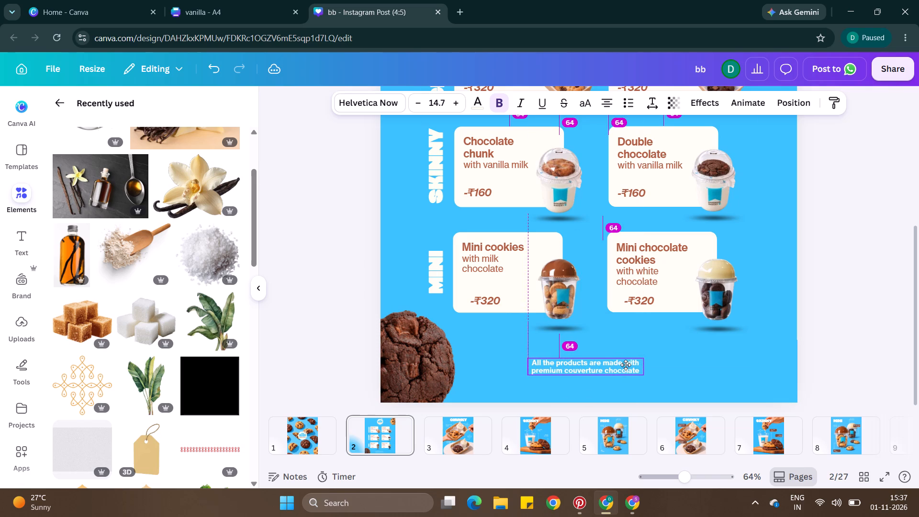
left_click_drag(626, 365, 627, 366)
Duplicate the Mini chocolate cookies card shape, resize it to about 362 × 99, and place it behind the couverture chocolate note.
left_click(697, 241)
key("ctrl+c")
key("ctrl+v")
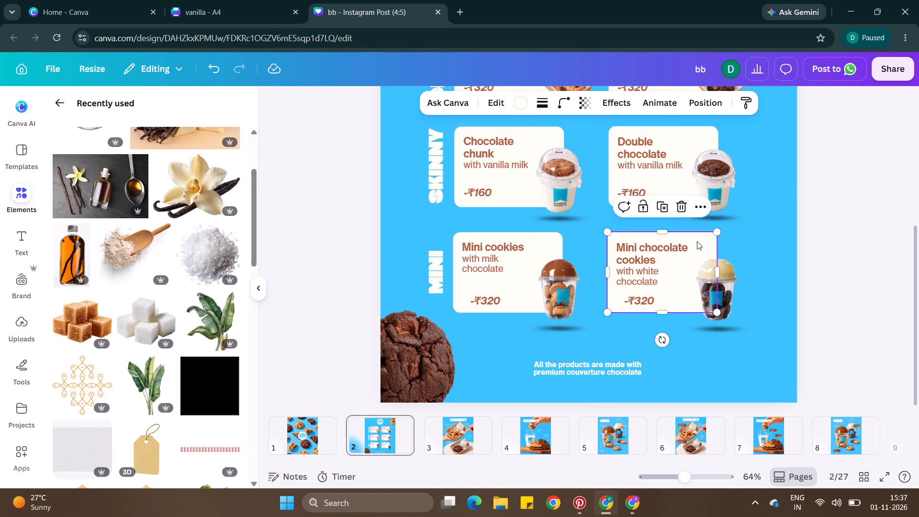
left_click_drag(688, 290, 594, 364)
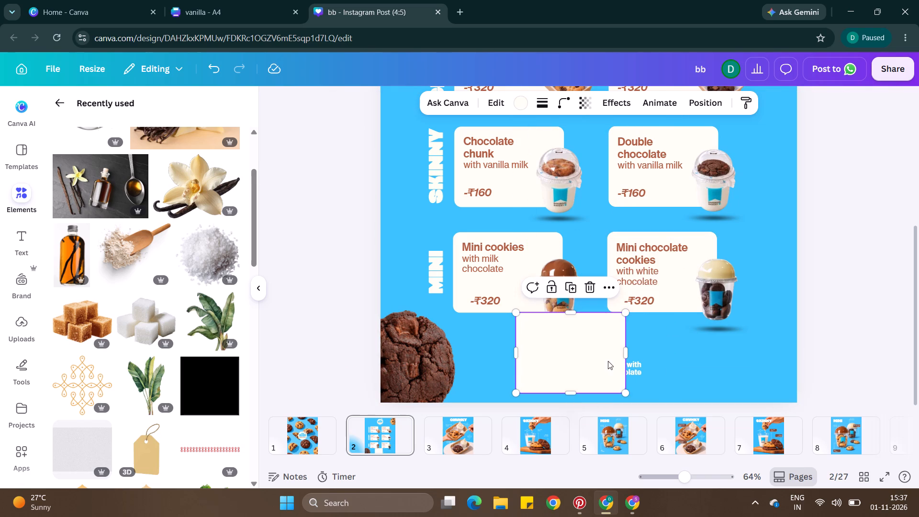
left_click_drag(628, 357, 658, 358)
scroll(595, 311, "left", 1)
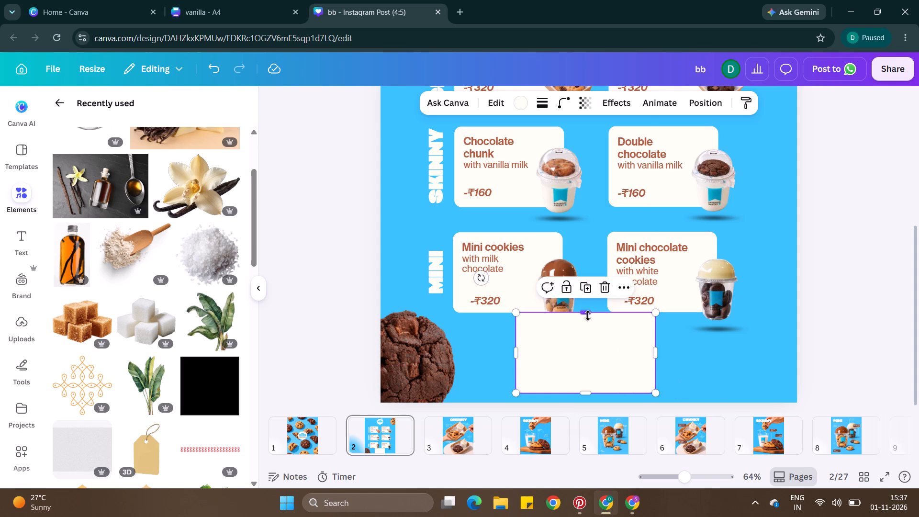
scroll(588, 315, "left", 1)
left_click_drag(586, 318, 585, 314)
left_click(585, 314)
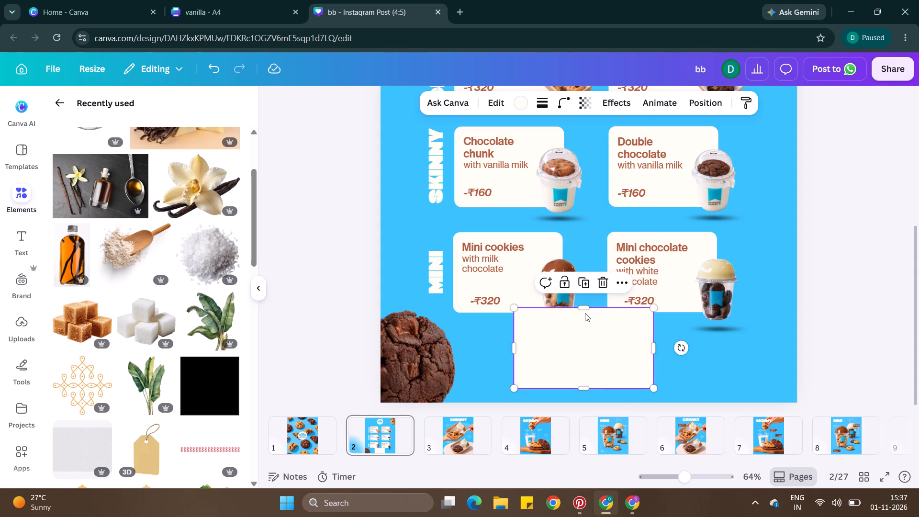
left_click_drag(584, 310, 602, 353)
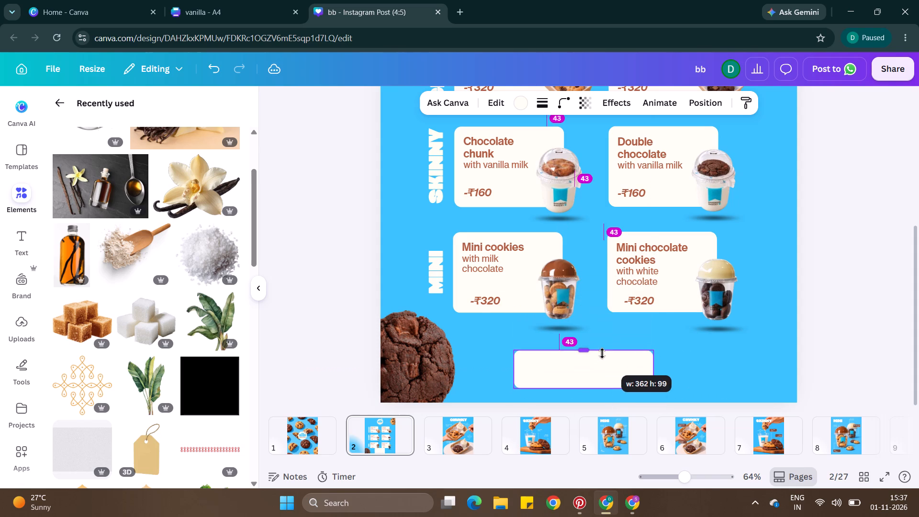
left_click_drag(602, 353, 614, 353)
key("ctrl+alt+bracketleft")
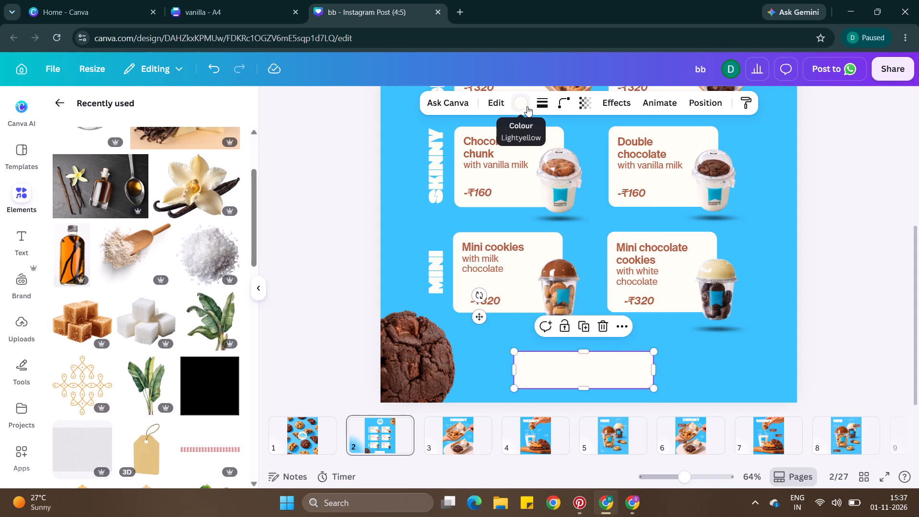
Fill the card behind the note with the medium brown from the cookie photo colours and nudge it into alignment around the text.
left_click(516, 109)
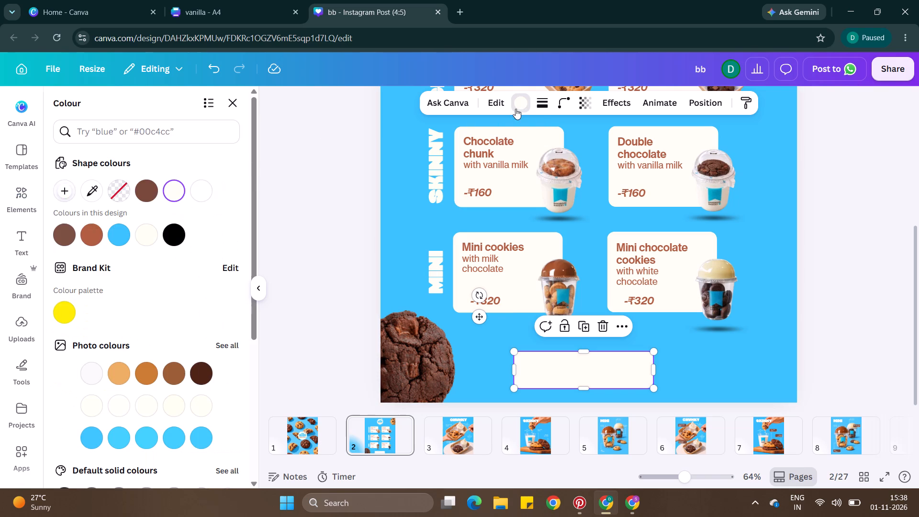
left_click(65, 231)
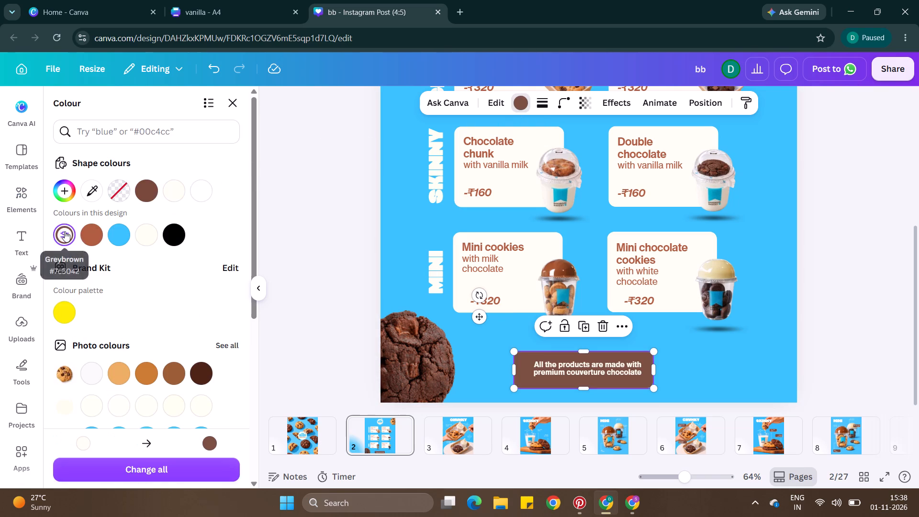
scroll(224, 327, "right", 1)
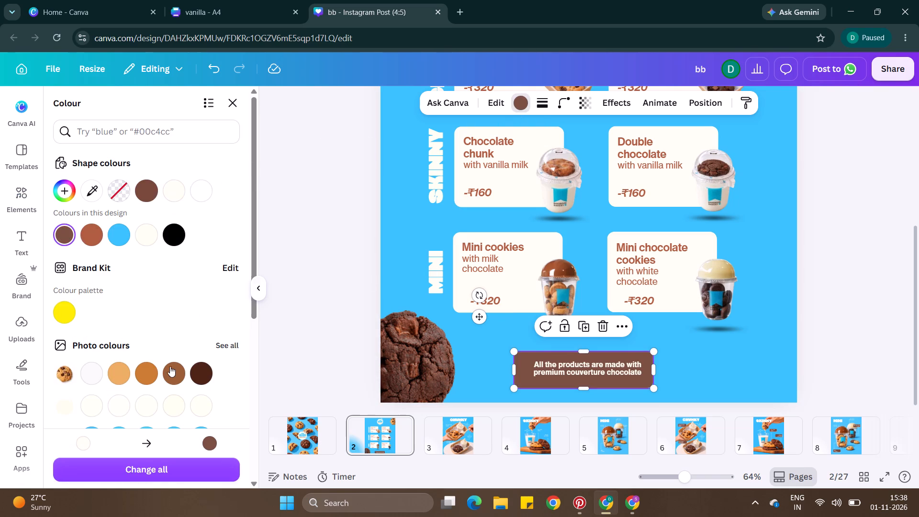
left_click(170, 366)
triple_click(305, 280)
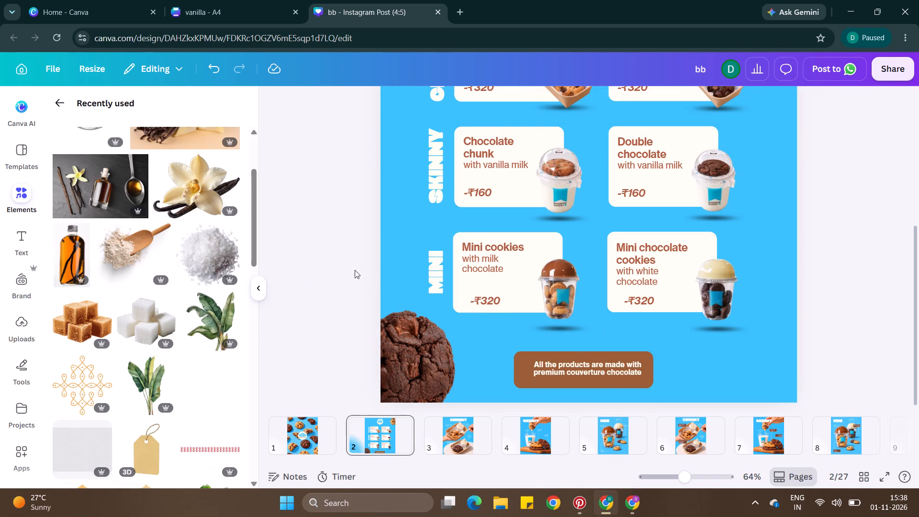
scroll(479, 268, "right", 3)
left_click(651, 356)
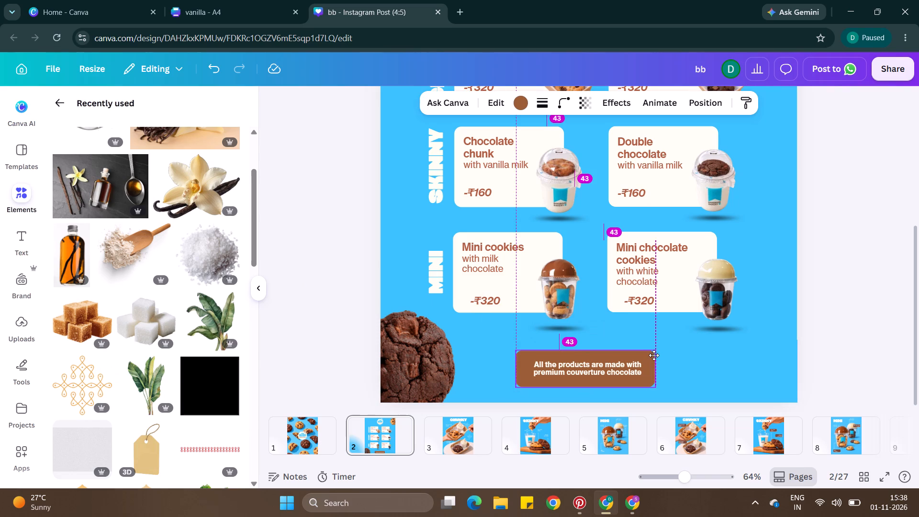
double_click(712, 363)
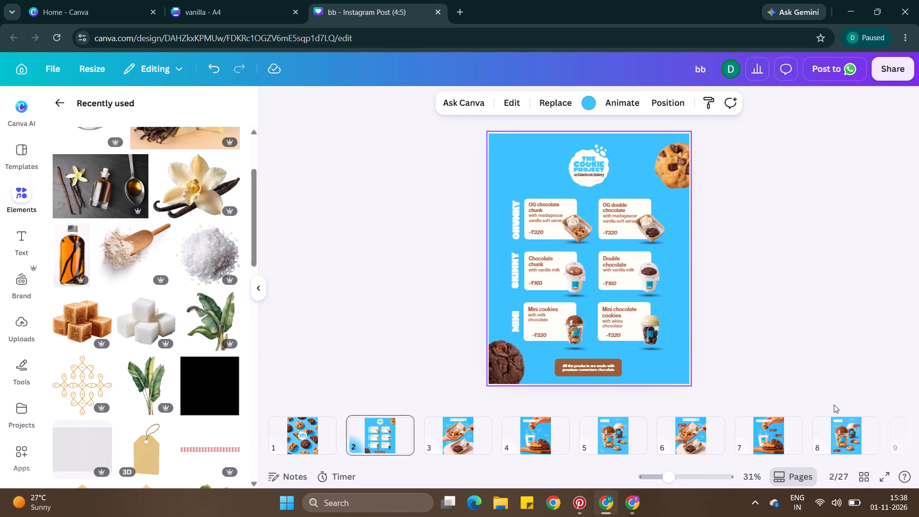
Duplicate menu page 2 and move the copy to position 9, just before the blank page.
left_click(862, 476)
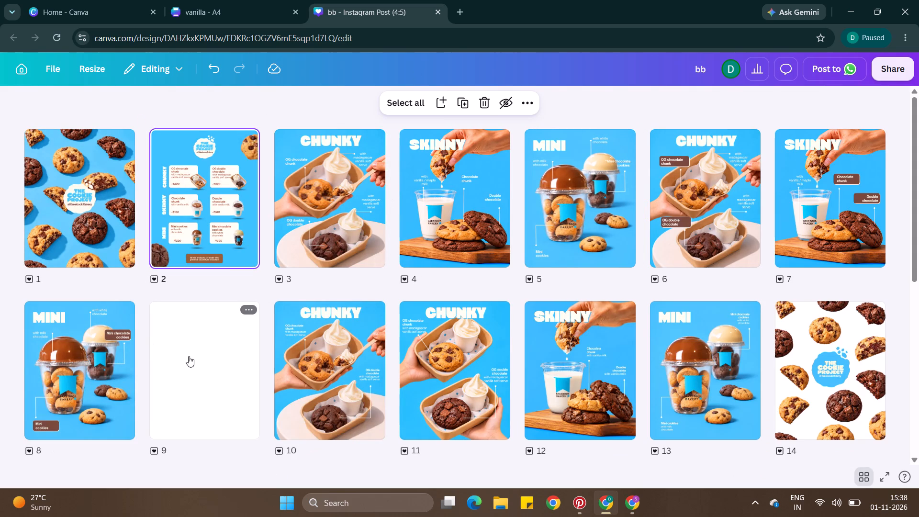
left_click(234, 162)
key("ctrl+d")
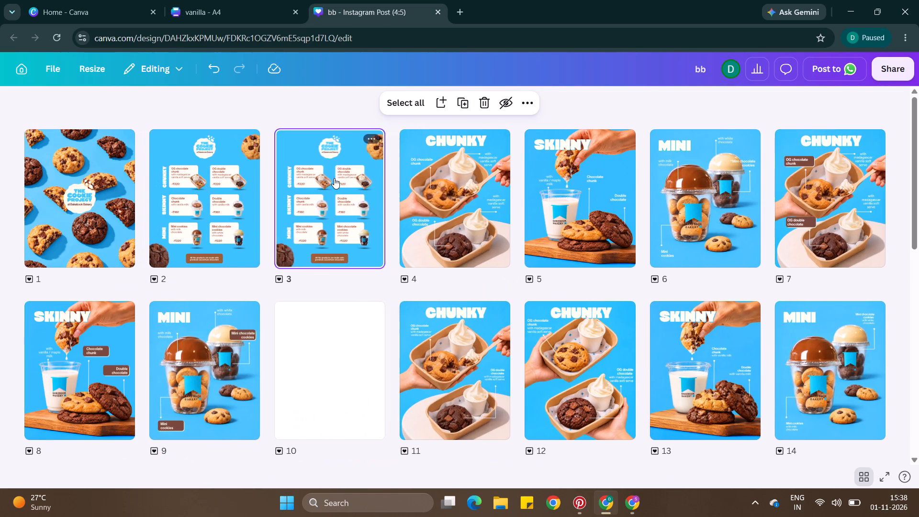
left_click_drag(334, 178, 281, 342)
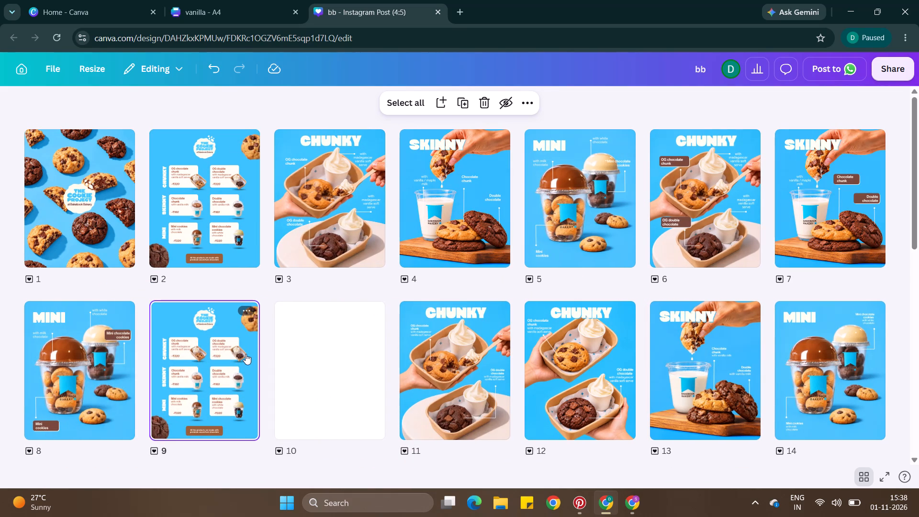
Open the duplicated menu on page 9 and clear away its logo, cookies and menu cards.
left_click(246, 354)
double_click(227, 338)
scroll(227, 338, "right", 2)
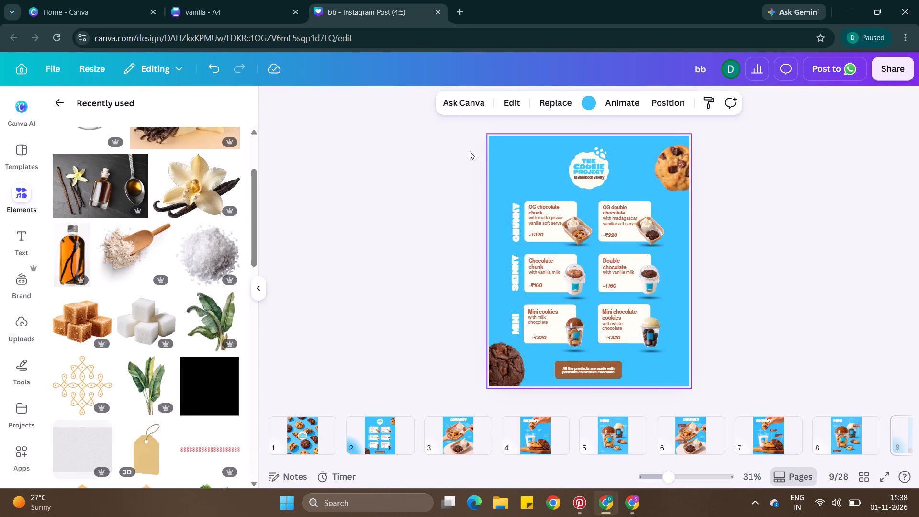
left_click_drag(502, 134, 629, 327)
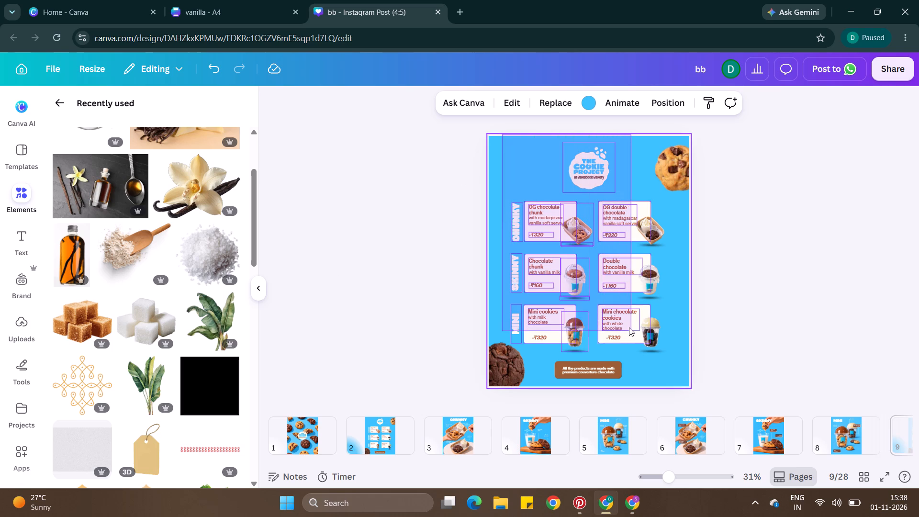
Delete the logo, cookies, category labels and menu cards from page 9, keeping the couverture chocolate note.
left_click_drag(629, 327, 651, 358)
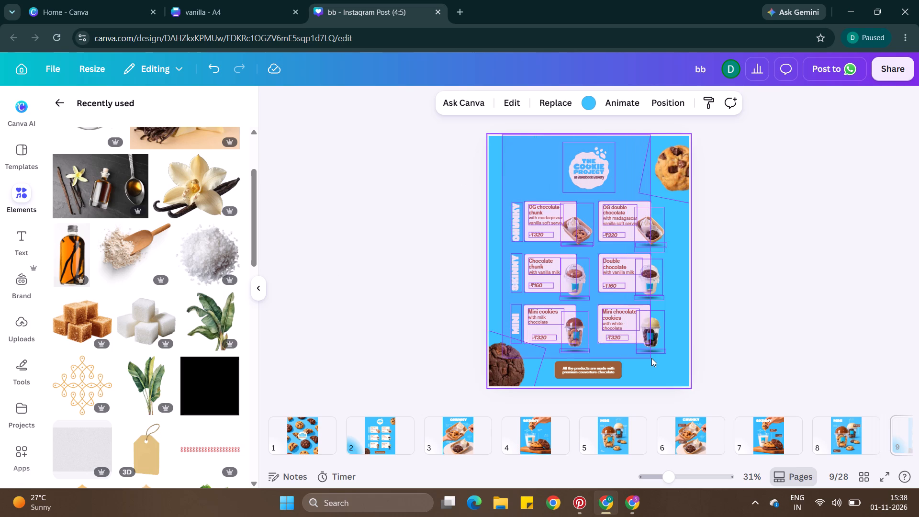
left_click_drag(651, 358, 652, 360)
key("BackSpace")
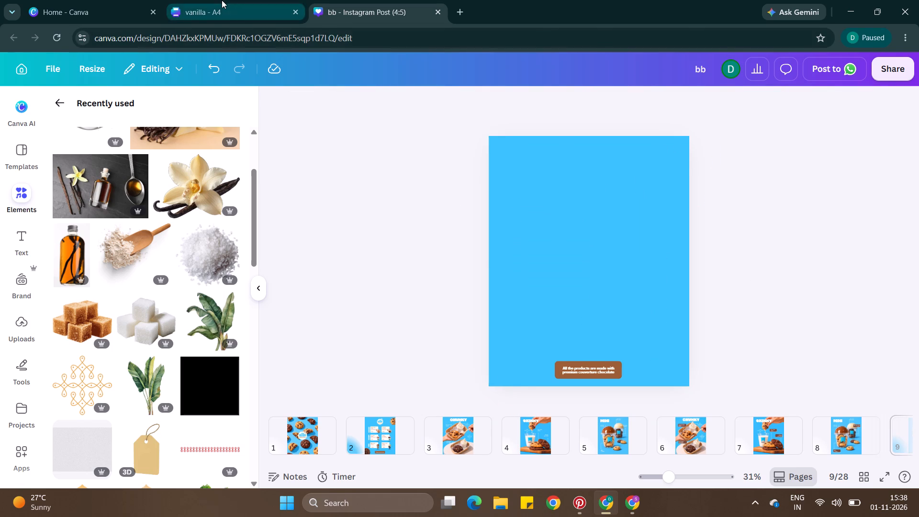
Copy the Something Criminal Coming Soon banner, eyes and cookie-shaped badge from the vanilla A4 design's page 1 onto page 9 of bb.
left_click(222, 0)
double_click(646, 304)
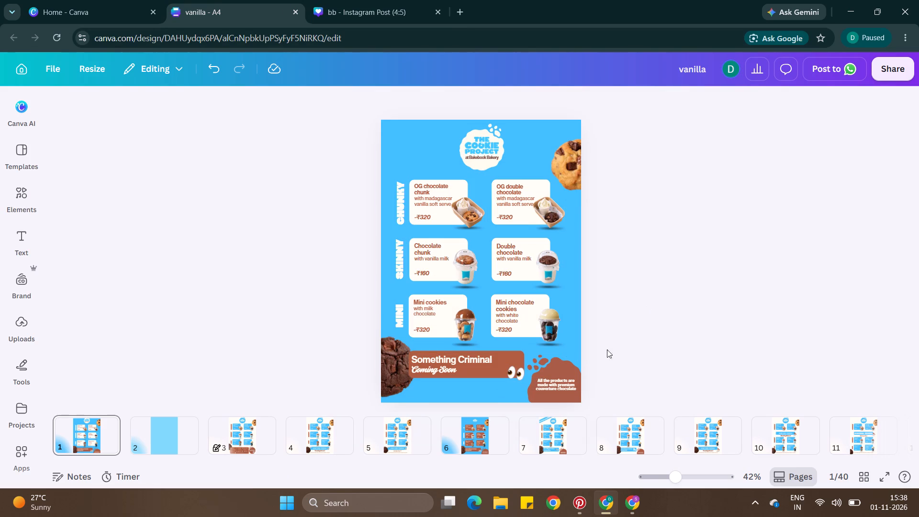
left_click_drag(467, 407, 482, 373)
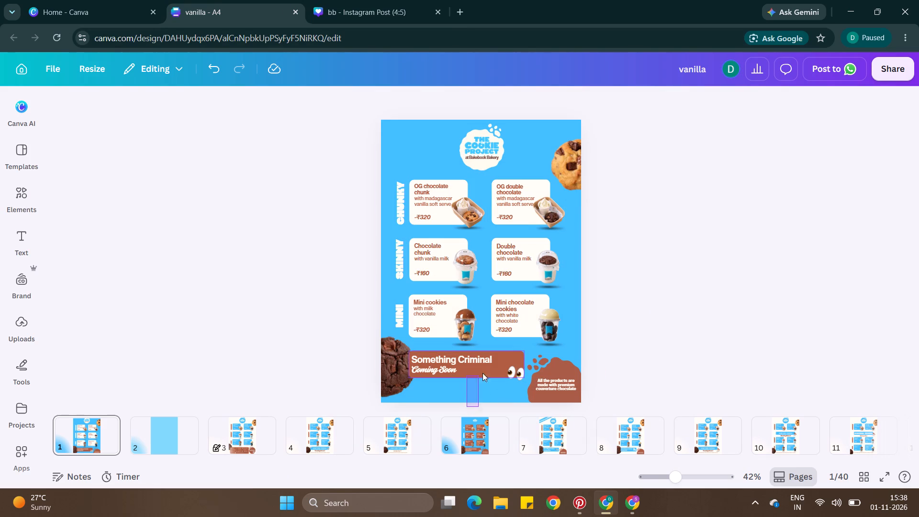
left_click_drag(482, 373, 551, 368)
key("ctrl+c")
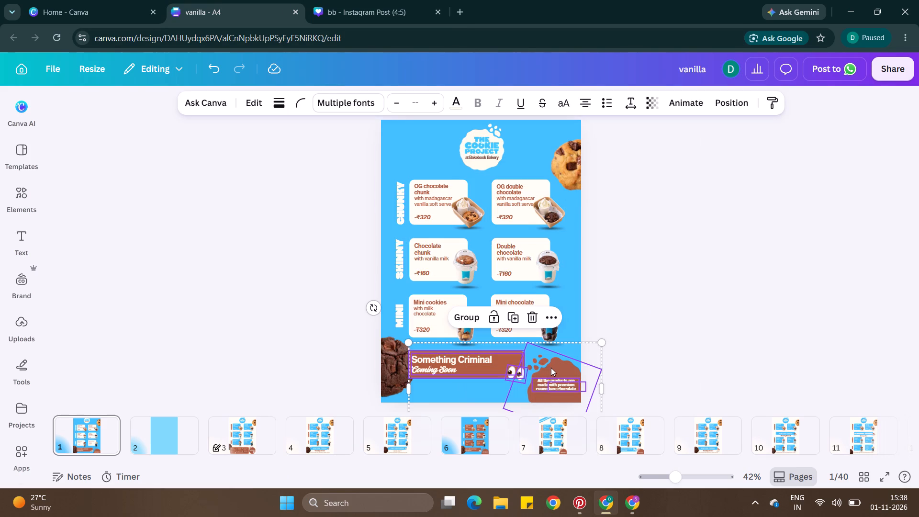
left_click(347, 0)
left_click(601, 286, "ctrl")
key("ctrl+v")
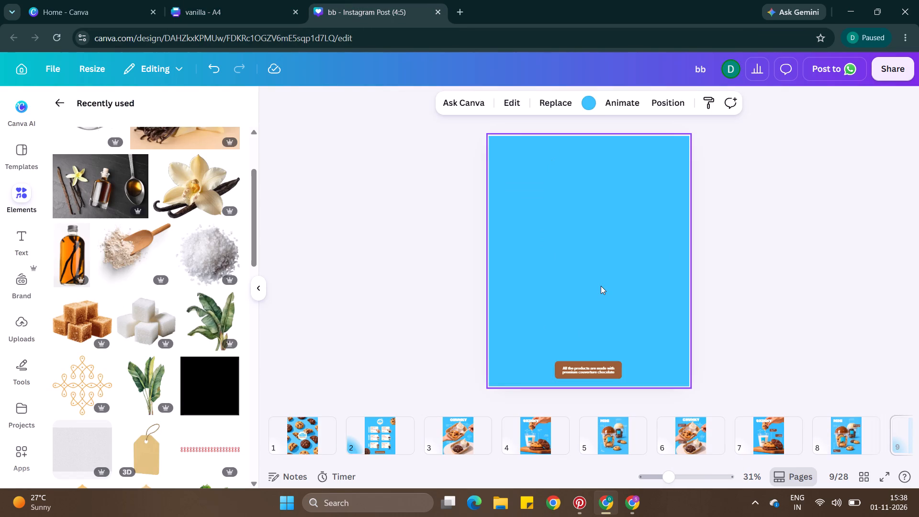
double_click(669, 174)
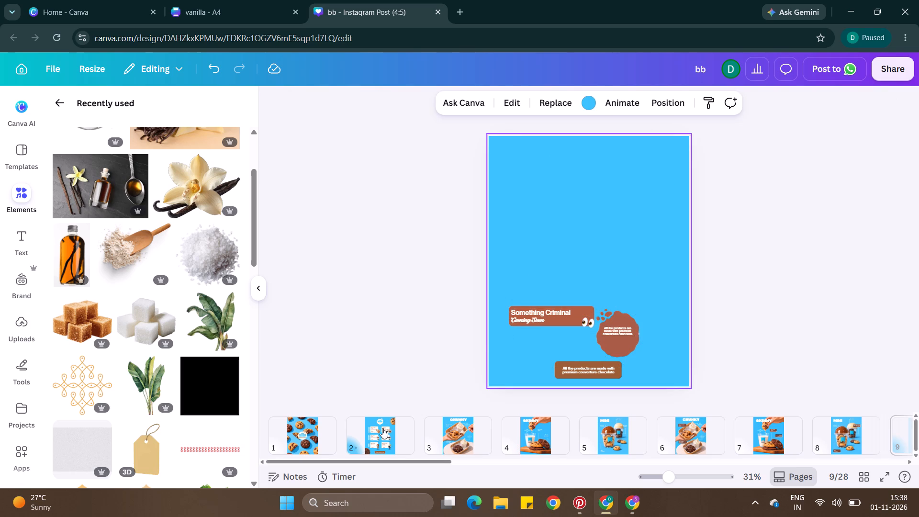
Recolour the card behind the couverture chocolate note on menu page 2 with the reddish brown from the shape colours.
left_click(382, 428)
left_click(616, 372)
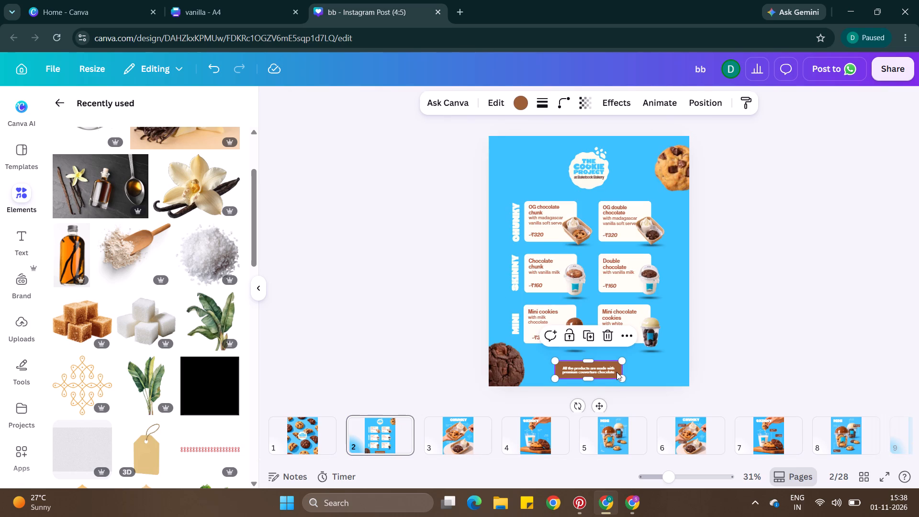
left_click(523, 107)
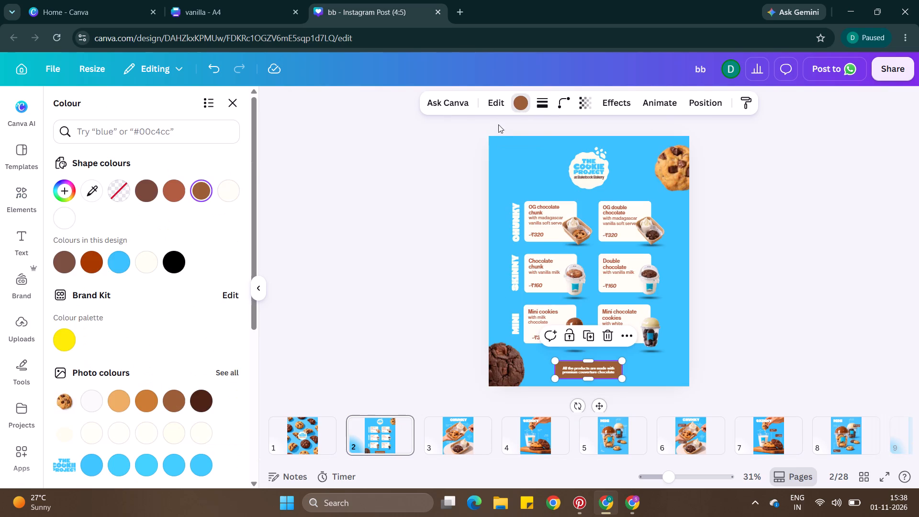
left_click(177, 190)
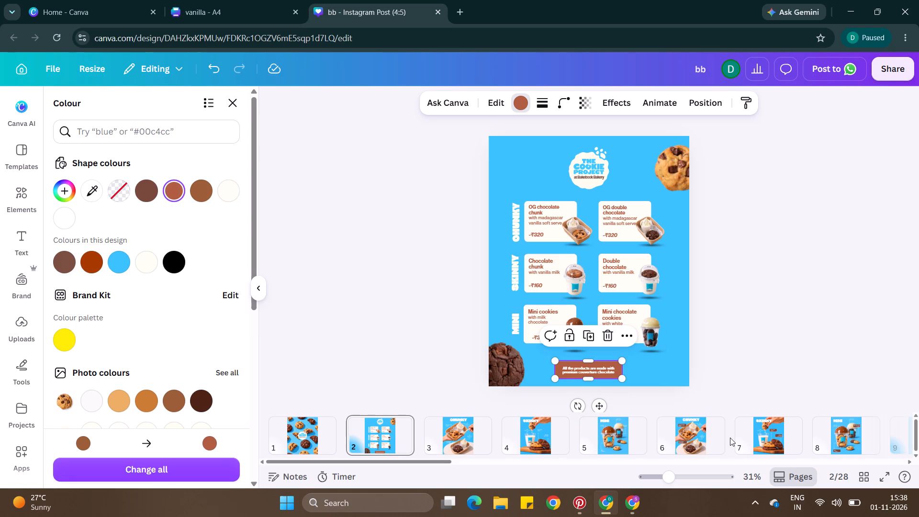
On page 9, move the brown cookie shape off its overlaid captions and delete both small captions.
scroll(813, 421, "left", 2)
left_click(718, 434)
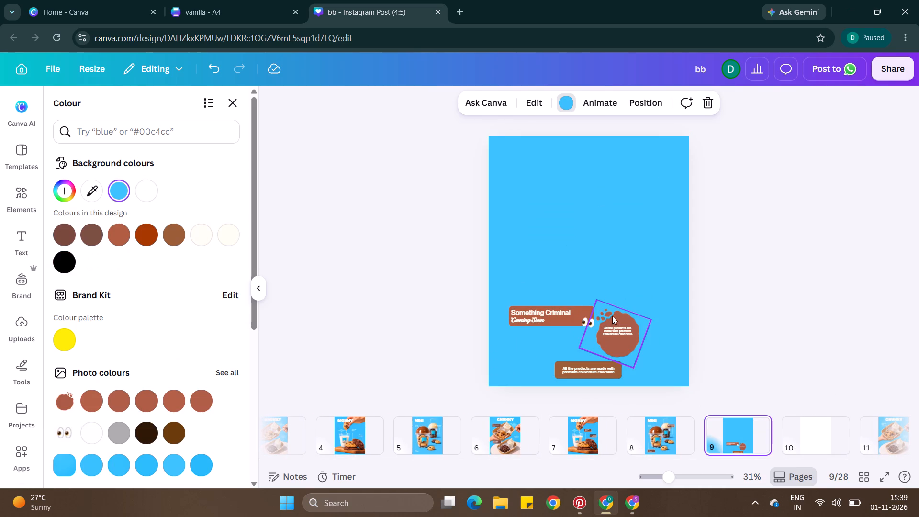
left_click_drag(612, 316, 576, 228)
left_click(634, 335)
key("BackSpace")
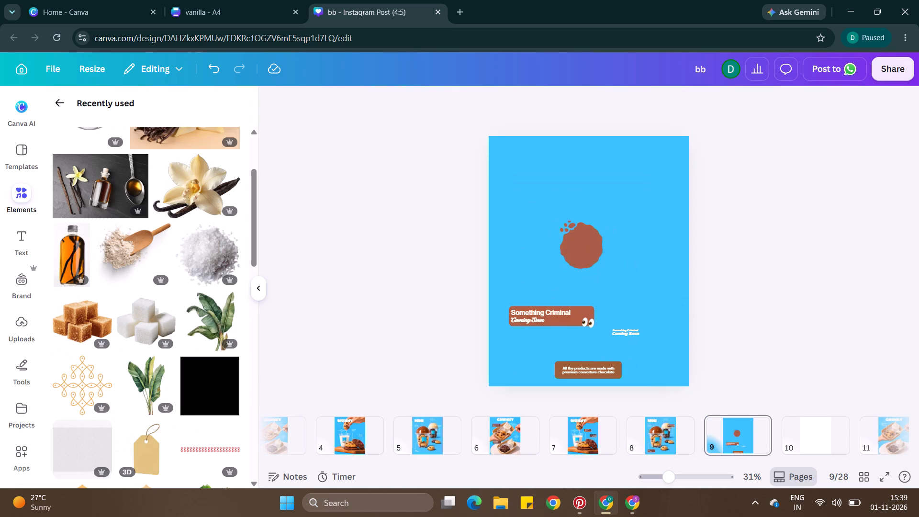
left_click(630, 333)
key("BackSpace")
Reposition the brown bitten-cookie shape around the middle of page 9, above the Something Criminal banner.
left_click_drag(573, 246, 562, 254)
left_click_drag(575, 252, 594, 238)
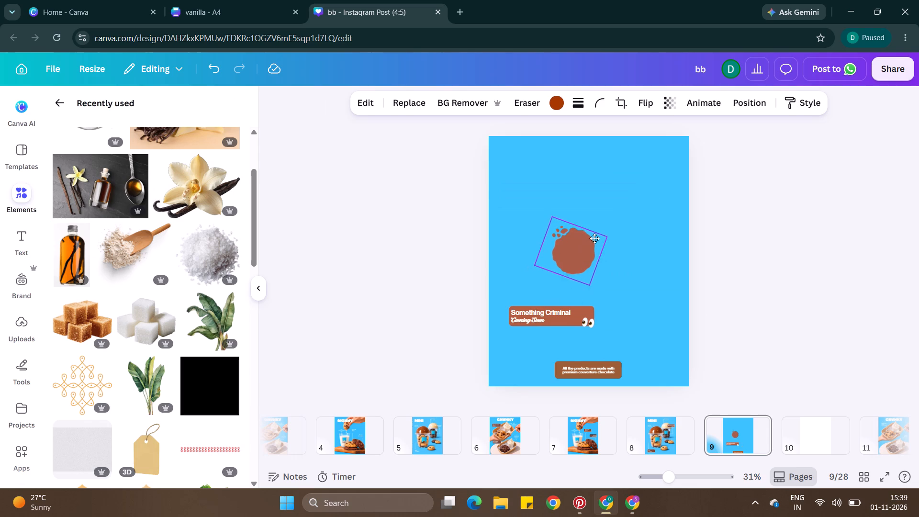
Enlarge the brown cookie splash and position it around the middle of page 9.
left_click_drag(594, 238, 591, 238)
left_click_drag(604, 275, 636, 337)
left_click_drag(616, 295, 600, 282)
double_click(739, 247)
Place the Something Criminal Coming Soon text in front of the splash, wrap its heading onto two lines, and enlarge it to size 42.5.
left_click_drag(534, 309, 586, 257)
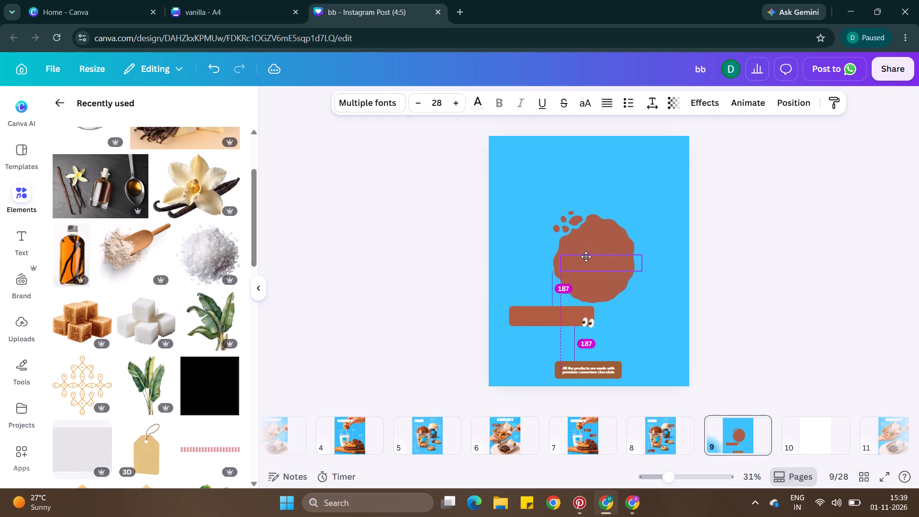
left_click_drag(586, 257, 585, 257)
key("ctrl+alt+bracketright")
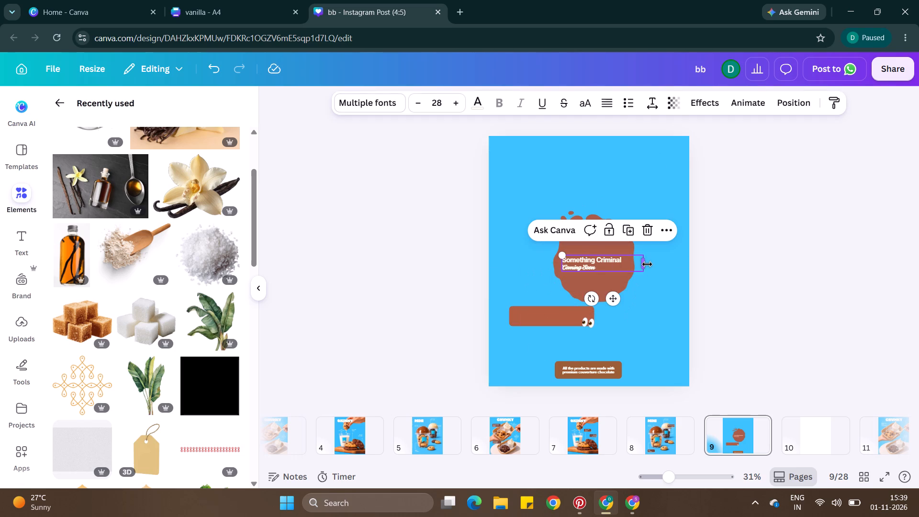
left_click_drag(647, 264, 622, 266)
left_click_drag(616, 277, 623, 285)
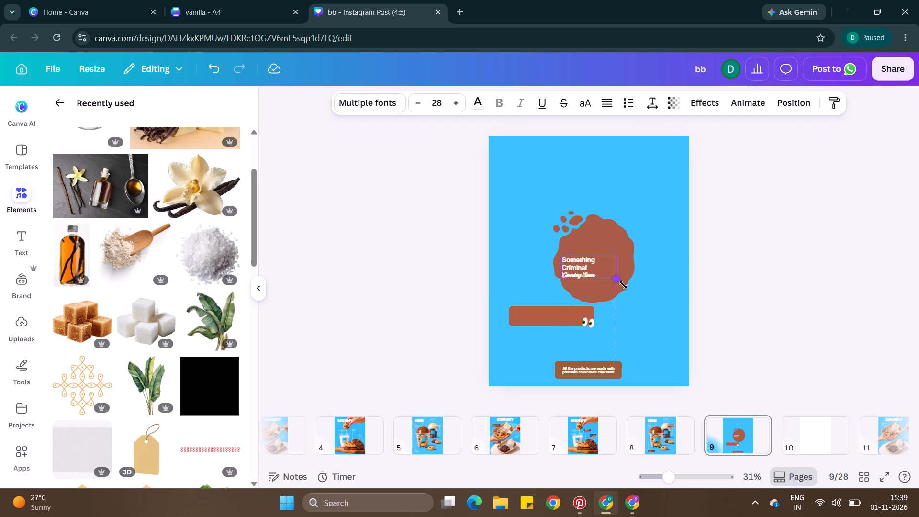
left_click_drag(623, 285, 639, 302)
left_click_drag(609, 278, 616, 267)
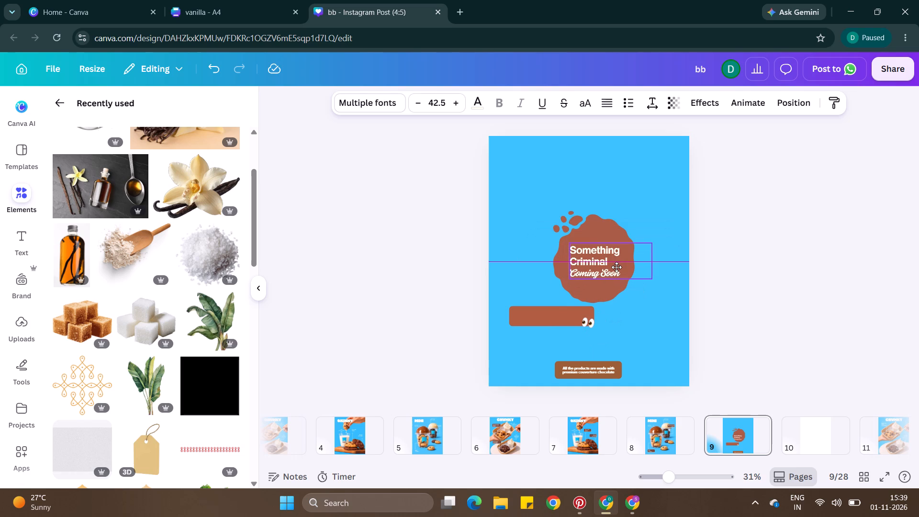
left_click_drag(616, 267, 617, 267)
double_click(750, 264)
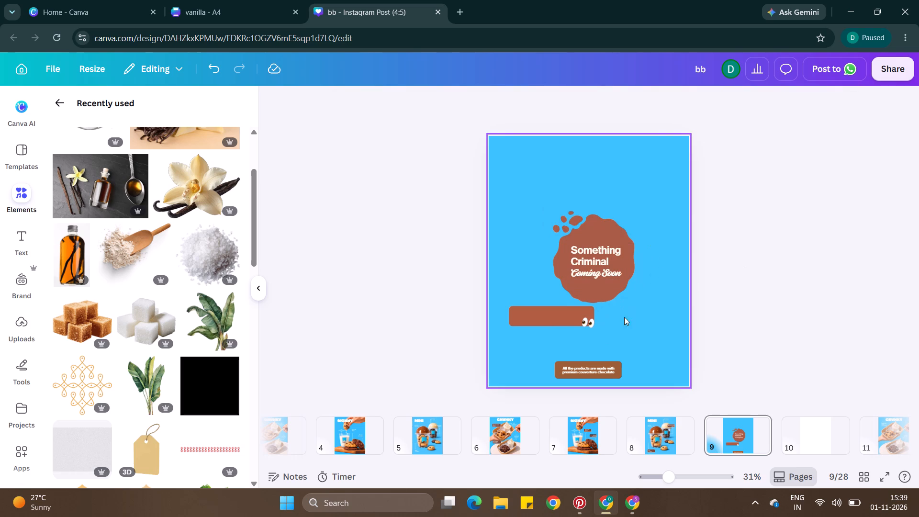
Delete the empty Something Criminal banner and the couverture chocolate note with its brown card from page 9.
left_click(565, 316)
key("BackSpace")
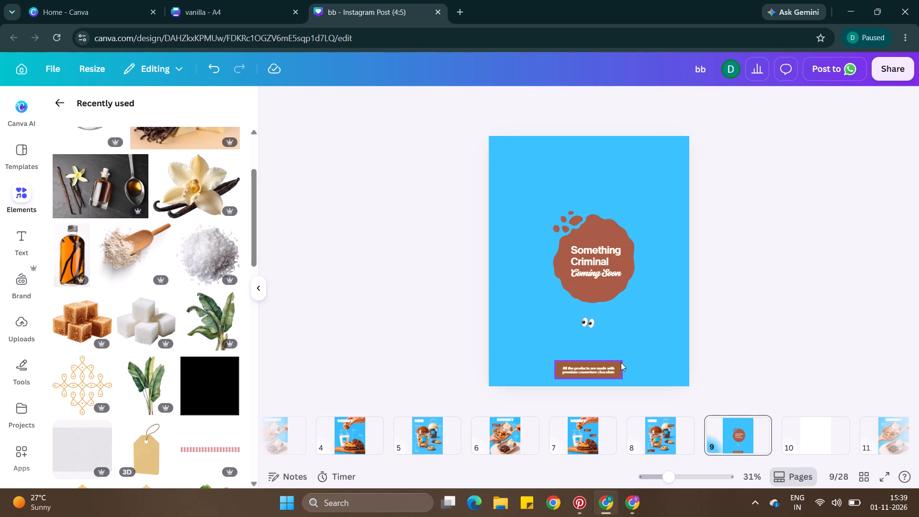
left_click_drag(621, 362, 592, 379)
key("BackSpace")
left_click(589, 368)
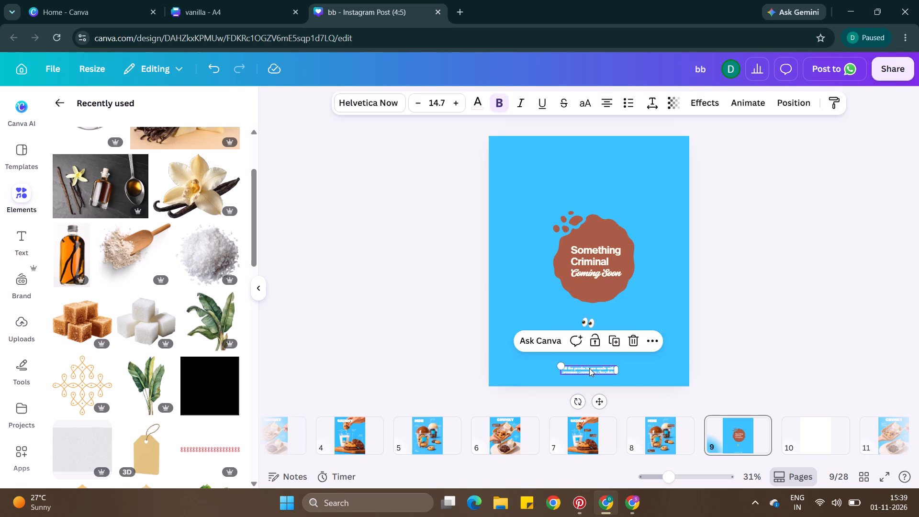
key("BackSpace")
Select the brown splash and the Something Criminal text together and move them to the centre of page 9.
left_click_drag(706, 230, 588, 278)
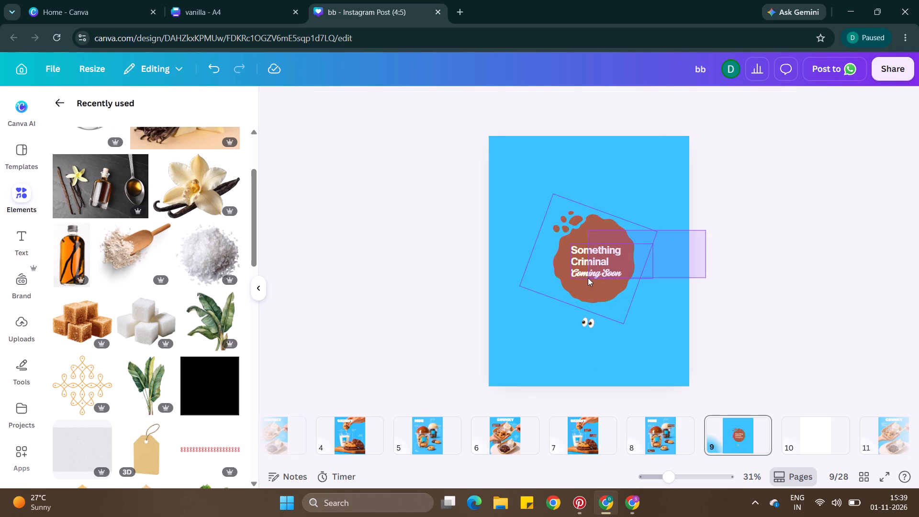
left_click(608, 258)
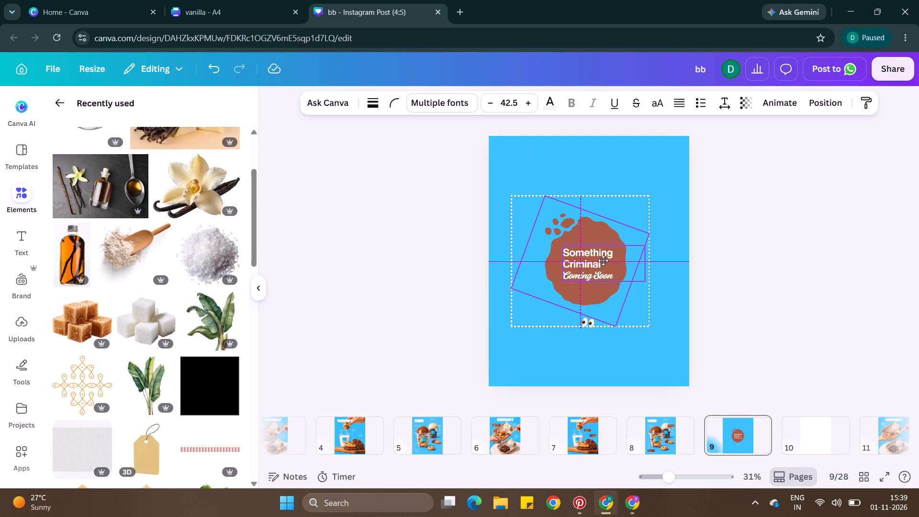
double_click(743, 222)
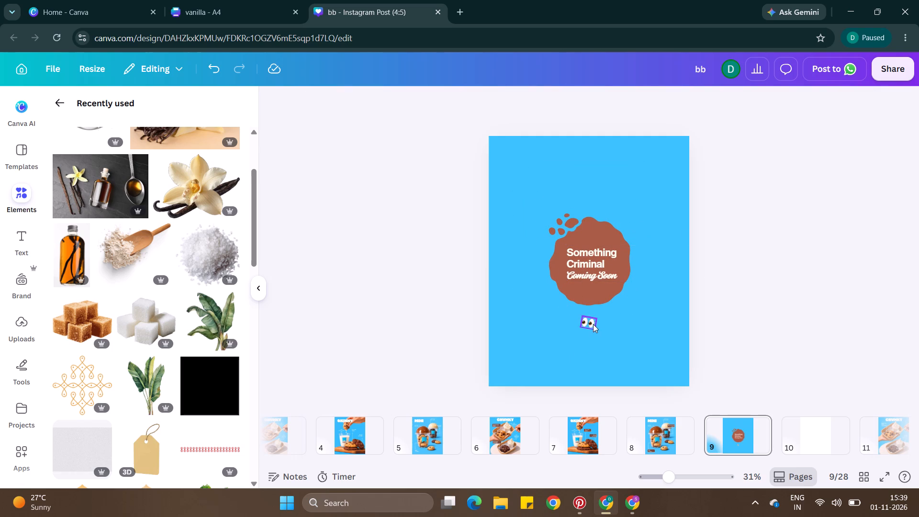
Resize the eyes emoji below the splash on page 9 so it is larger than before, undoing the accidental squashing.
left_click(591, 326)
left_click(592, 329)
left_click_drag(592, 329, 604, 343)
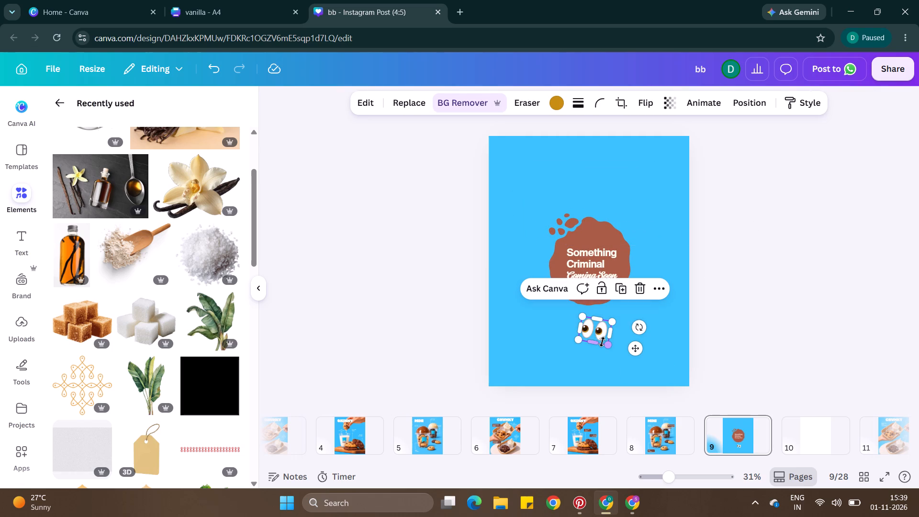
left_click_drag(602, 342, 611, 326)
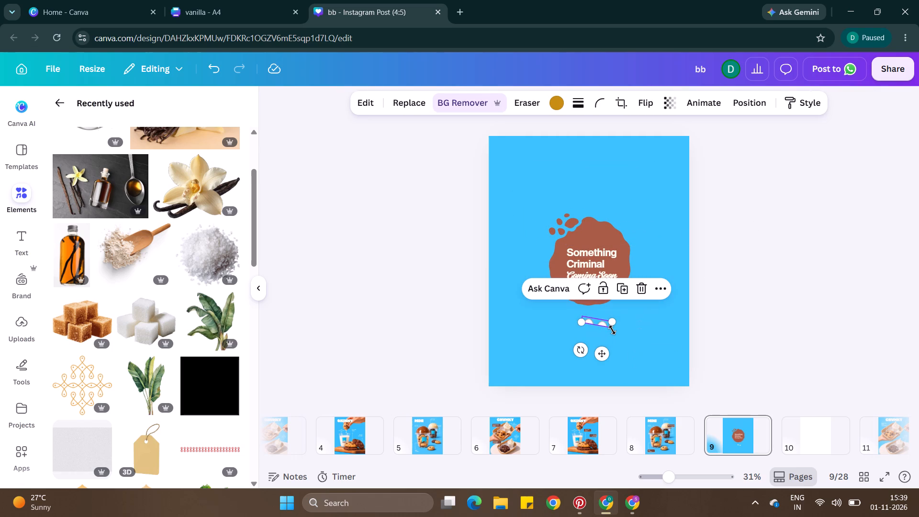
key("ctrl+z")
double_click(747, 282)
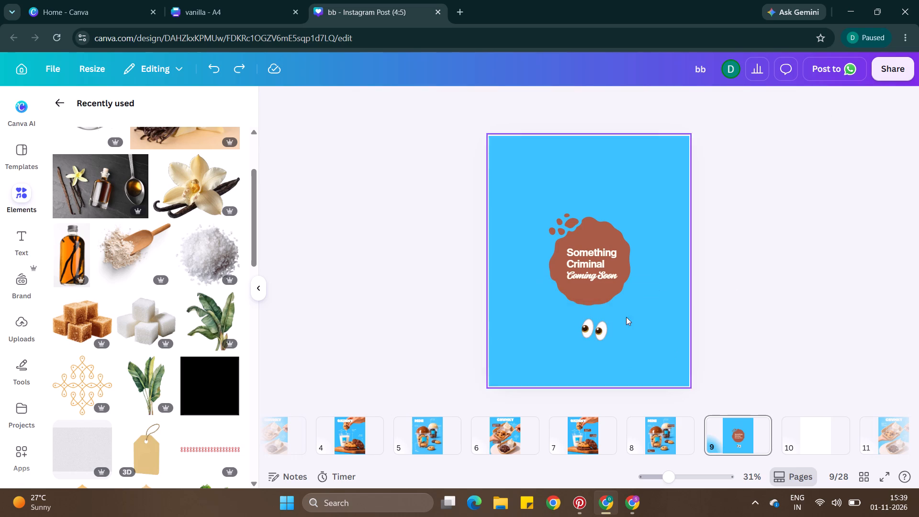
scroll(620, 319, "left", 1)
left_click(608, 334)
left_click(618, 367)
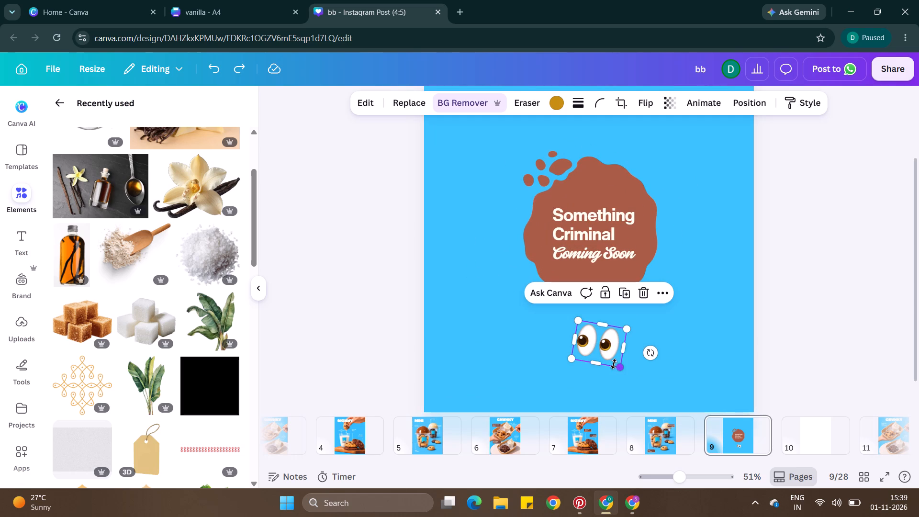
left_click(618, 366)
left_click_drag(618, 366, 608, 353)
Place the eyes emoji over the brown splash's lower-right edge, below Coming Soon, with a slight clockwise tilt.
left_click_drag(600, 337, 625, 290)
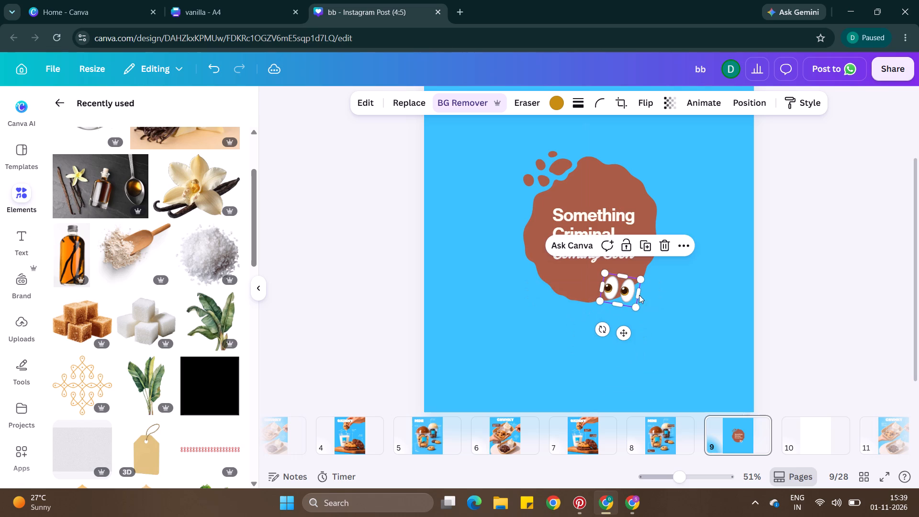
left_click_drag(601, 329, 607, 335)
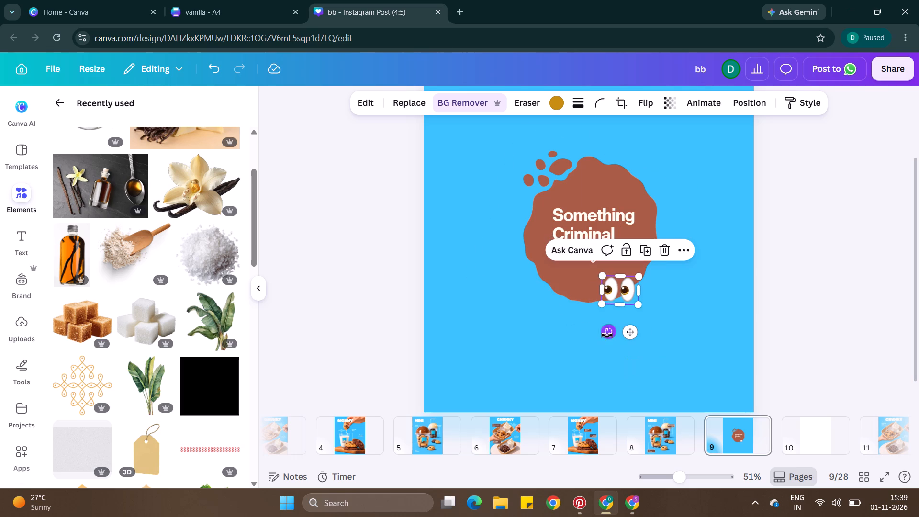
left_click(605, 330)
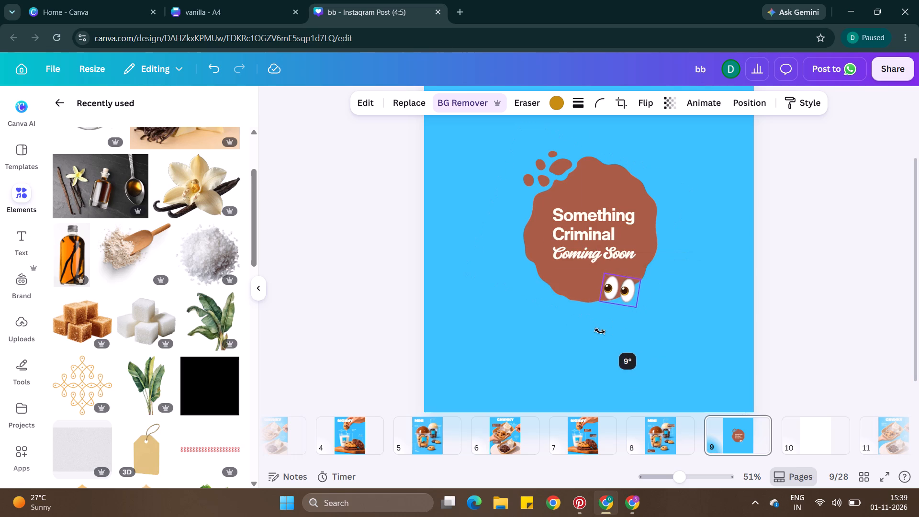
left_click(628, 282)
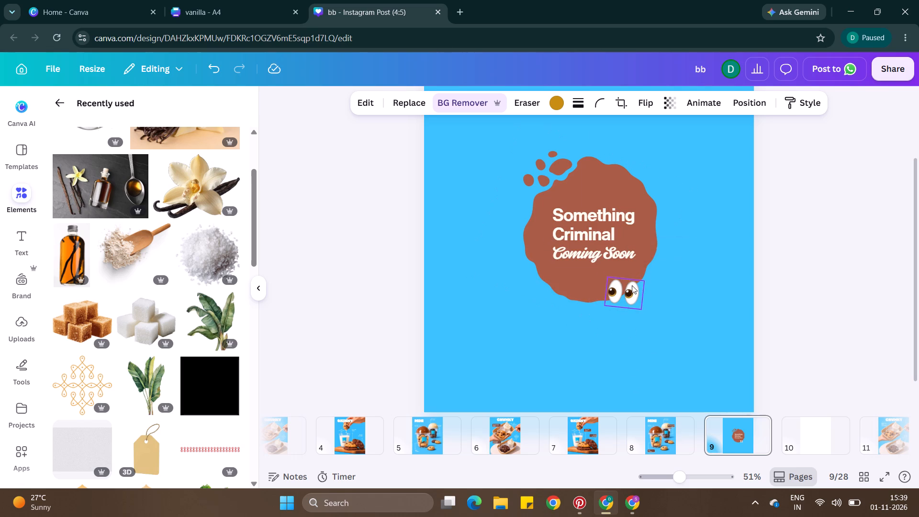
double_click(799, 235)
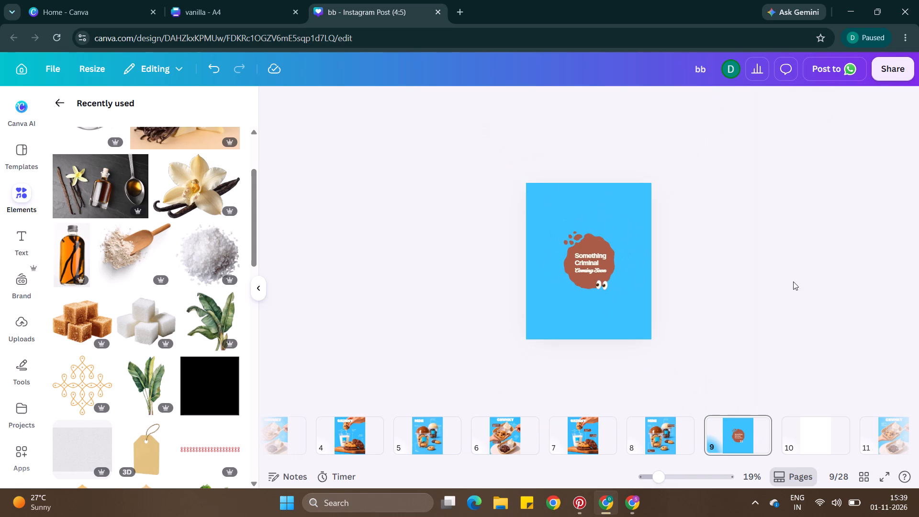
Open the grid overview to review all pages of the design together.
left_click(865, 478)
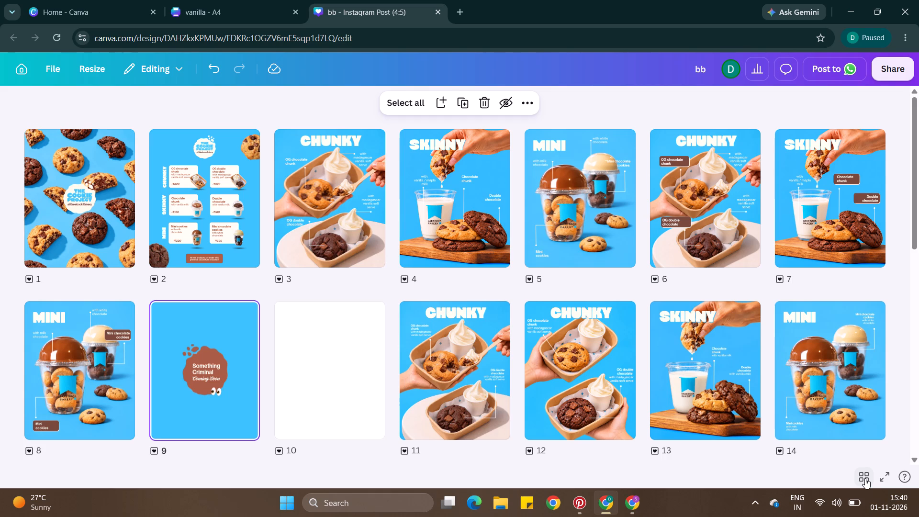
Switch to Pinterest, search for "cookie photoshoot", and browse the results for cookie photo references.
left_click(634, 509)
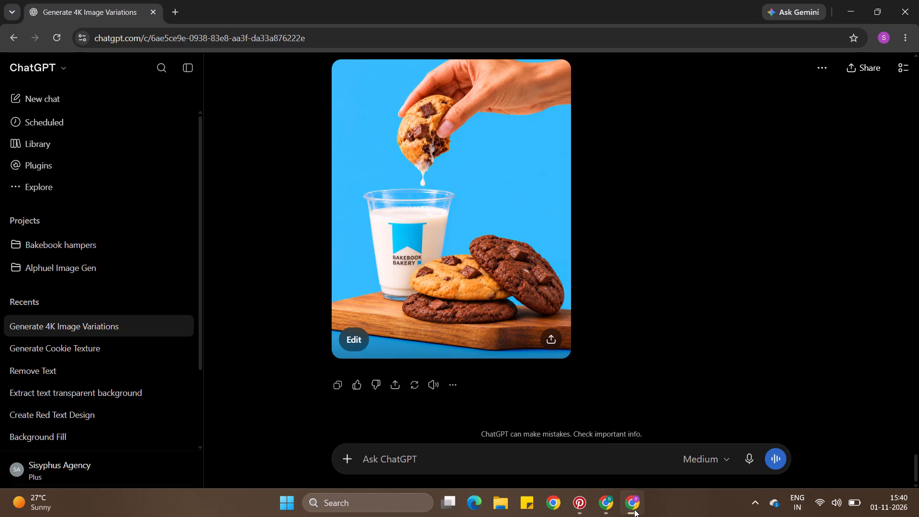
left_click(577, 501)
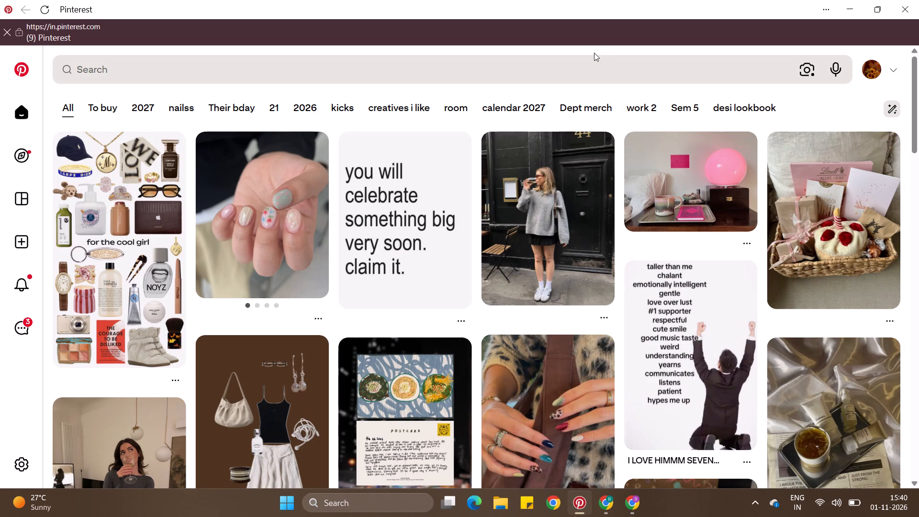
left_click(595, 68)
type("cookie php")
key("BackSpace")
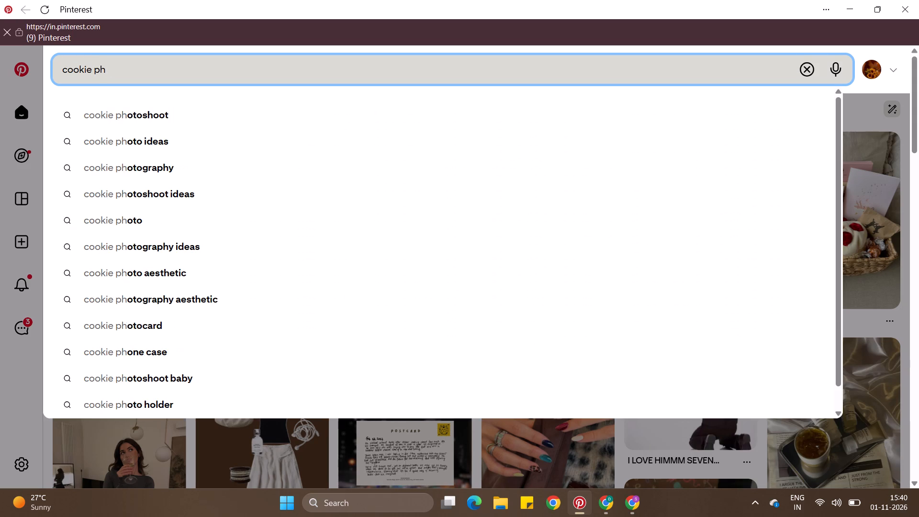
type("ot")
type("oshoot")
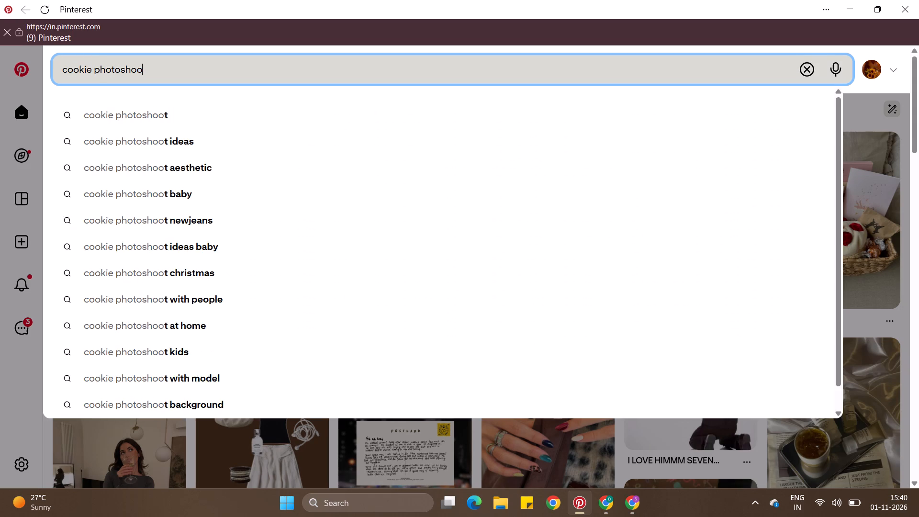
key("Return")
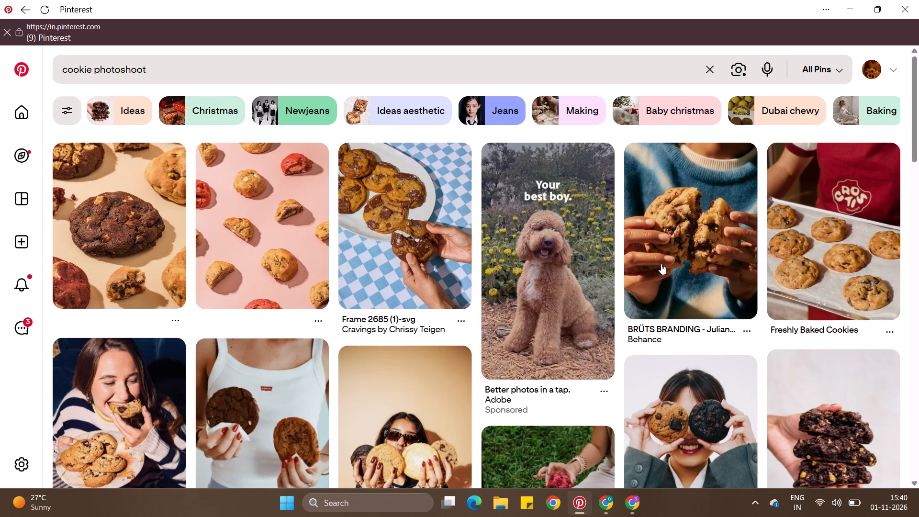
scroll(631, 303, "down", 2)
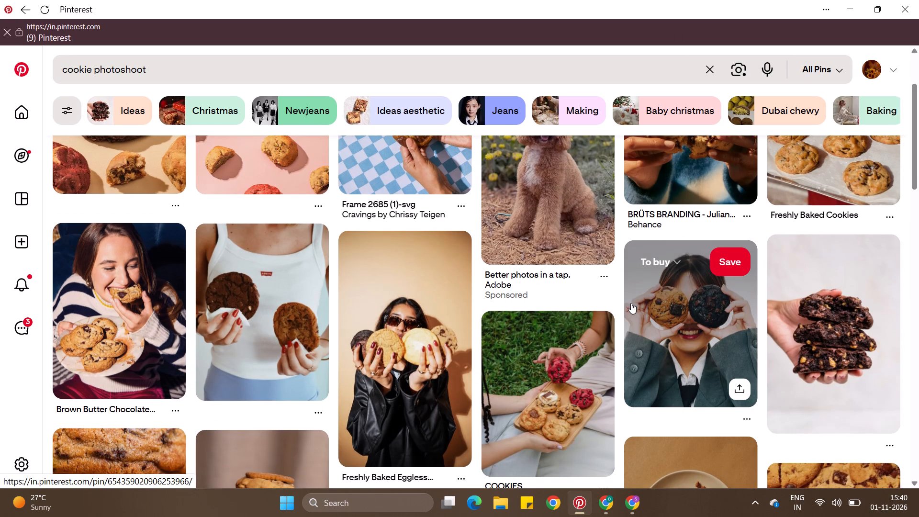
scroll(631, 303, "down", 3)
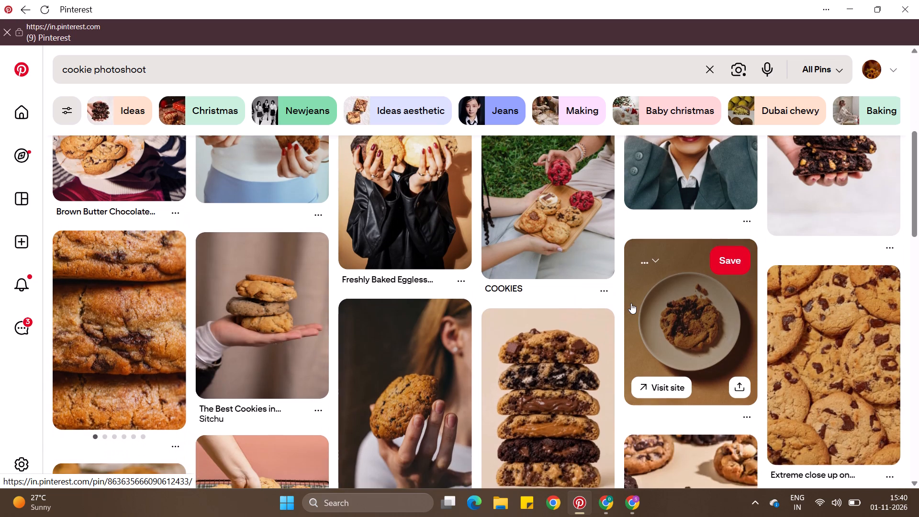
scroll(631, 303, "down", 1)
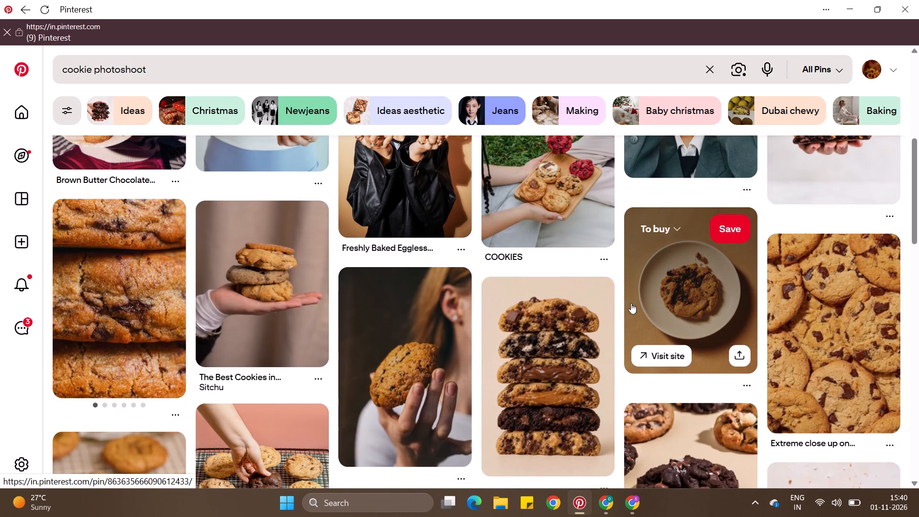
scroll(631, 303, "down", 2)
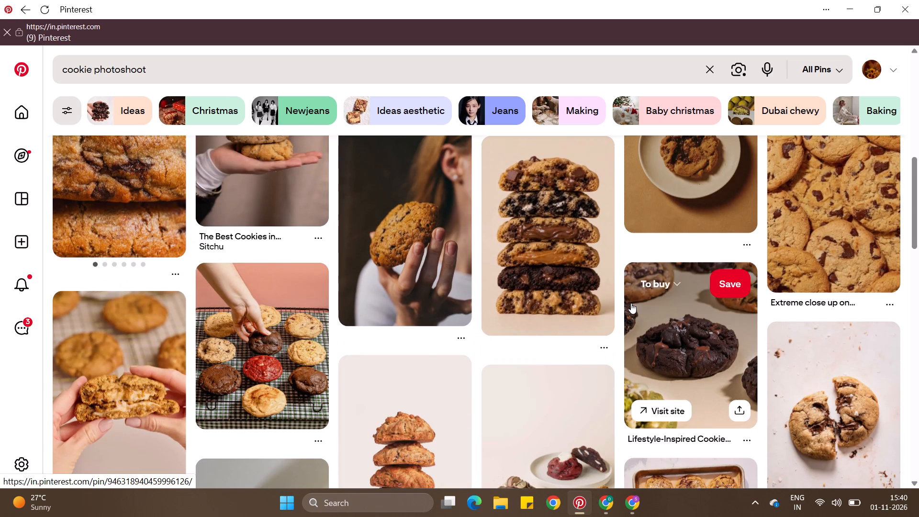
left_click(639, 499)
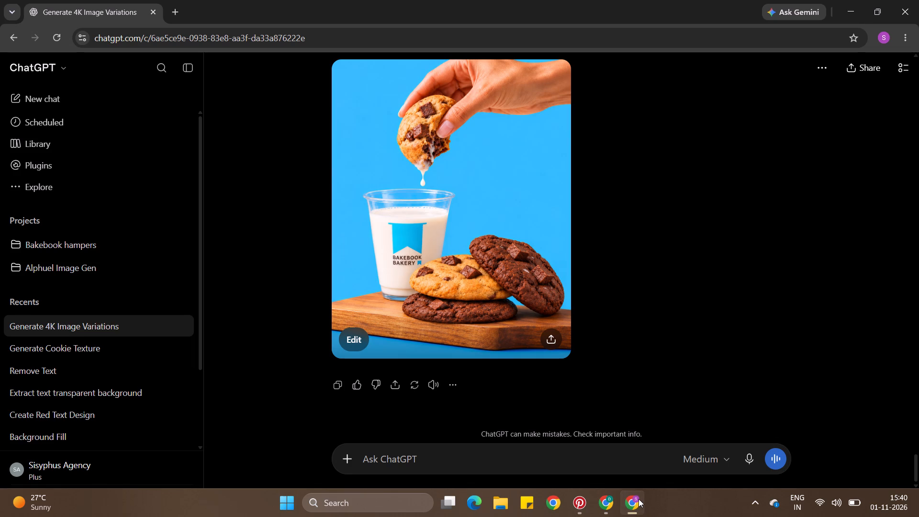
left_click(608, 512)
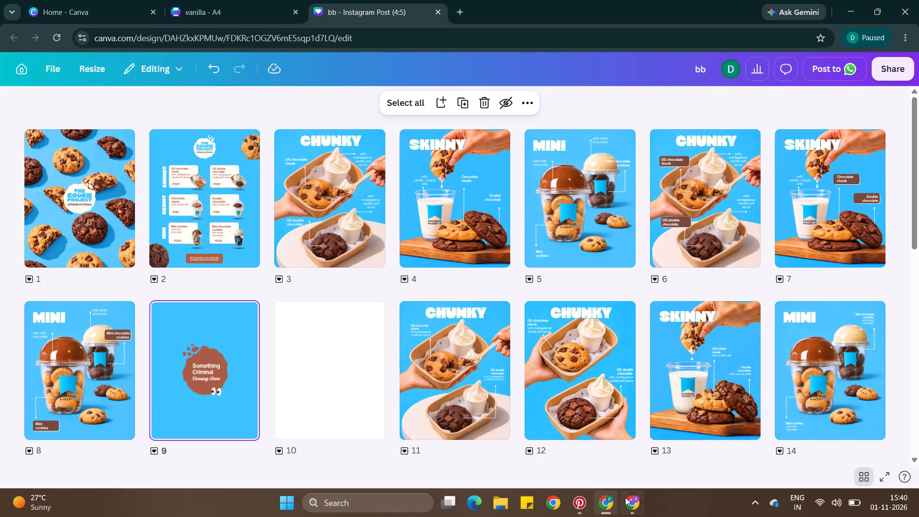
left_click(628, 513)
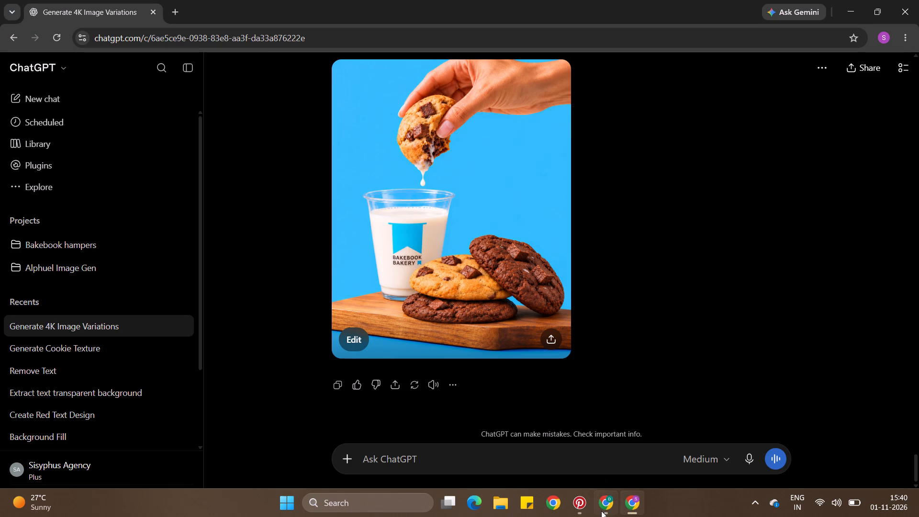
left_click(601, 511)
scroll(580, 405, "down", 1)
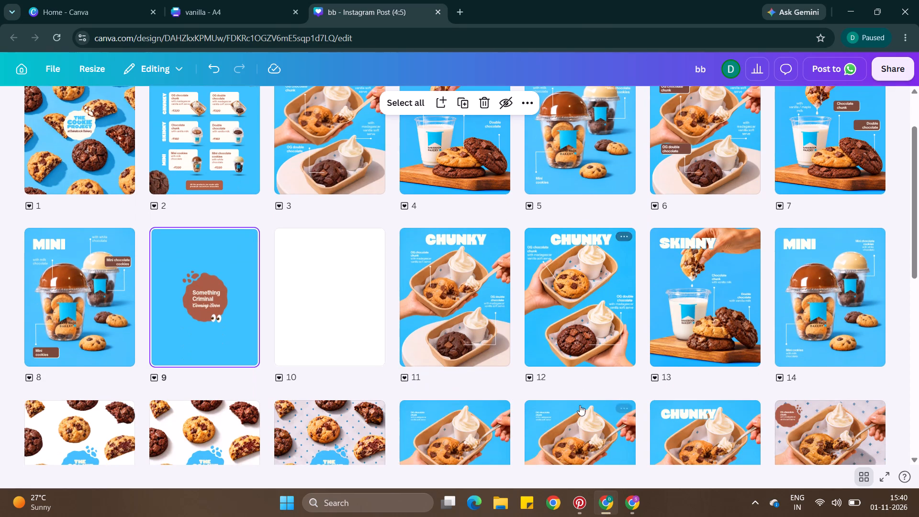
Switch to Pinterest, open the filled-cookies carousel pin by A Dash & A Splash, and copy its dark chocolate cookie stack close-up.
left_click(584, 499)
scroll(312, 302, "up", 1)
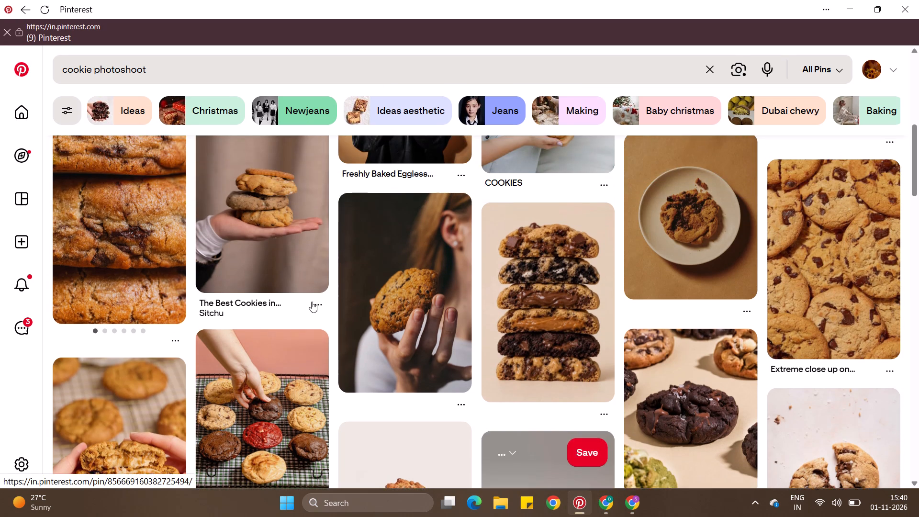
left_click(138, 230)
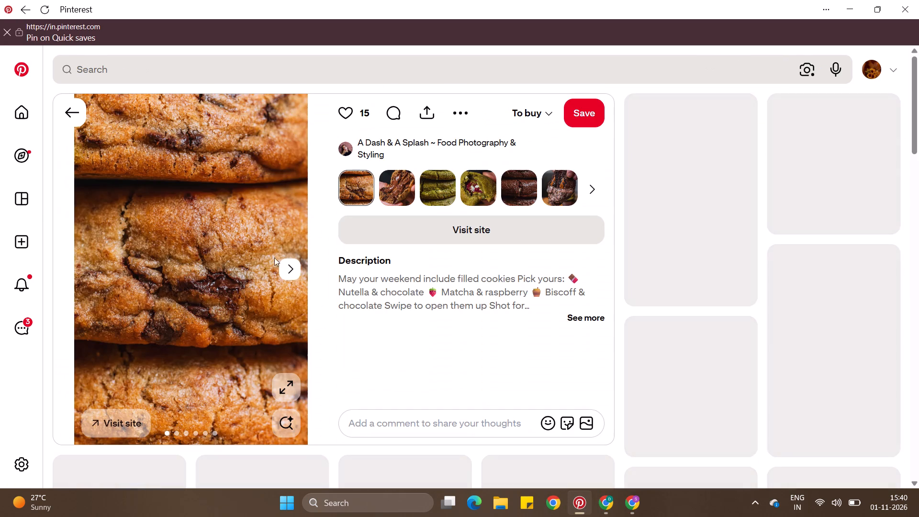
left_click(295, 267)
left_click(295, 267)
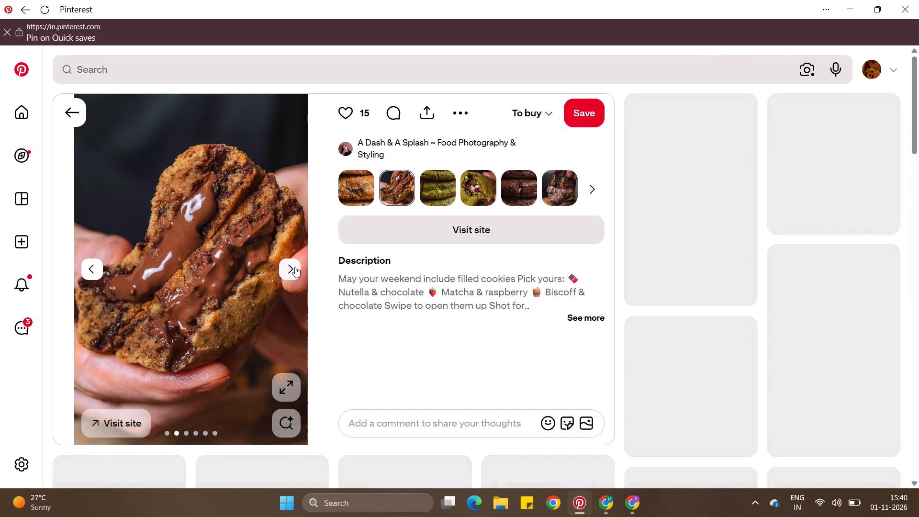
left_click(295, 267)
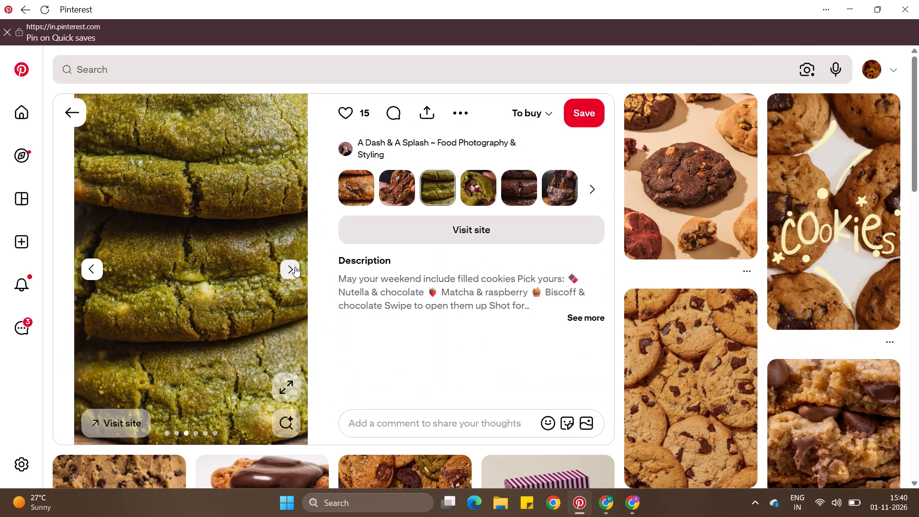
left_click(295, 267)
left_click(295, 267)
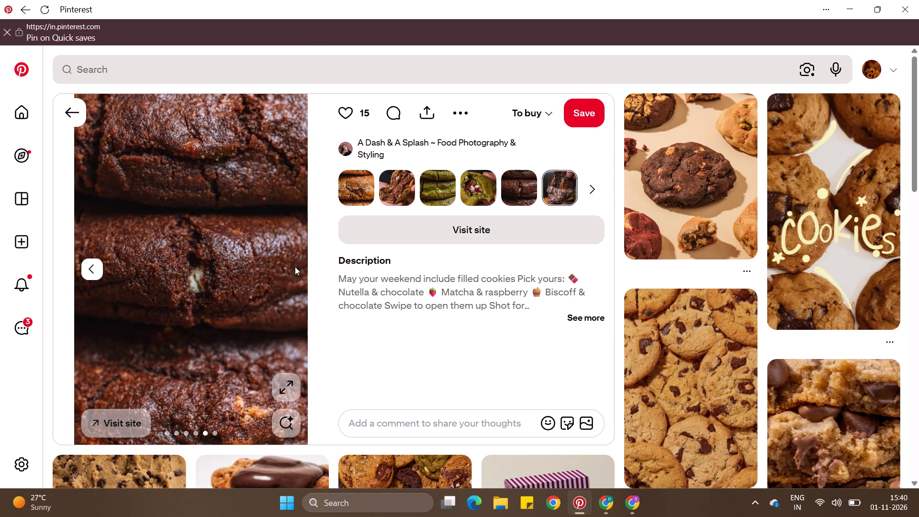
left_click(97, 270)
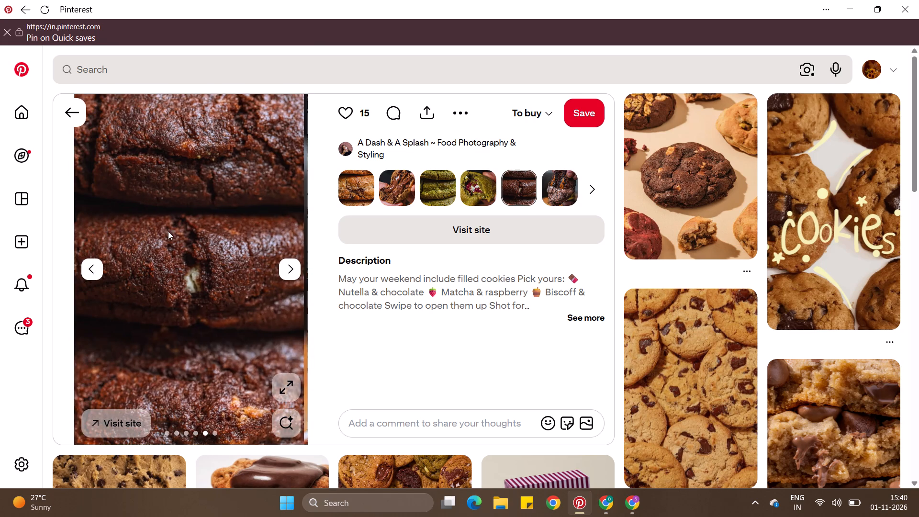
right_click(214, 213)
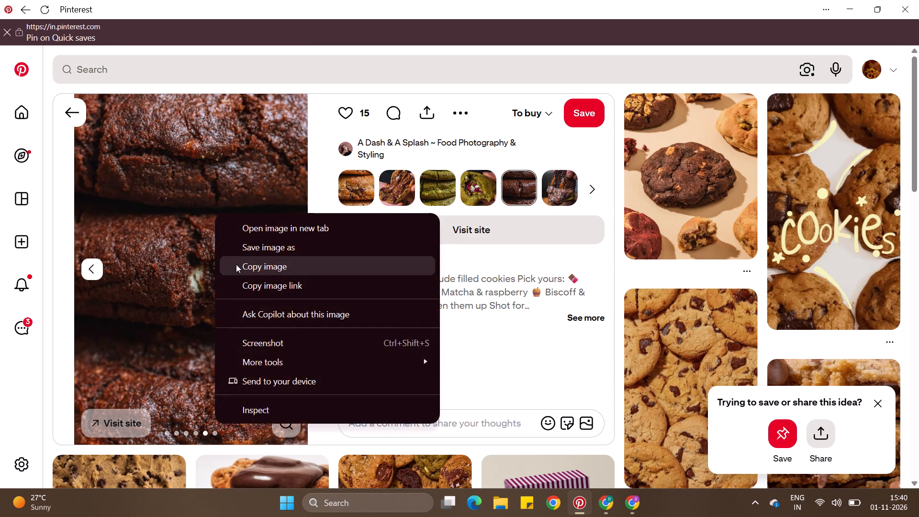
left_click(236, 264)
scroll(415, 371, "down", 2)
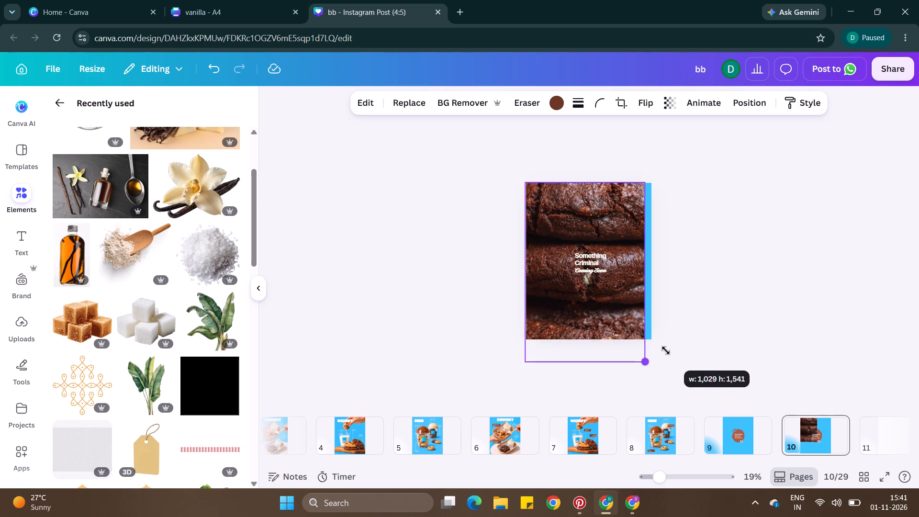
Enlarge the dark chocolate cookie photo to span page 10's full width and send it behind the Something Criminal artwork.
left_click_drag(666, 350, 674, 358)
key("ctrl+alt+bracketleft")
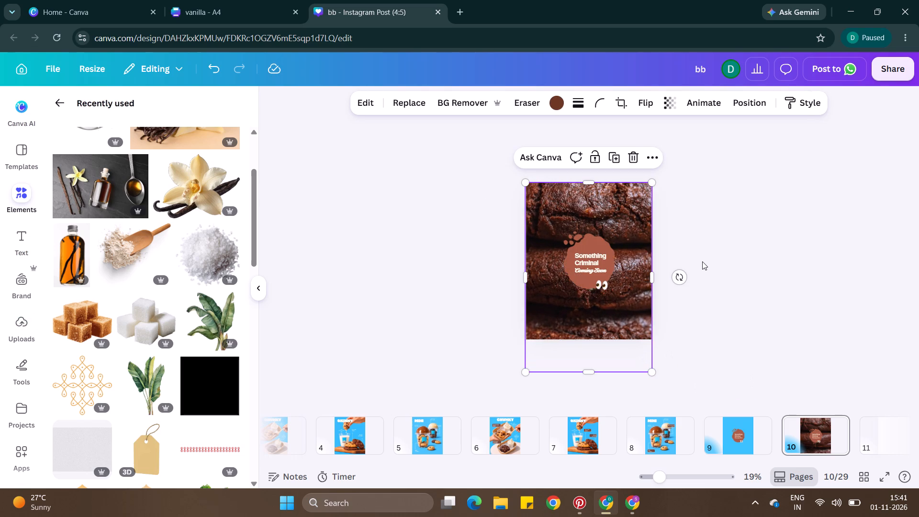
Shift the cookie photo background upward on page 10 so it is vertically centred behind the Something Criminal splash.
double_click(702, 261)
left_click_drag(620, 211, 621, 194)
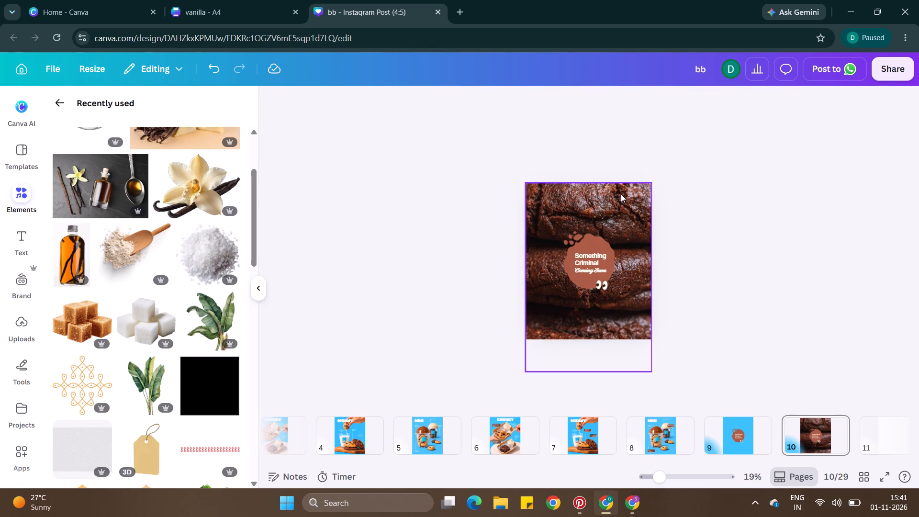
left_click(621, 194)
left_click_drag(621, 194, 618, 175)
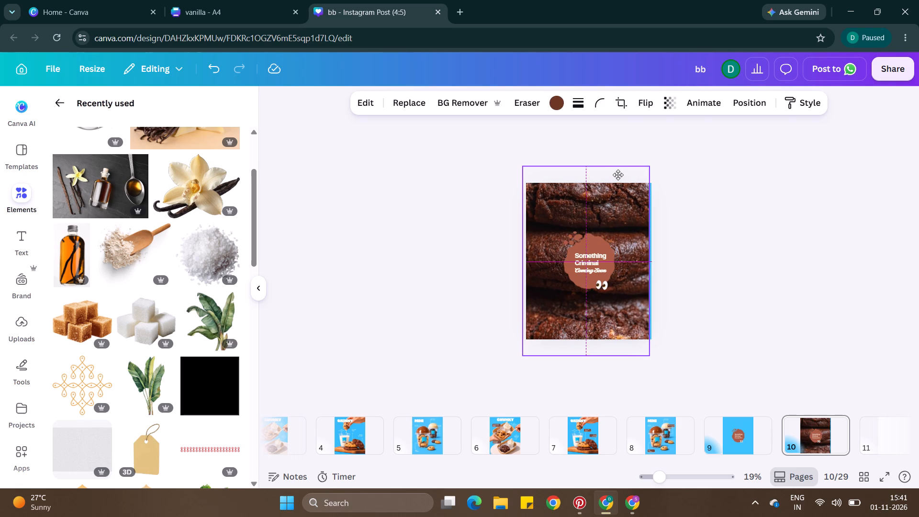
Align the dark chocolate cookie photo on page 10 so it covers the whole page behind the Something Criminal artwork.
left_click_drag(618, 175, 622, 171)
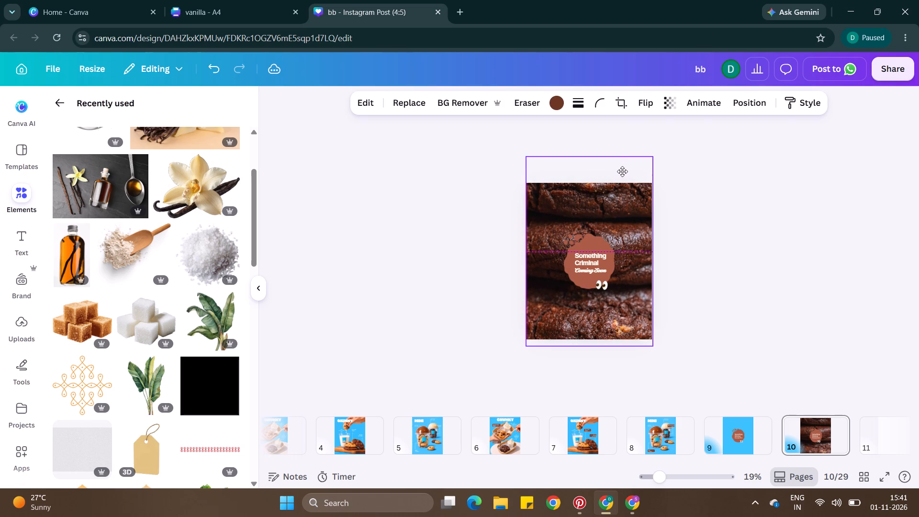
left_click_drag(622, 171, 622, 172)
double_click(688, 189)
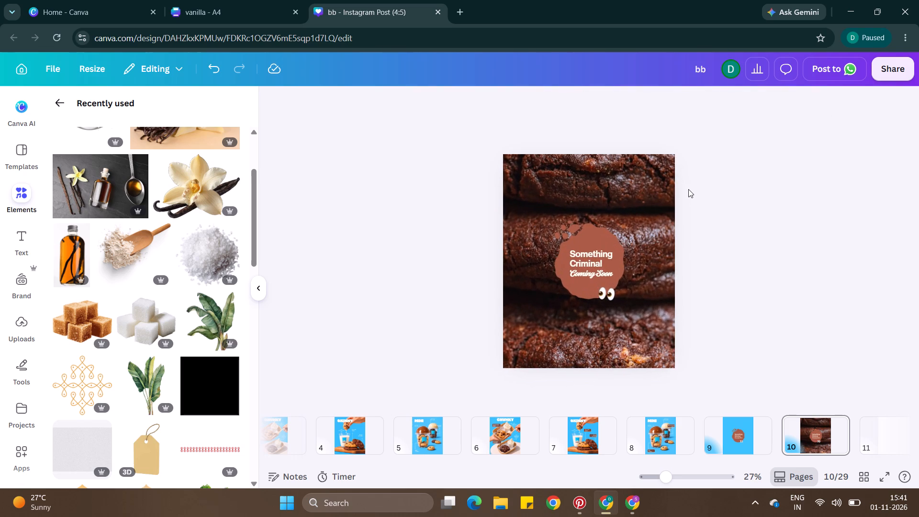
Set the colour of the brown splash on page 10 to the design's off-white.
left_click(582, 245)
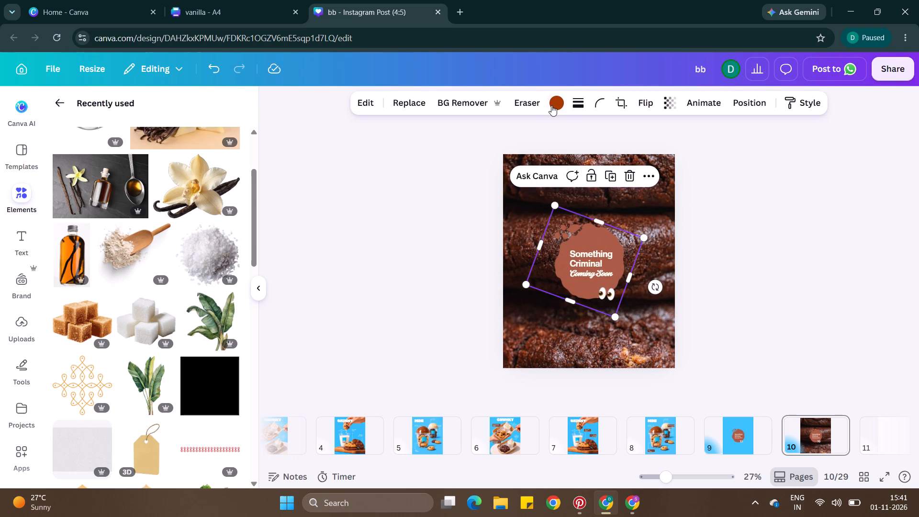
left_click(551, 105)
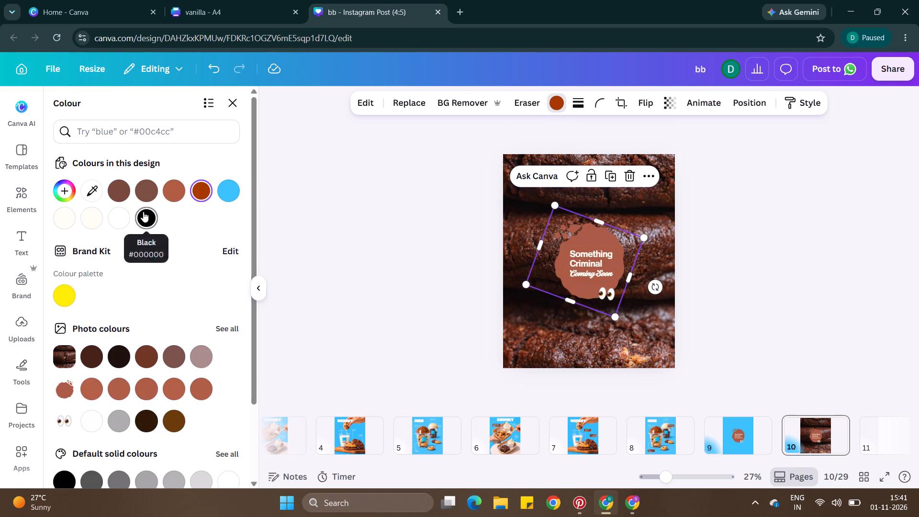
left_click(114, 219)
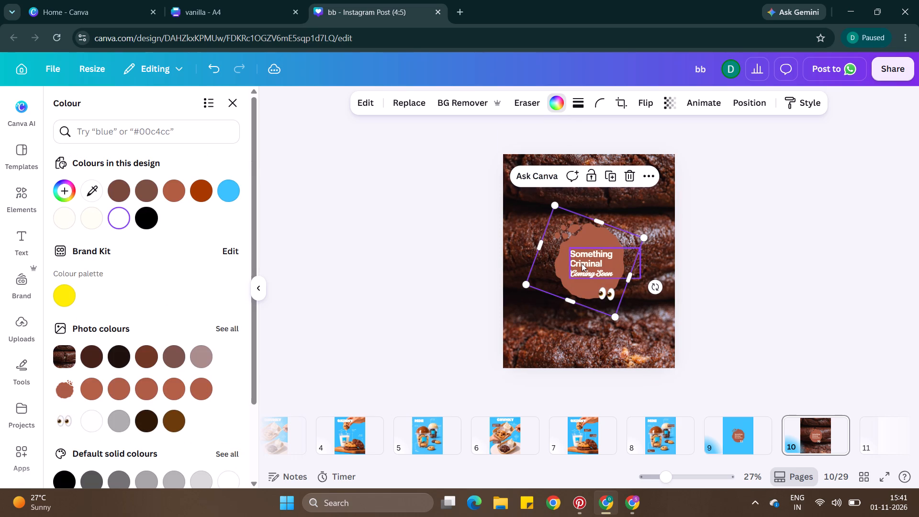
left_click(94, 215)
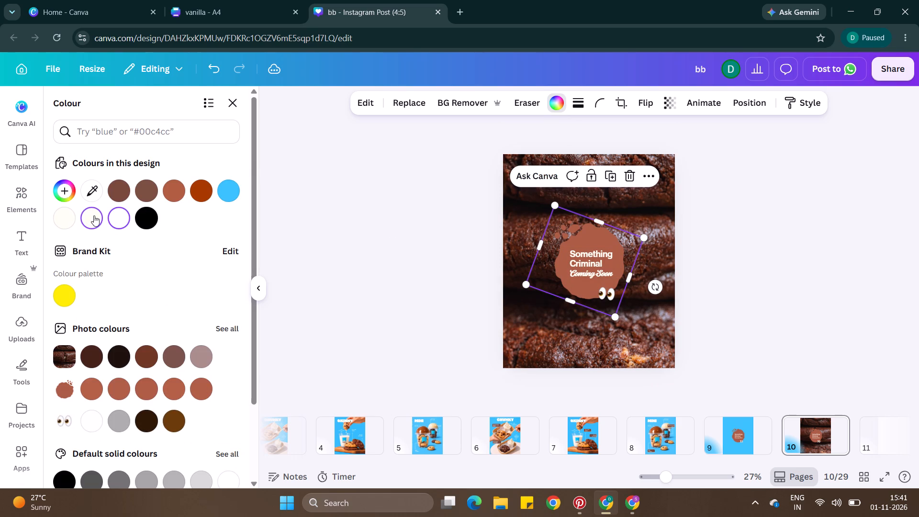
Ungroup The Cookie Project logo on page 1 and copy its off-white splash shape.
scroll(422, 123, "right", 2)
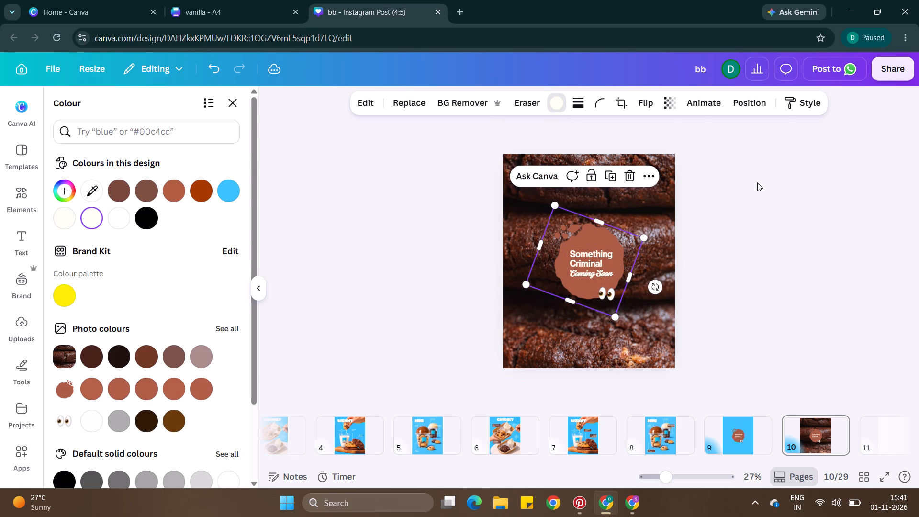
scroll(415, 440, "right", 12)
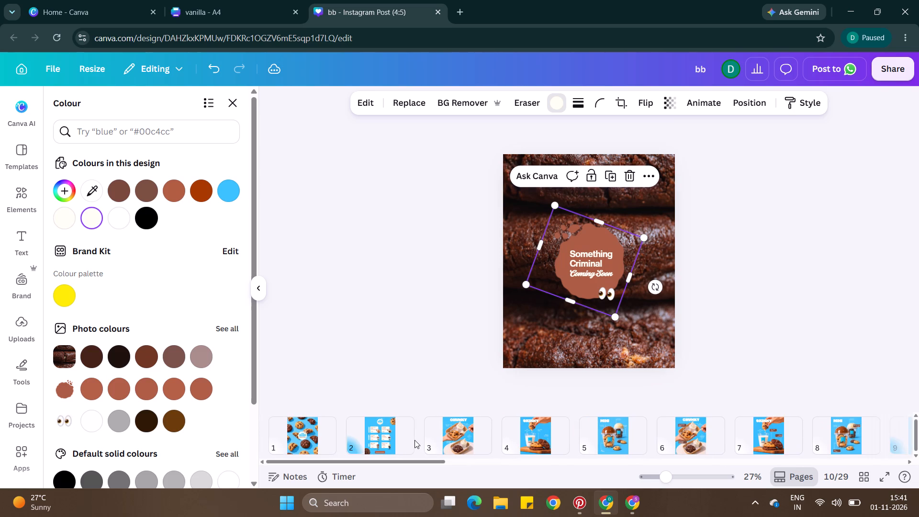
left_click(303, 437)
scroll(303, 437, "right", 2)
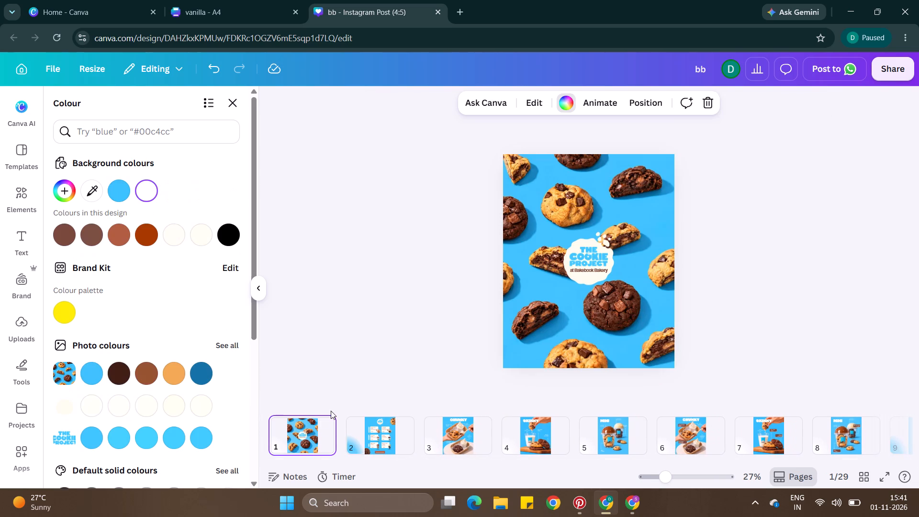
left_click(582, 269)
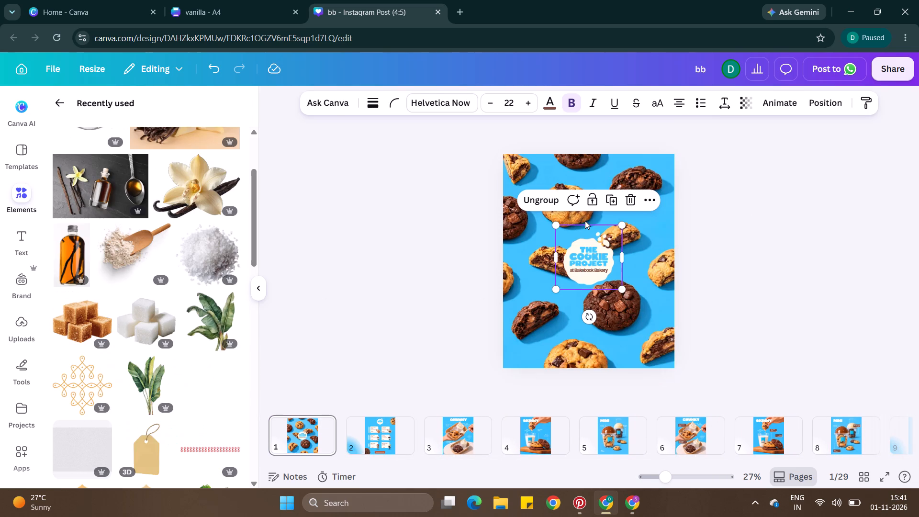
scroll(547, 200, "left", 1)
left_click(546, 198)
scroll(662, 195, "right", 2)
double_click(757, 222)
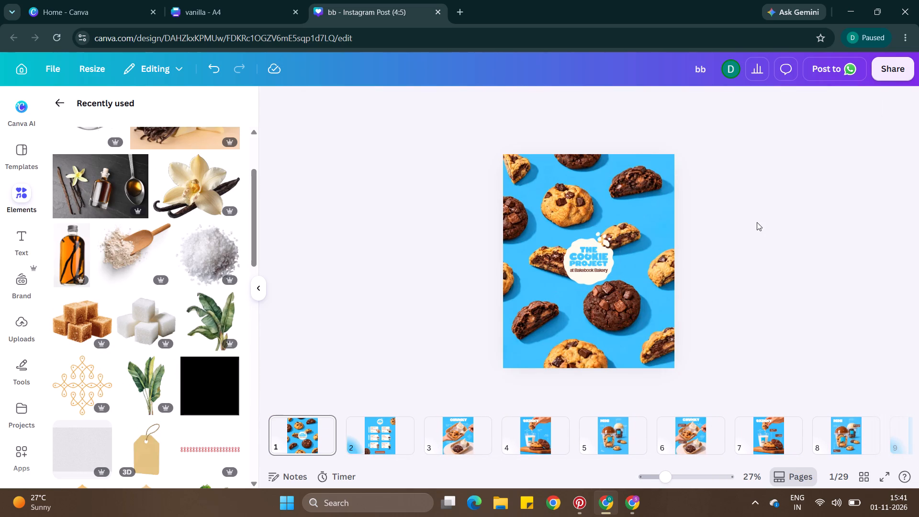
left_click(591, 281)
key("ctrl+c")
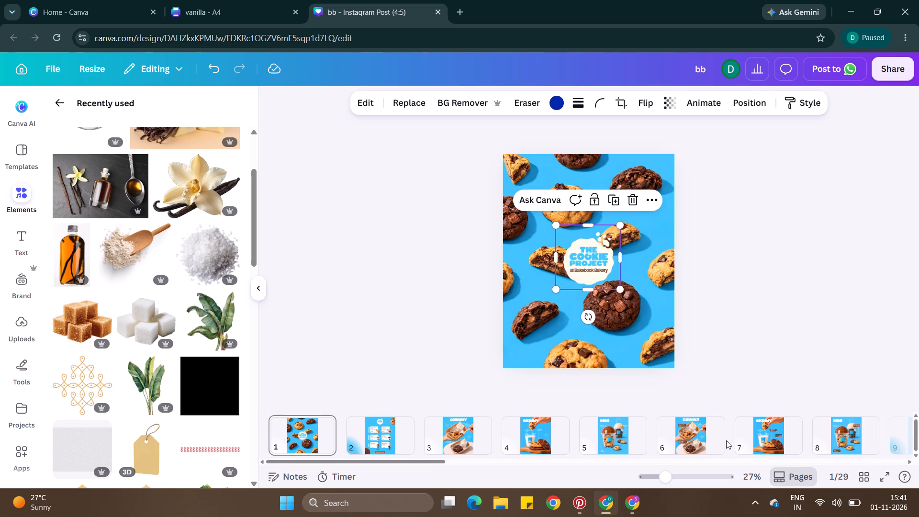
Replace the brown splash behind the Something Criminal text on page 10 with the copied off-white splash.
scroll(726, 440, "left", 2)
scroll(512, 436, "left", 1)
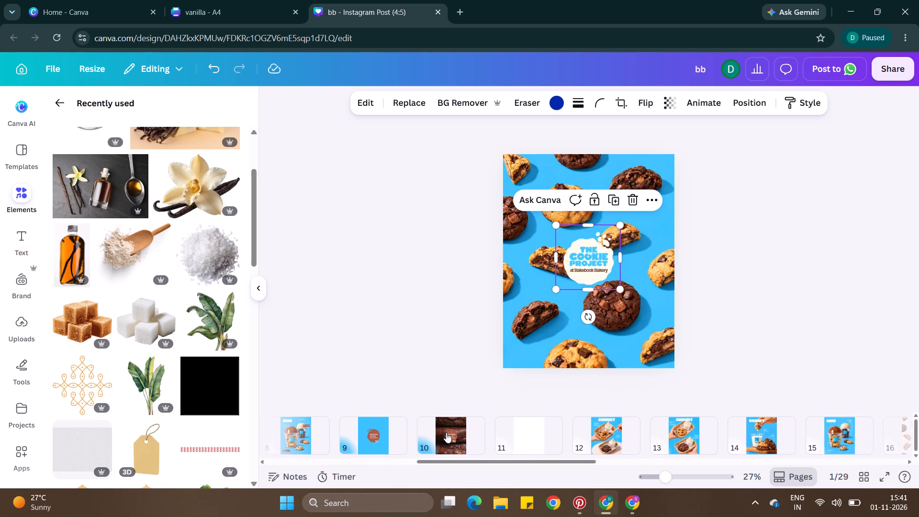
scroll(446, 432, "left", 1)
left_click(446, 432)
scroll(593, 251, "down", 1)
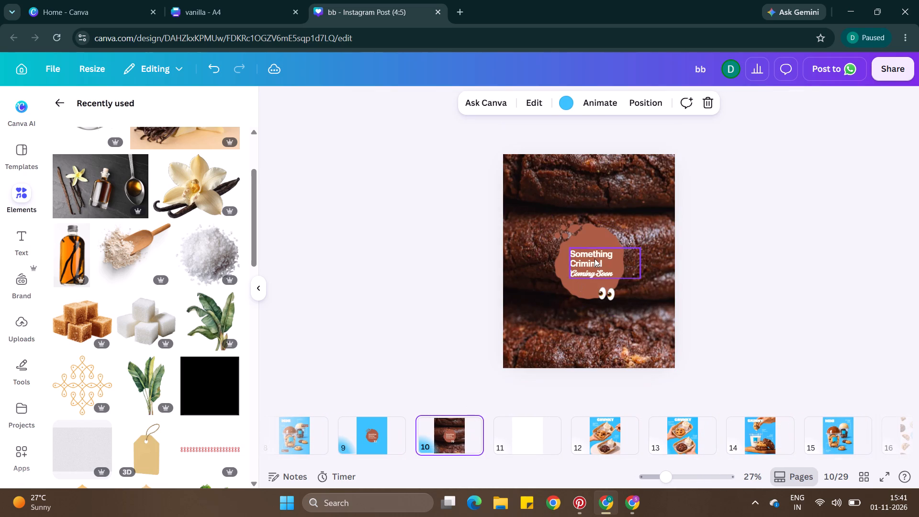
left_click(594, 236)
key("BackSpace")
key("ctrl+v")
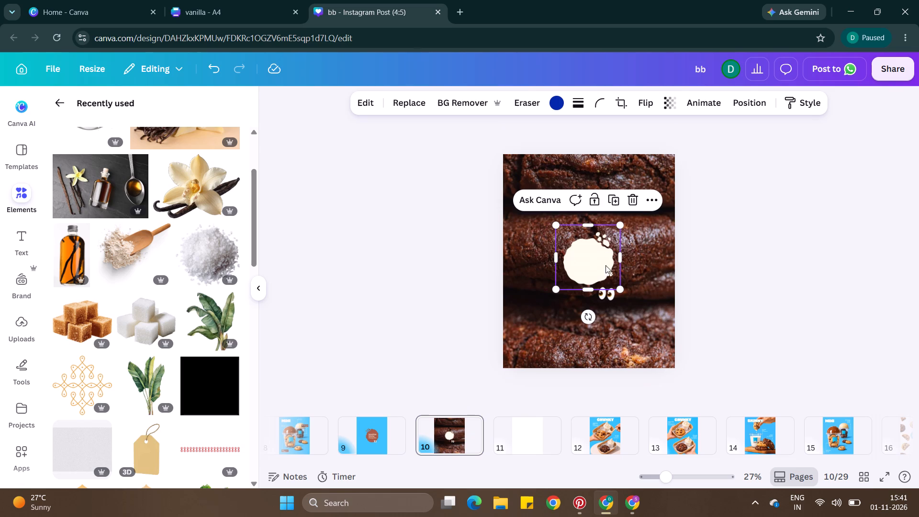
Enlarge the off-white splash on page 10 and layer it behind the text and eyes but above the cookie photo.
left_click_drag(559, 290, 553, 309)
left_click_drag(570, 275, 578, 270)
left_click_drag(550, 297, 547, 303)
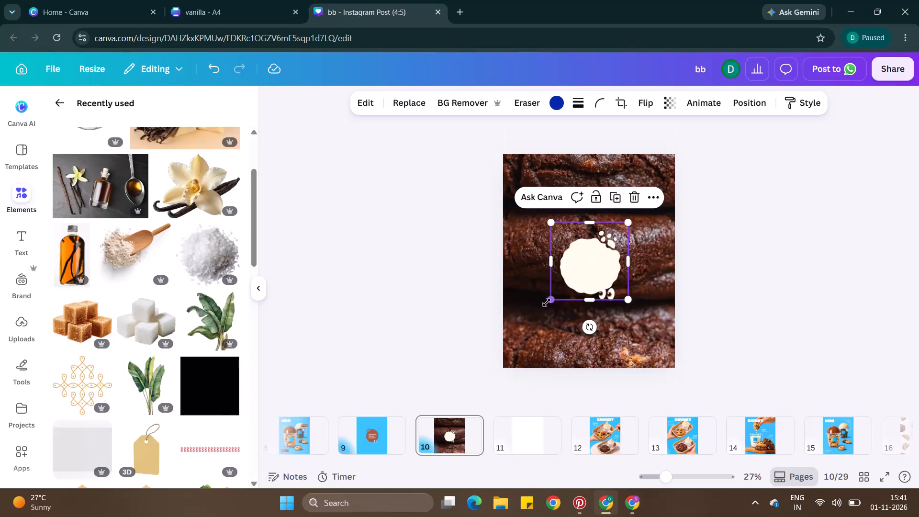
left_click_drag(547, 303, 545, 304)
left_click_drag(572, 276, 572, 267)
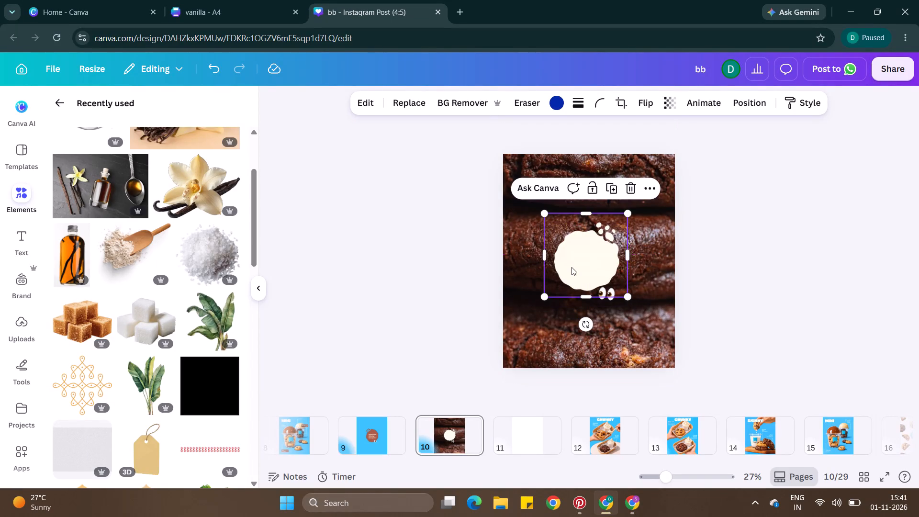
key("ctrl+alt+bracketleft")
key("ctrl+bracketright")
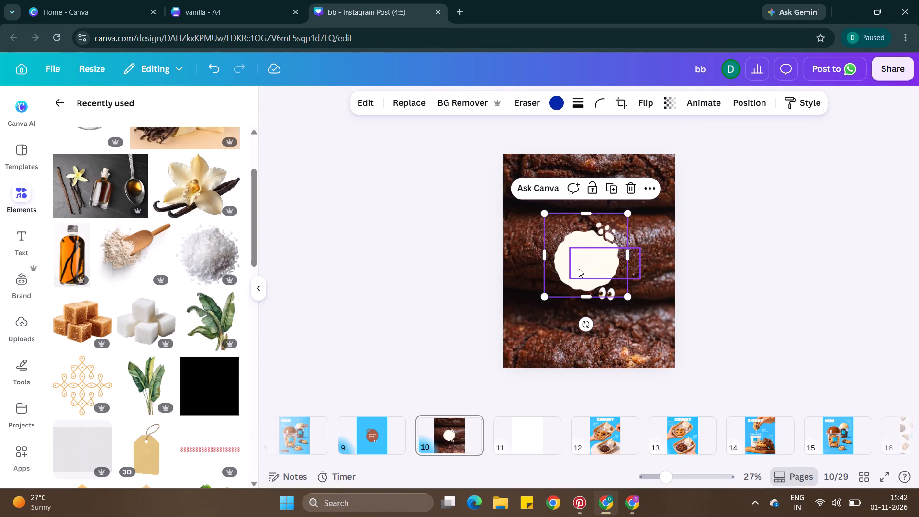
Set the Something Criminal Coming Soon text on page 10 to the design's dark brown.
left_click(581, 270)
left_click(470, 101)
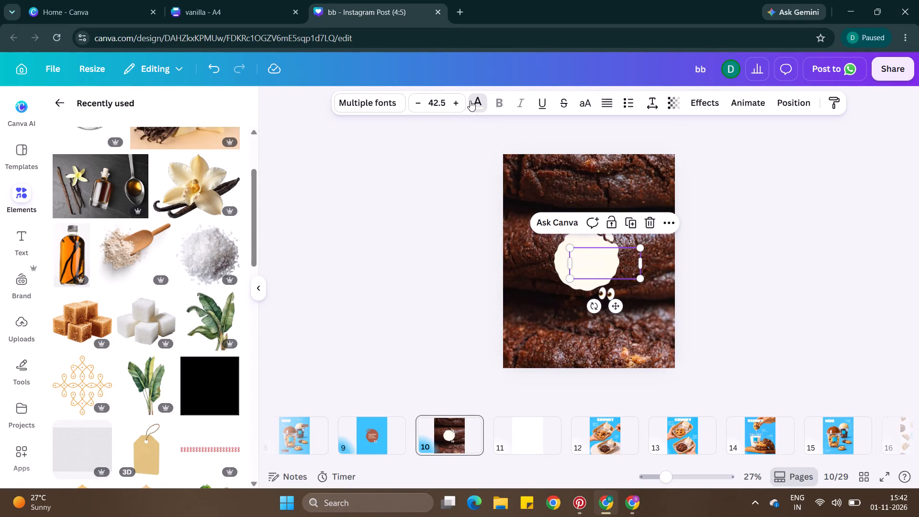
left_click(99, 261)
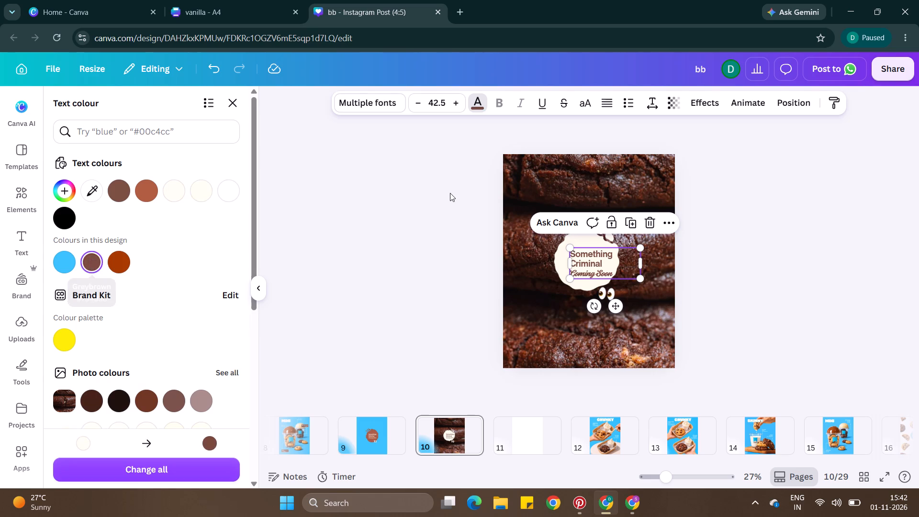
double_click(679, 224)
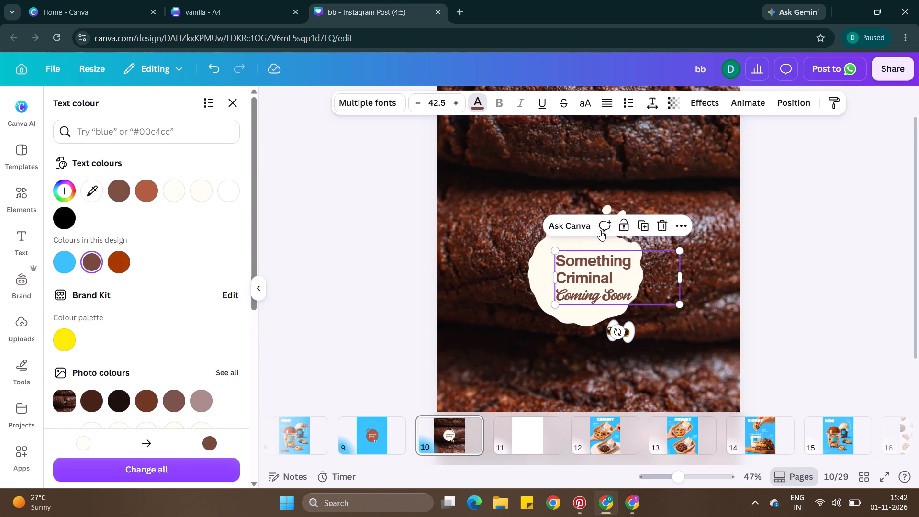
Reposition the off-white splash so it sits horizontally centred on page 10 behind the text.
left_click_drag(600, 240, 605, 245)
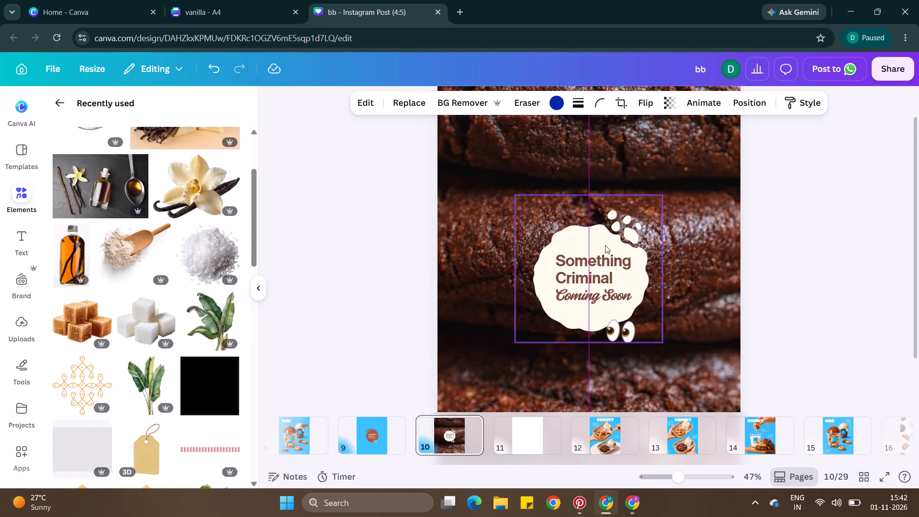
double_click(833, 222)
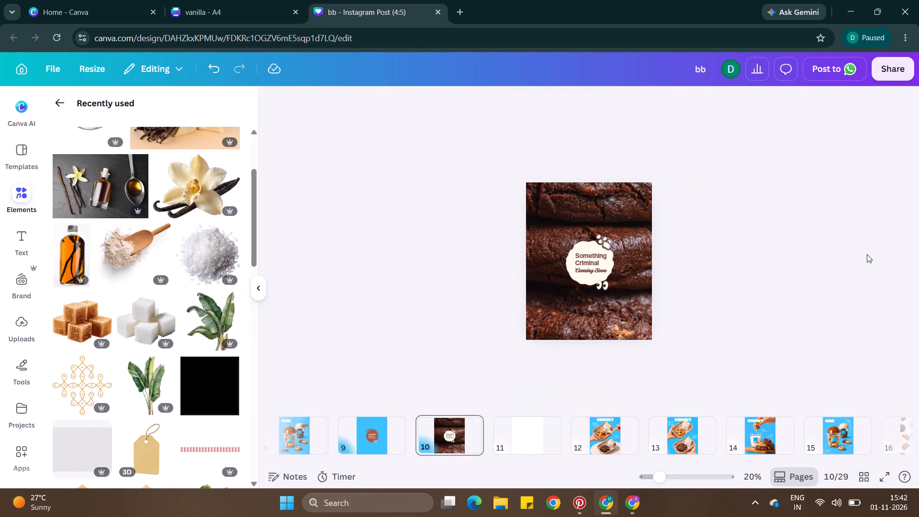
Review page 10 among the other pages in the grid overview, trying it ahead of page 9.
left_click(862, 476)
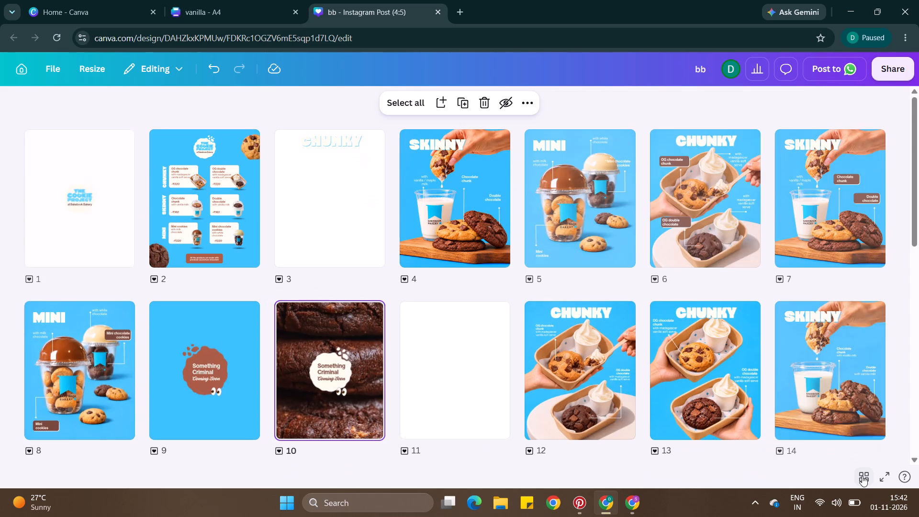
scroll(346, 397, "right", 1)
left_click_drag(347, 397, 155, 359)
scroll(263, 394, "left", 2)
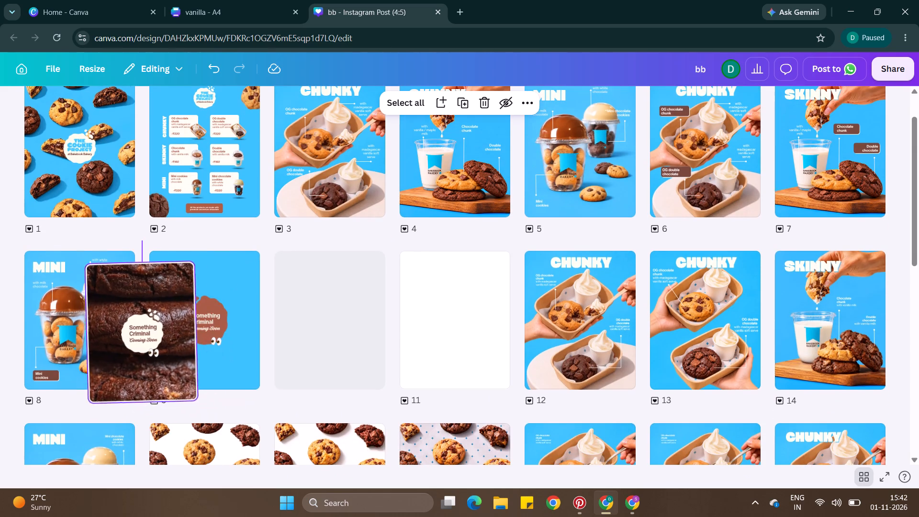
left_click_drag(155, 359, 266, 348)
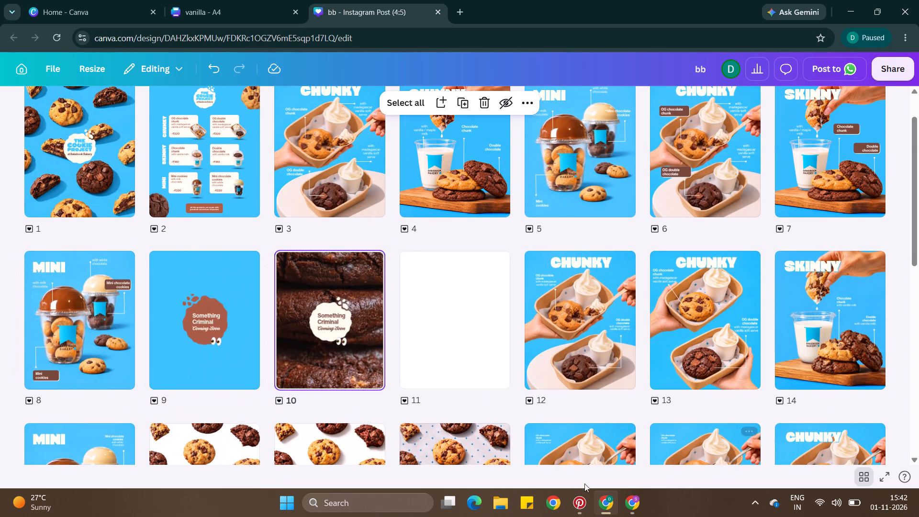
Switch to Pinterest, open the pin of tightly packed assorted green, brown and chocolate cookies, and copy its image.
left_click(581, 505)
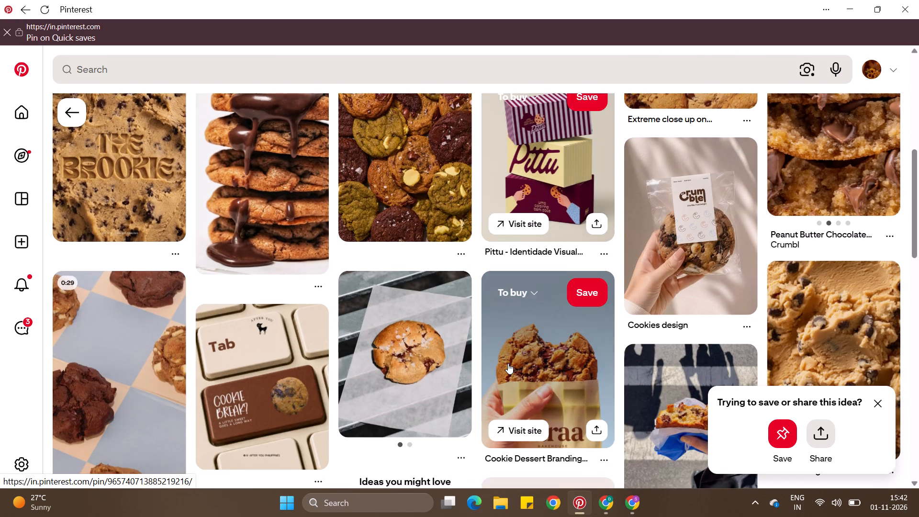
left_click(445, 308)
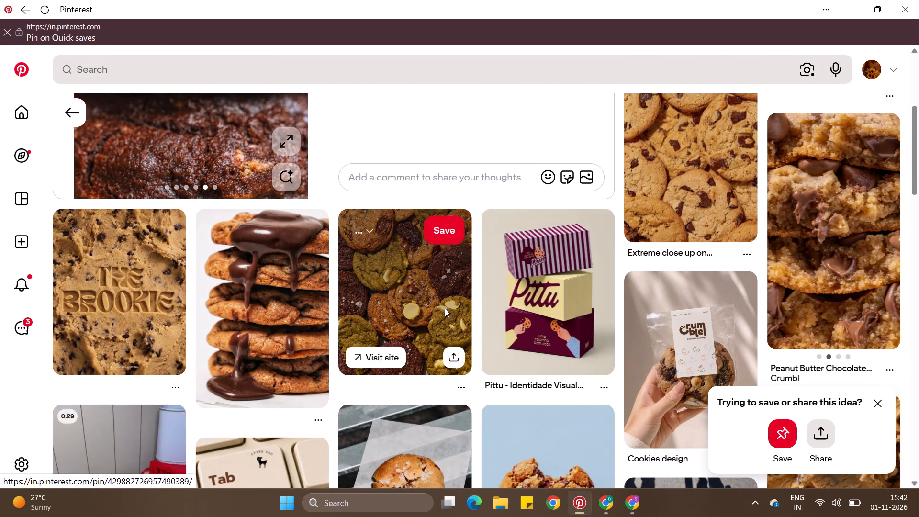
right_click(197, 228)
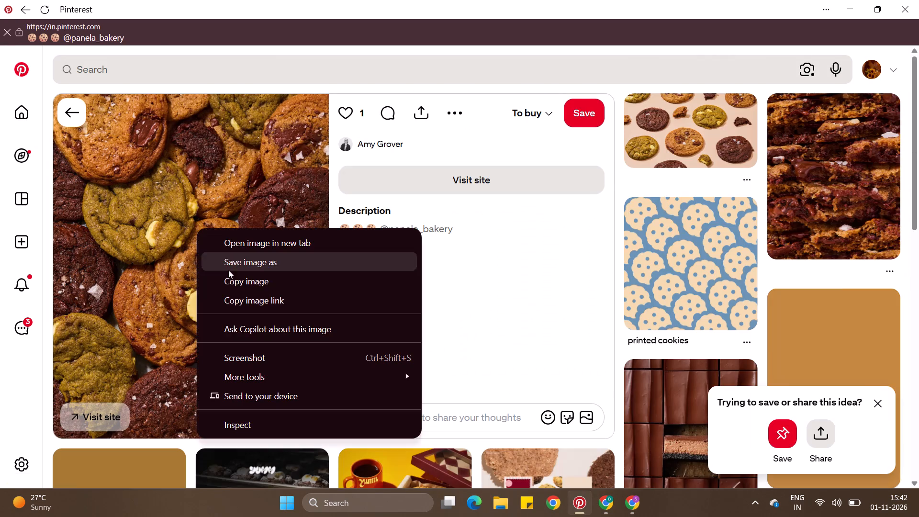
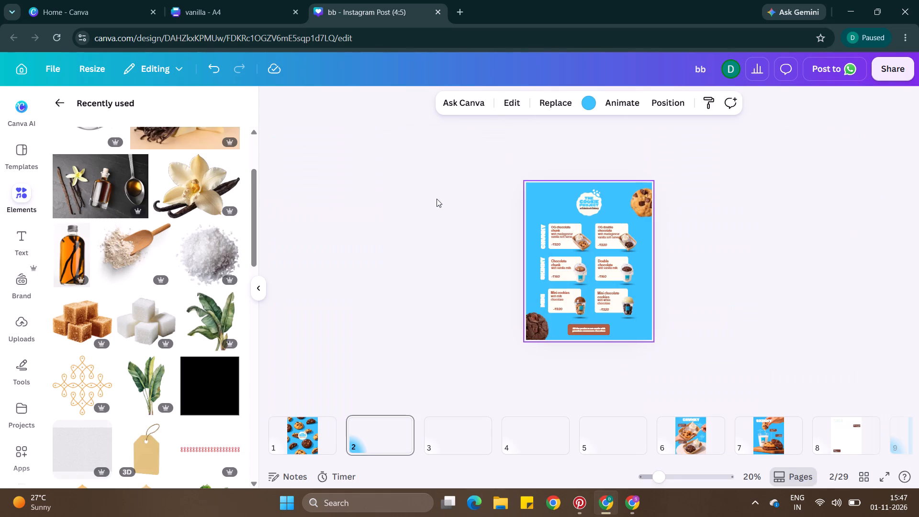
Copy the two corner cookie images from the page 2 menu and paste them onto page 9, the blue Something Criminal page.
scroll(220, 388, "down", 5)
left_click(196, 420)
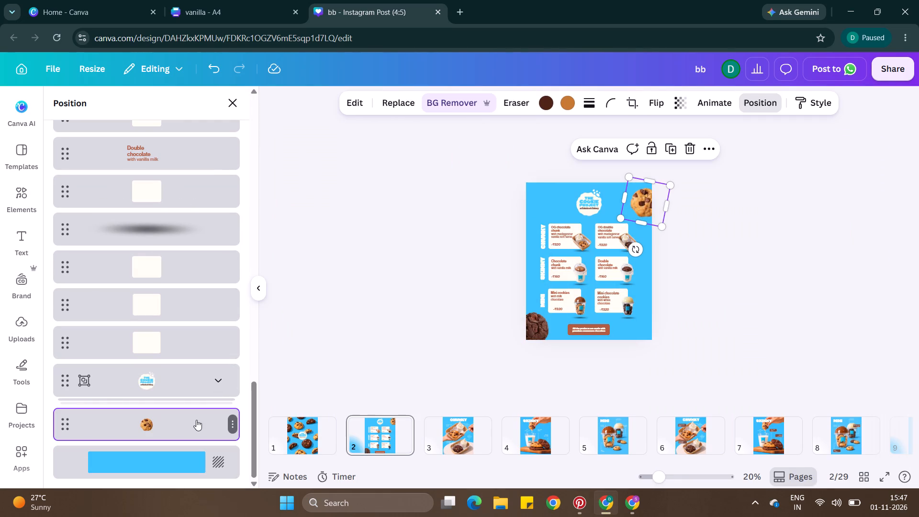
key("ctrl+c")
scroll(196, 326, "up", 8)
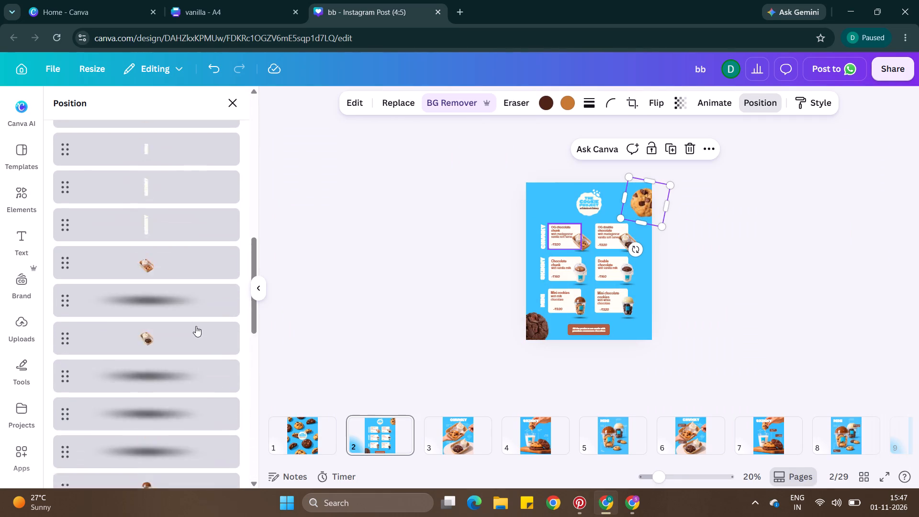
scroll(196, 326, "up", 4)
scroll(188, 373, "down", 1)
left_click(175, 243, "ctrl")
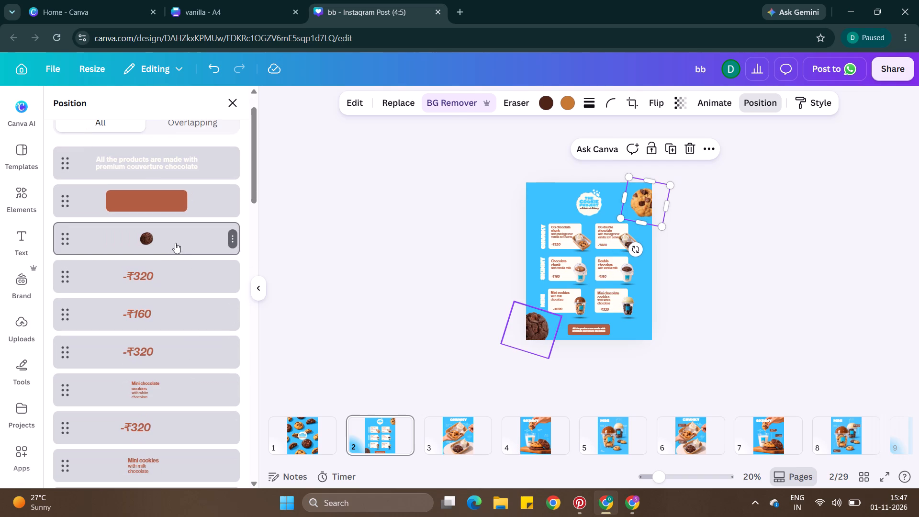
key("ctrl+c")
scroll(764, 451, "left", 3)
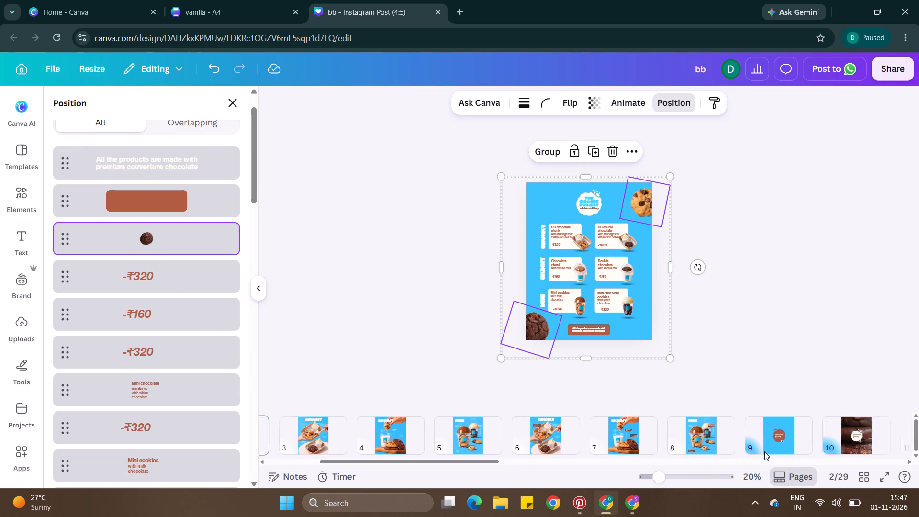
left_click(709, 441)
key("ctrl+v")
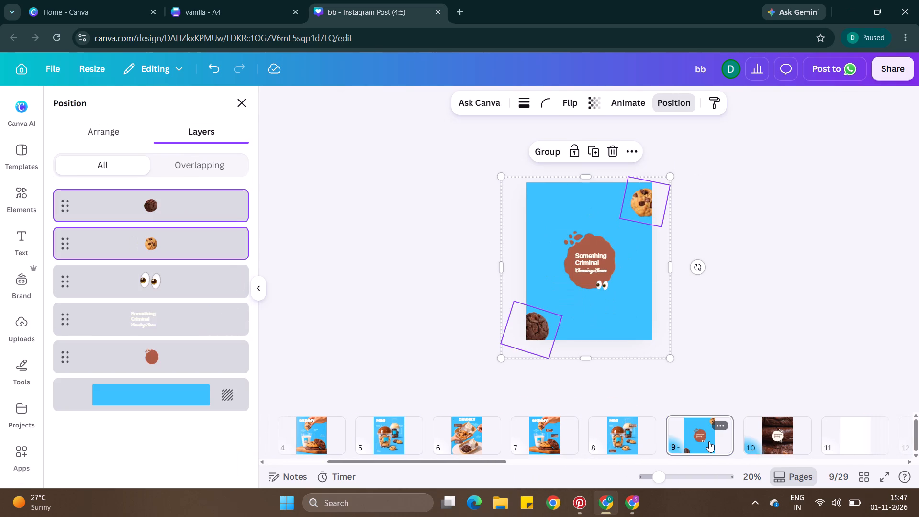
double_click(747, 359)
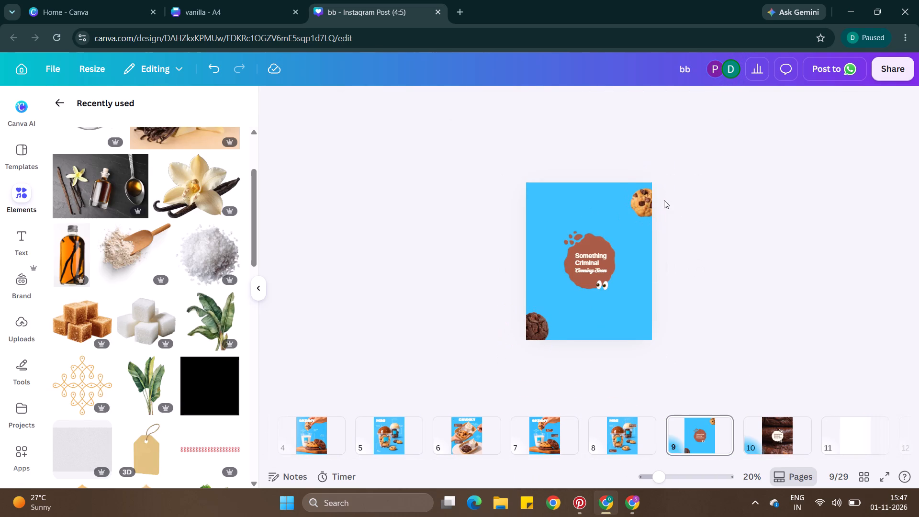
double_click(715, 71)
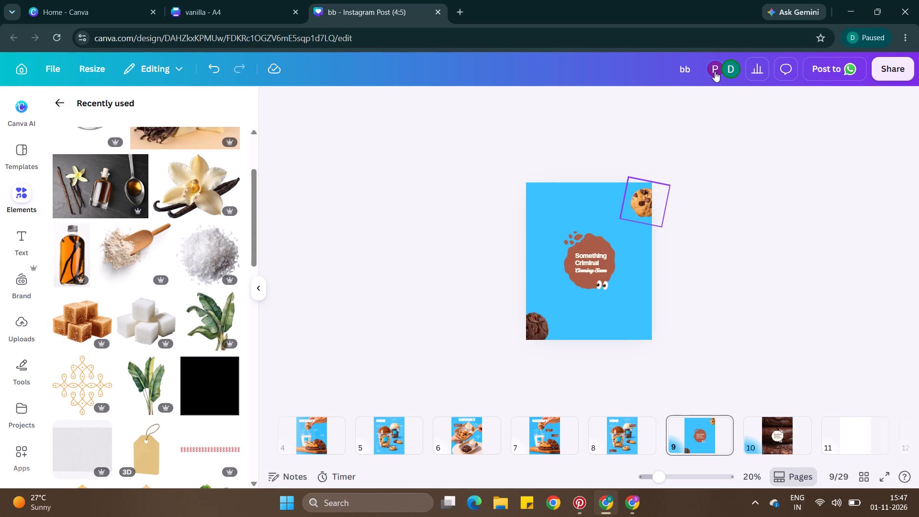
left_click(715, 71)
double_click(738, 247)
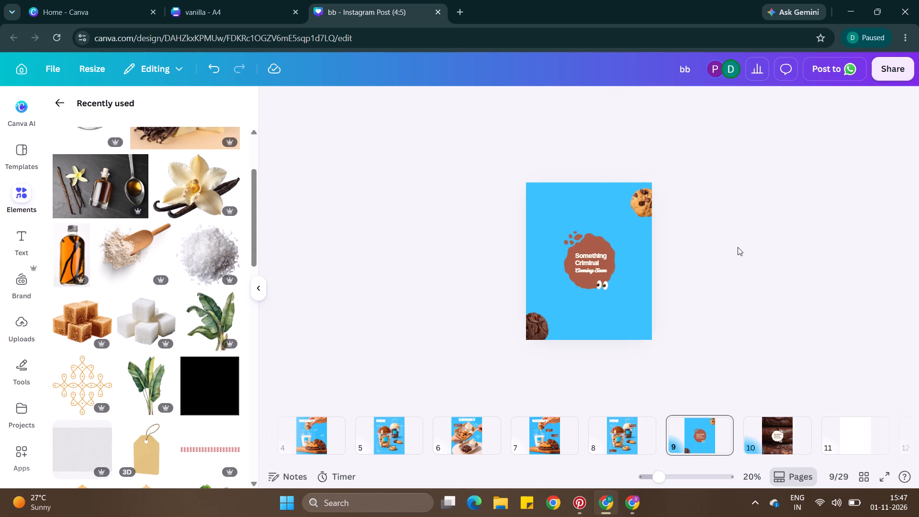
Select the chocolate chip cookie in the upper corner of the Something Criminal page.
left_click(648, 211)
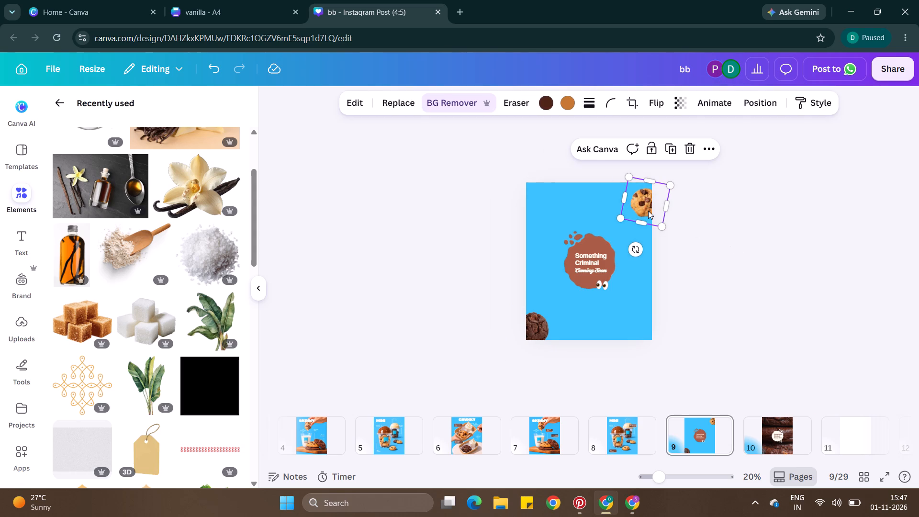
On Canva page 9, copy the top-right chocolate chip cookie and place the copy partly behind the brown badge's left side.
key("ctrl+c")
key("ctrl+v")
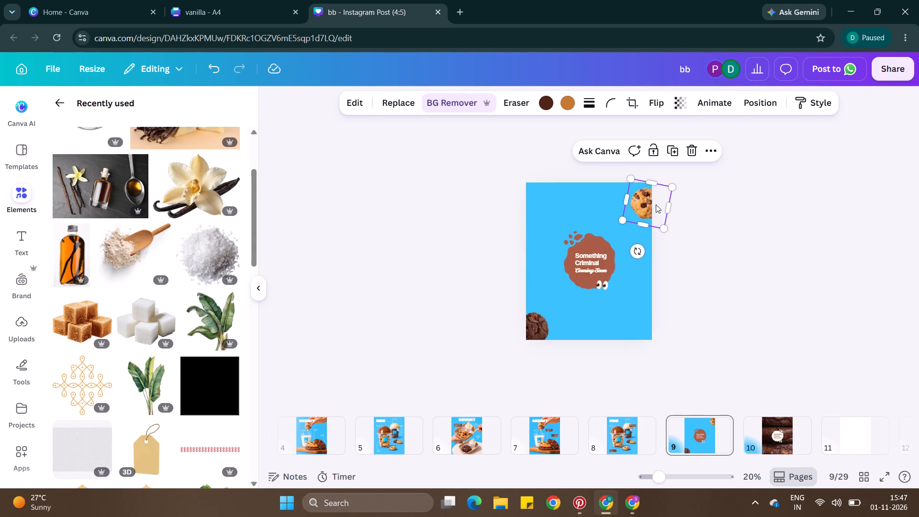
left_click_drag(656, 204, 565, 257)
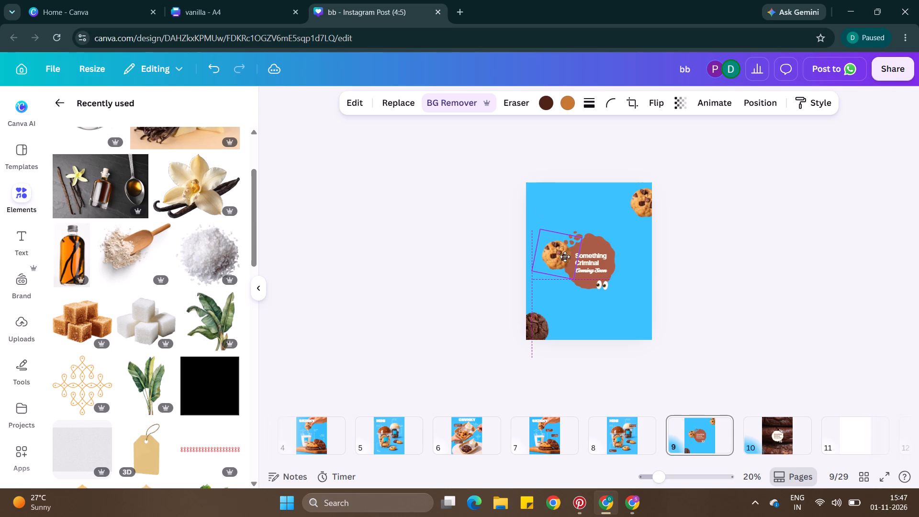
left_click_drag(565, 257, 565, 254)
key("ctrl+bracketleft")
key("ctrl+bracketleft")
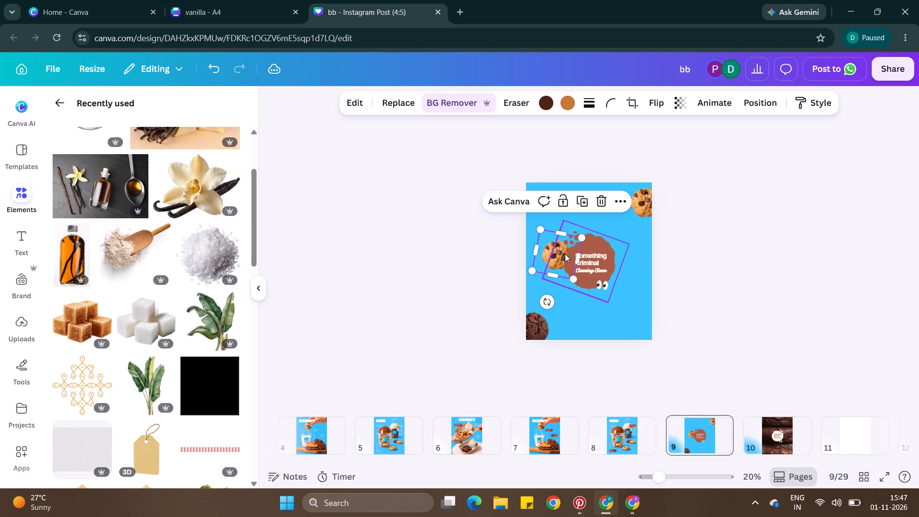
key("ctrl+bracketleft")
left_click(547, 252)
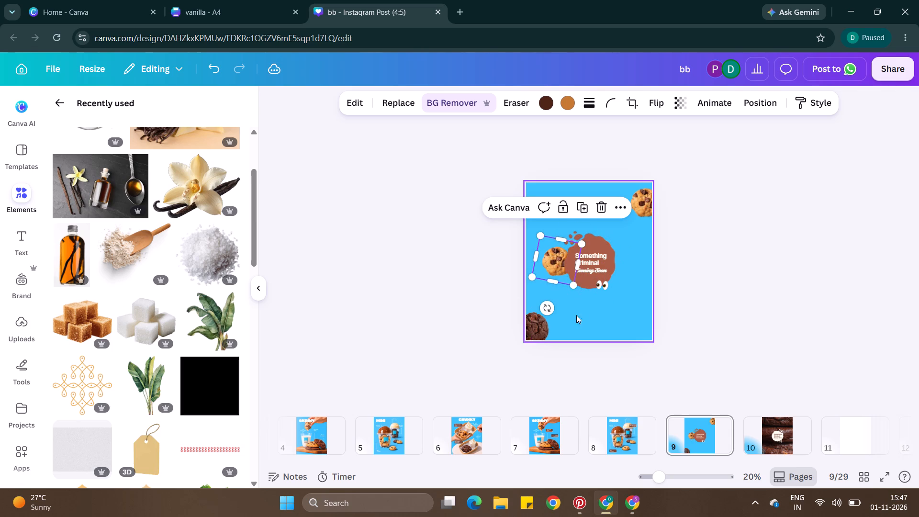
Duplicate the chocolate chip cookie beside the badge and place the copy at the page's bottom edge.
left_click(586, 204)
left_click_drag(551, 268, 594, 347)
Duplicate the bottom-left dark chocolate cookie twice, placing one copy at the page's lower right and one at the upper left edge.
left_click(528, 332)
left_click(560, 265)
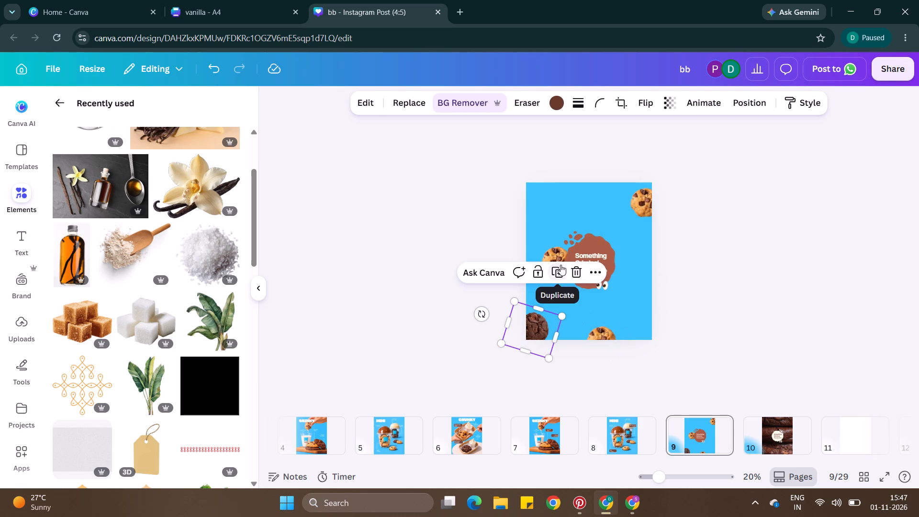
left_click_drag(535, 322, 639, 290)
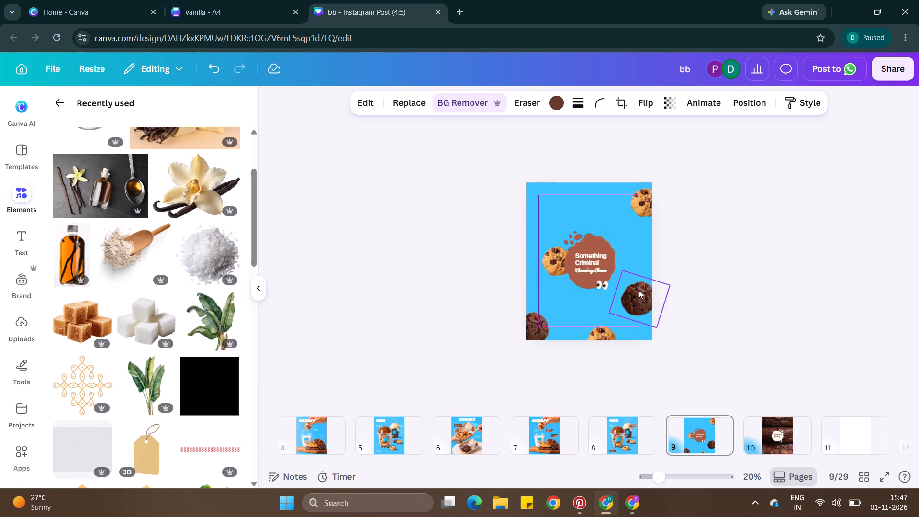
left_click(668, 246)
left_click_drag(648, 298, 583, 251)
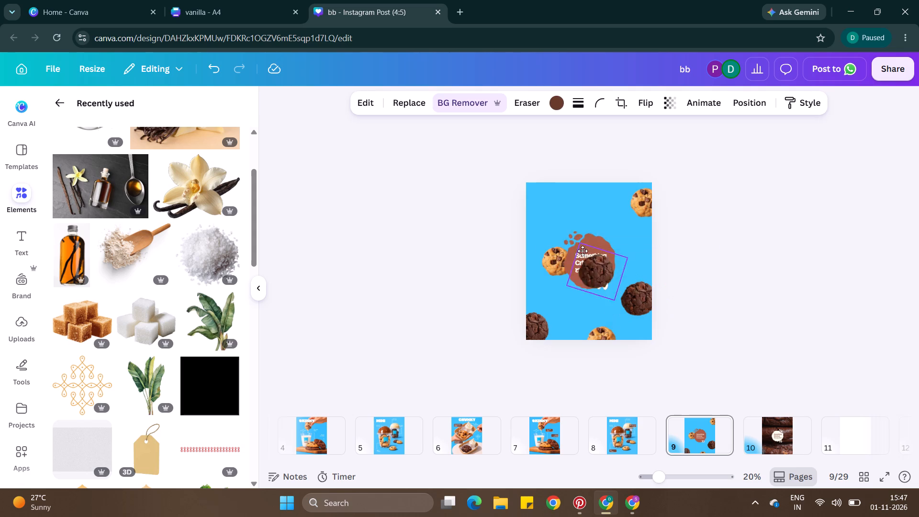
left_click_drag(583, 251, 531, 219)
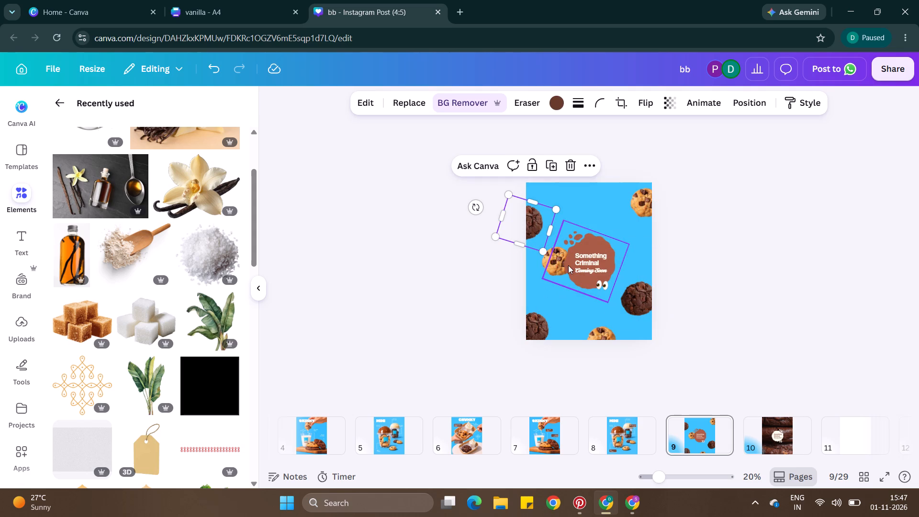
Nudge the chocolate chip cookie behind the badge slightly down and inward.
left_click(552, 272)
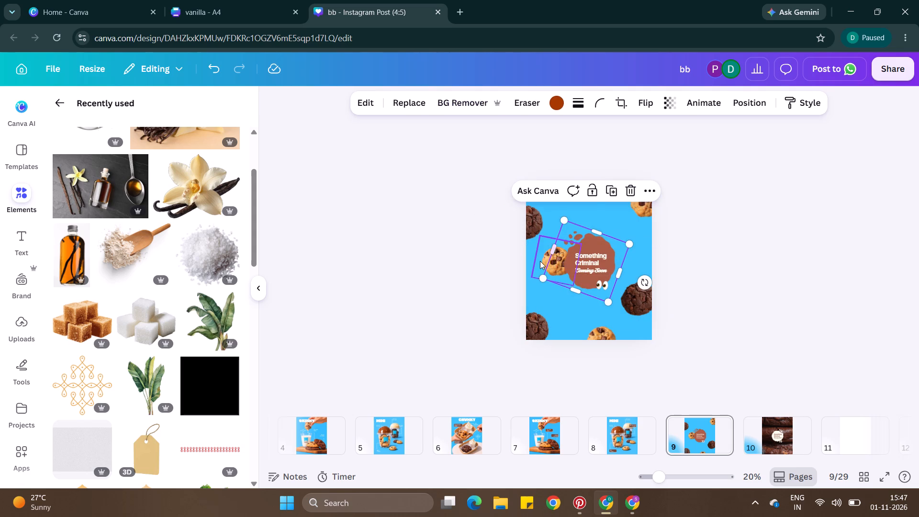
left_click_drag(540, 261, 546, 272)
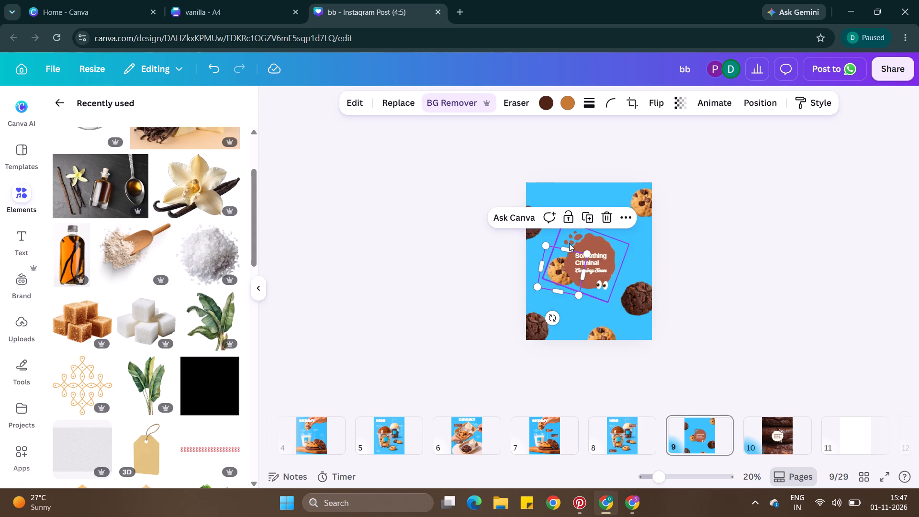
Duplicate the dark chocolate cookie at the upper left edge and place the copy partly off the page's top edge, near the centre.
left_click(529, 230)
key("ctrl+c")
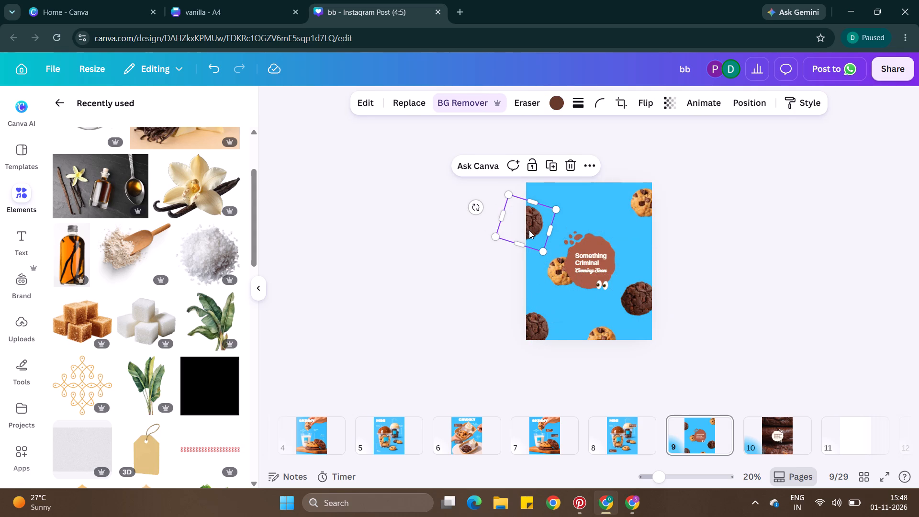
key("ctrl+v")
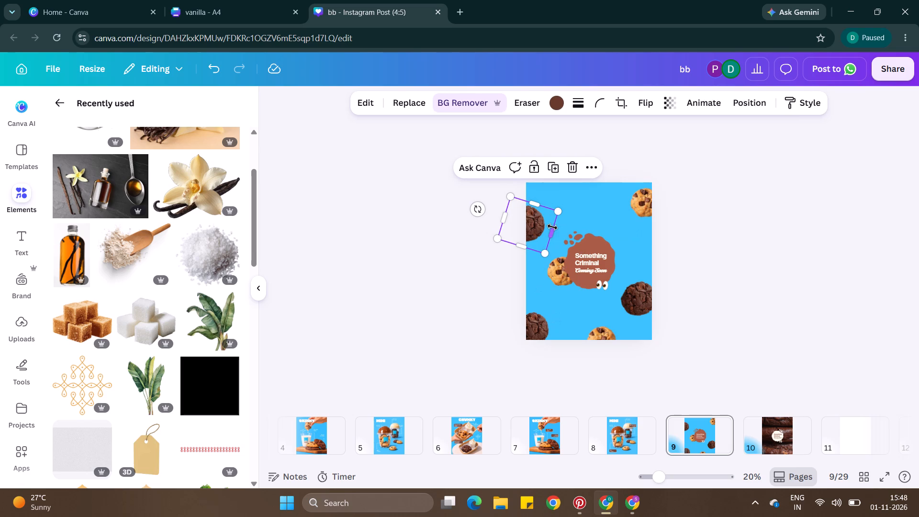
left_click_drag(535, 225, 600, 190)
scroll(600, 204, "right", 1)
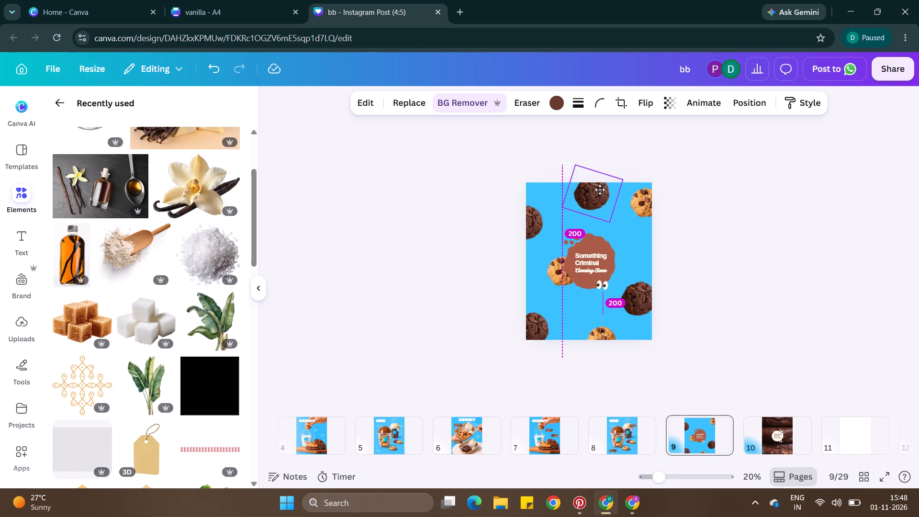
scroll(600, 190, "right", 1)
left_click_drag(600, 190, 596, 181)
scroll(597, 181, "right", 1)
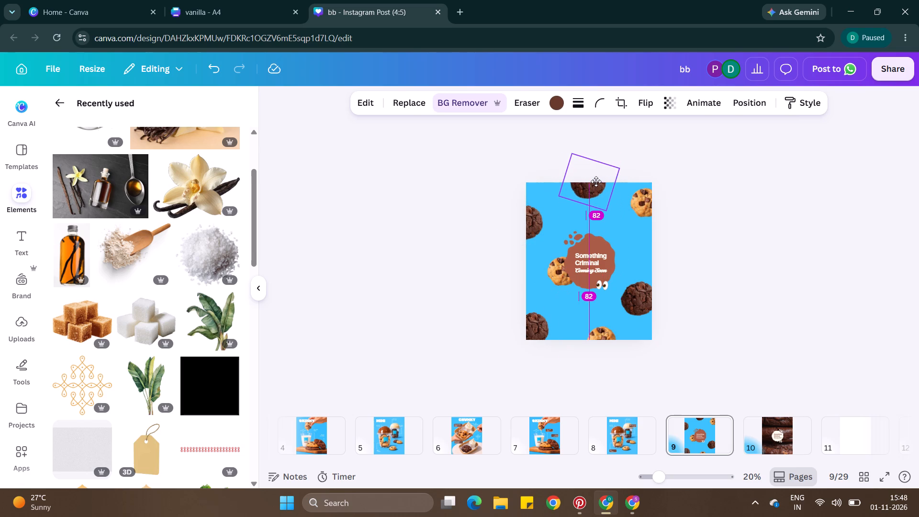
left_click_drag(596, 181, 596, 181)
left_click_drag(596, 181, 594, 185)
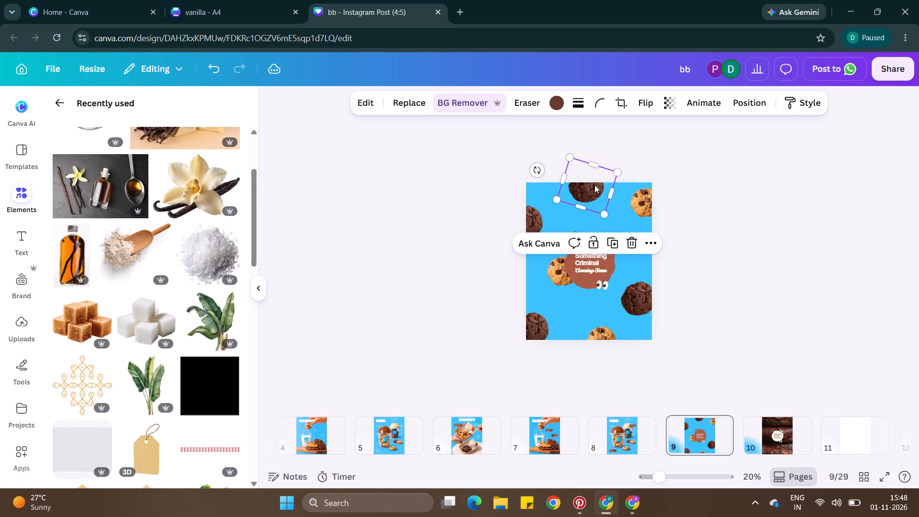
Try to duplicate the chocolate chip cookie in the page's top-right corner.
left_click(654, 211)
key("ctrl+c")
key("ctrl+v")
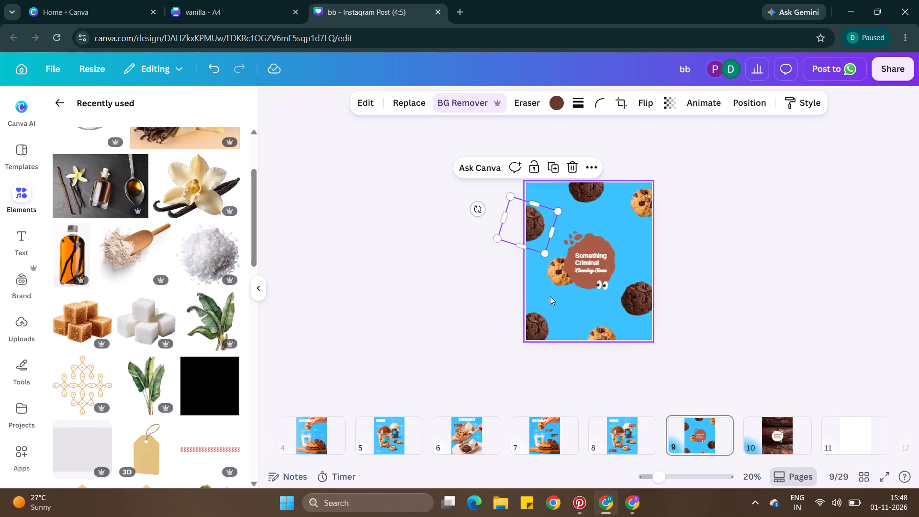
Duplicate the chocolate chip cookie at the bottom edge and place the copy partly off the page's right edge, level with the badge.
left_click(598, 333)
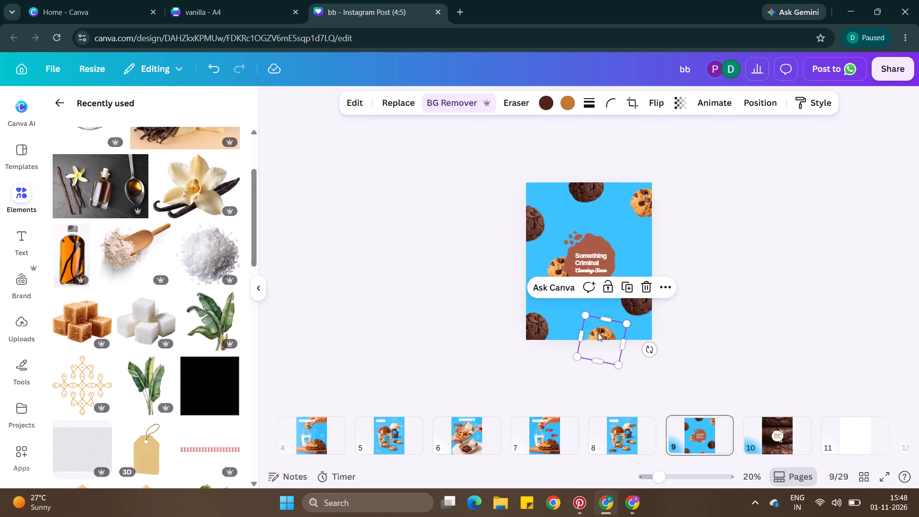
key("ctrl+c")
key("ctrl+v")
scroll(599, 333, "down", 1)
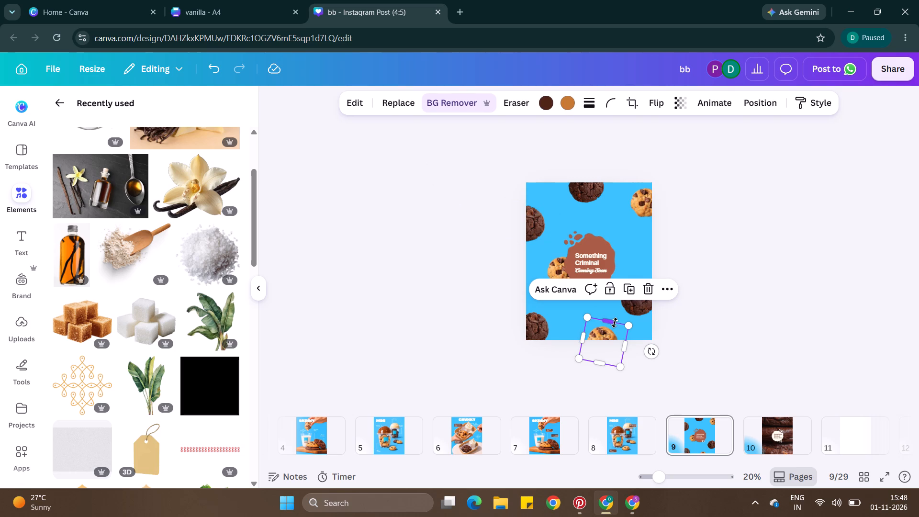
left_click_drag(598, 350, 644, 258)
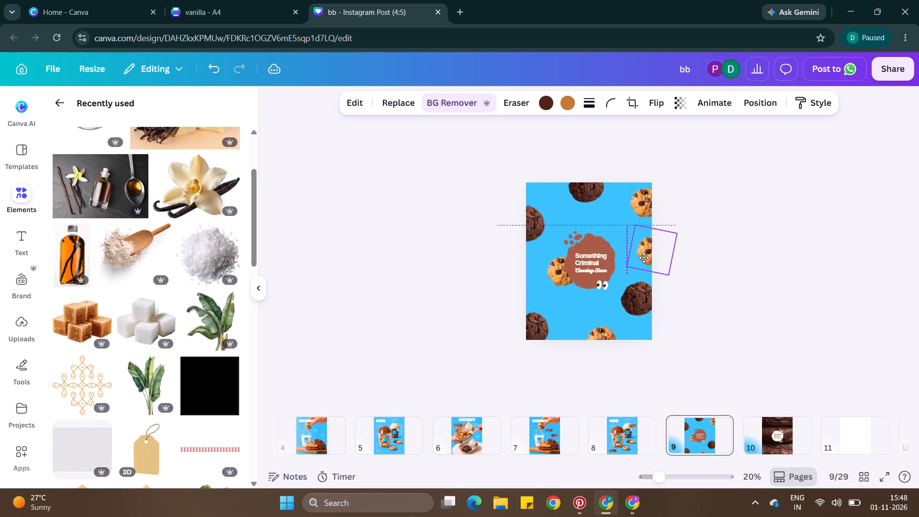
left_click_drag(644, 258, 650, 258)
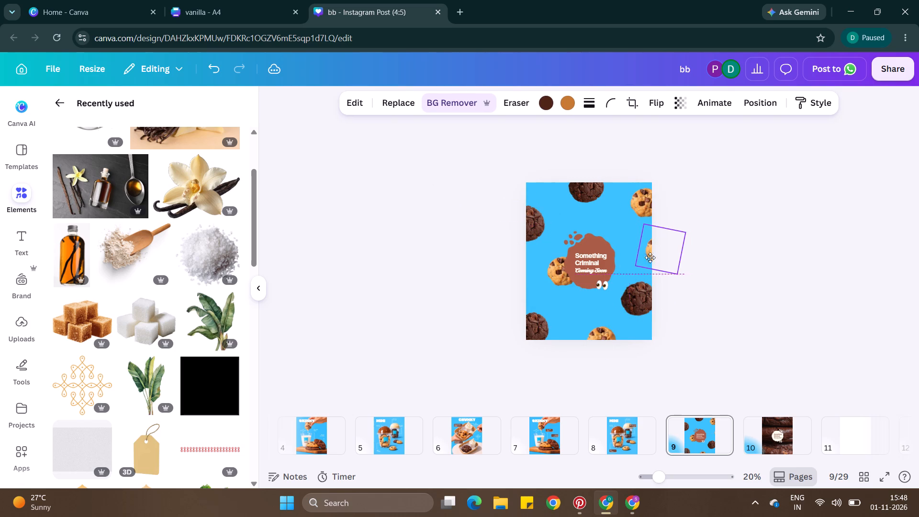
left_click_drag(650, 258, 652, 262)
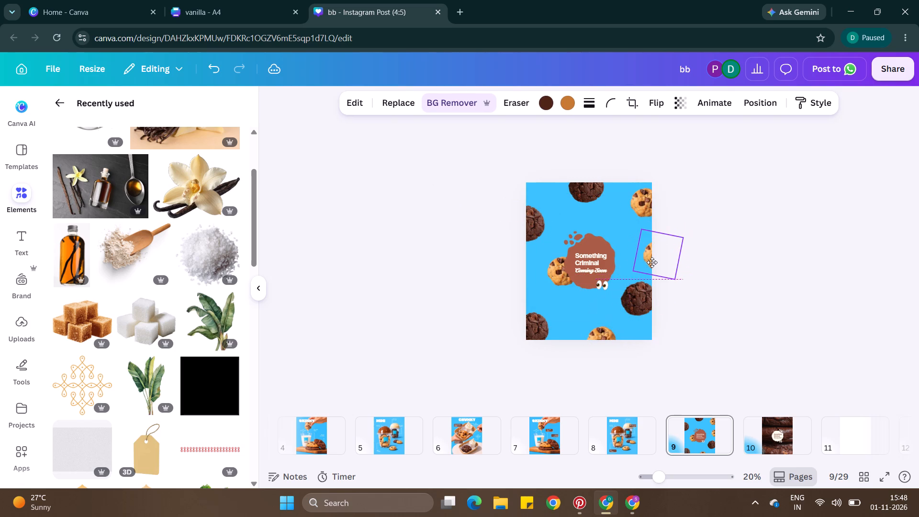
left_click_drag(652, 262, 652, 262)
scroll(590, 183, "down", 1)
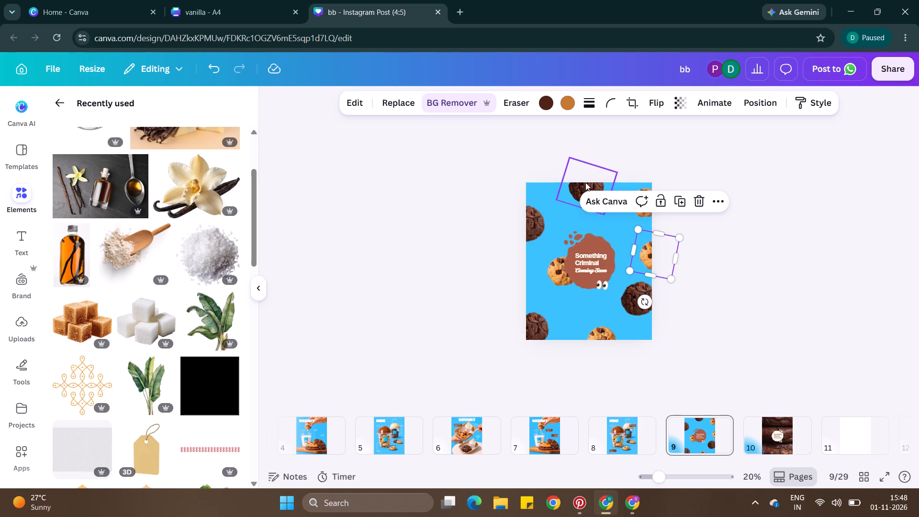
Move the dark chocolate cookie from the top edge to the top-right corner, over the chocolate chip cookie there.
left_click_drag(585, 182, 642, 202)
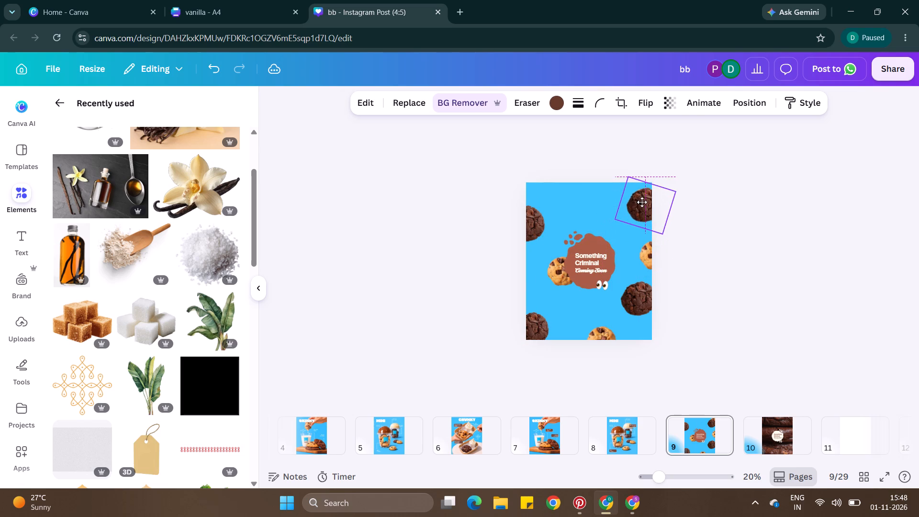
left_click_drag(642, 202, 641, 200)
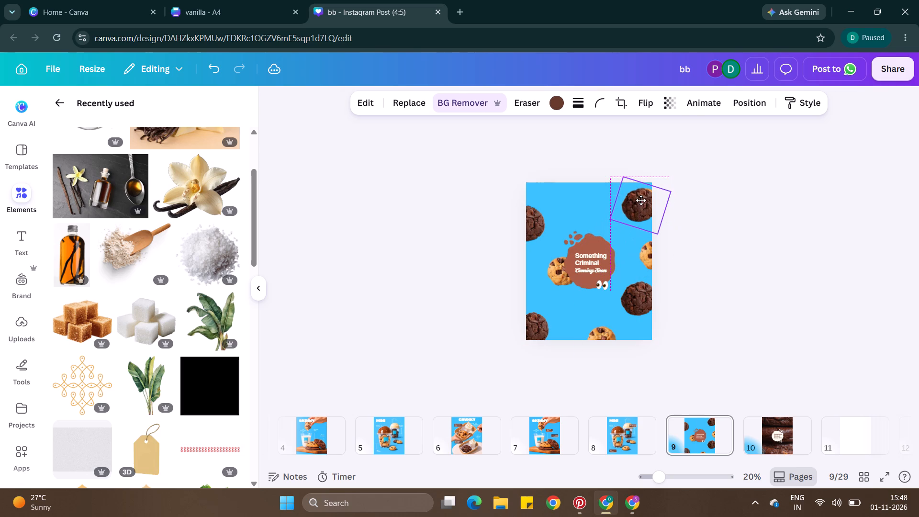
left_click_drag(641, 200, 650, 200)
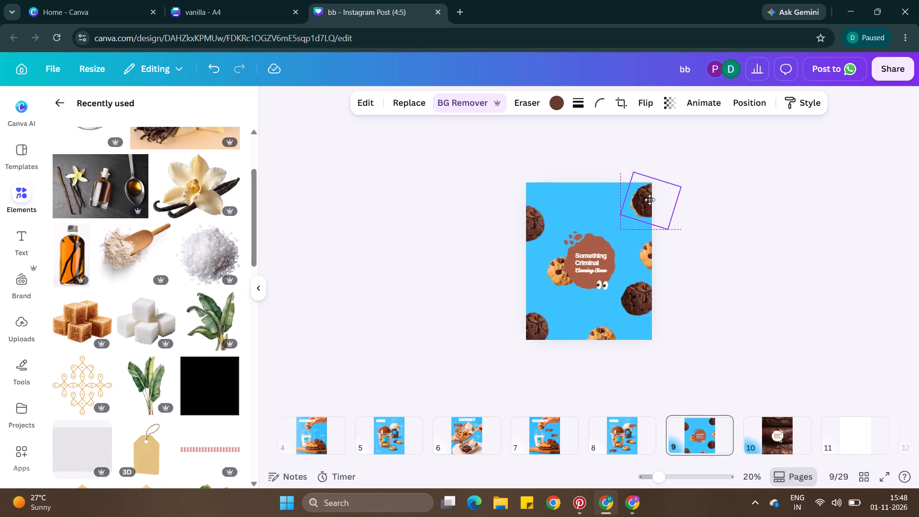
left_click_drag(650, 200, 641, 201)
left_click(641, 201)
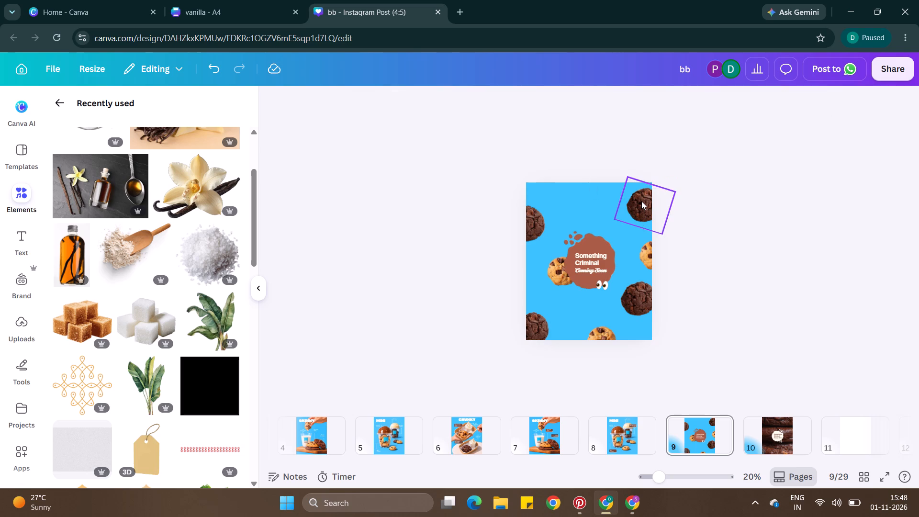
Adjust the positions of the right-edge chip cookie, the lower-right dark cookie and the bottom chip cookie.
left_click_drag(649, 260, 657, 250)
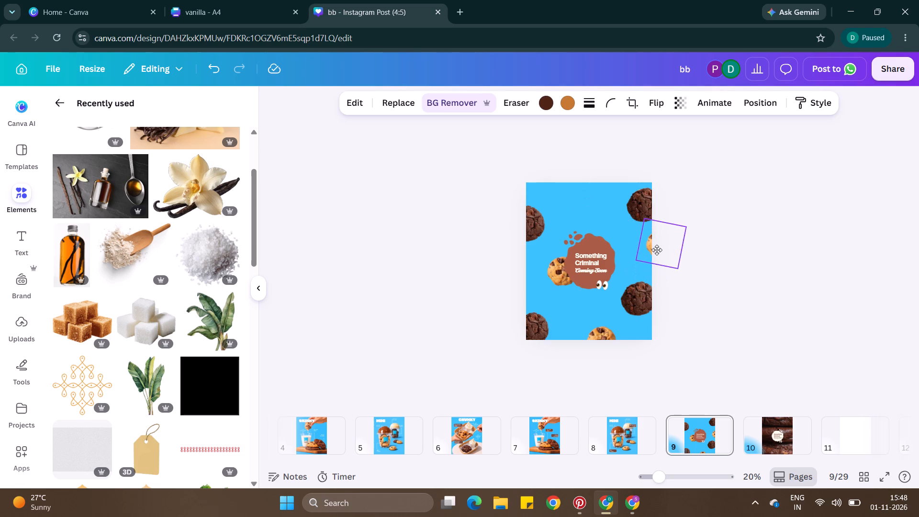
left_click_drag(657, 250, 653, 255)
left_click(637, 291)
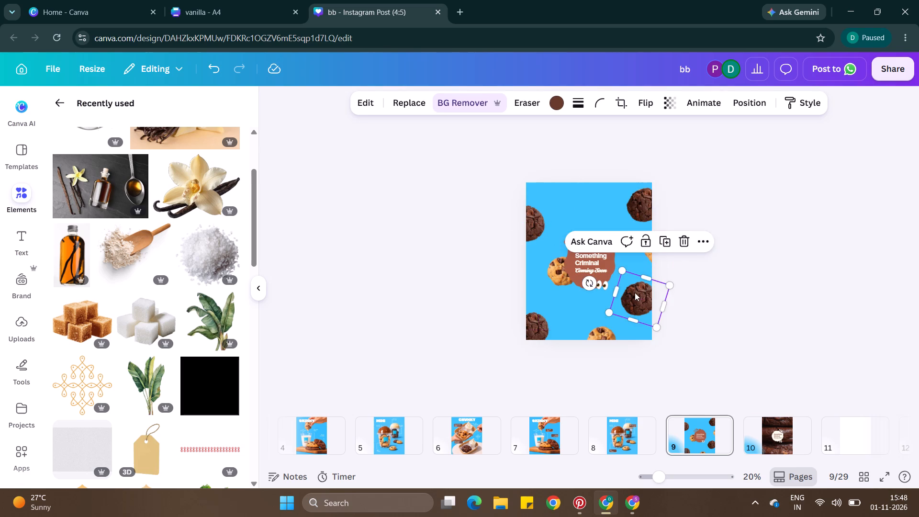
left_click_drag(606, 331, 599, 327)
Copy the right-edge chocolate chip cookie and place the copy at the top centre of the page, above the badge.
left_click(649, 252)
key("ctrl+c")
key("ctrl+v")
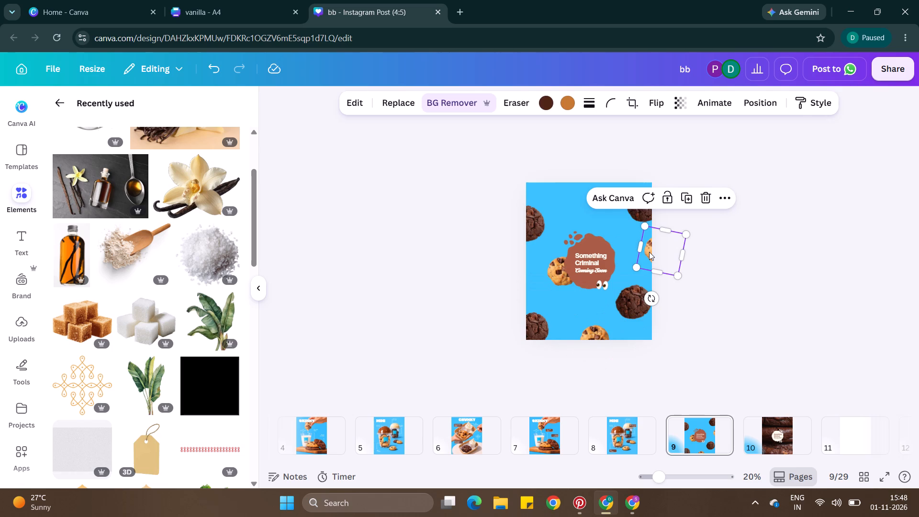
left_click_drag(649, 252, 574, 205)
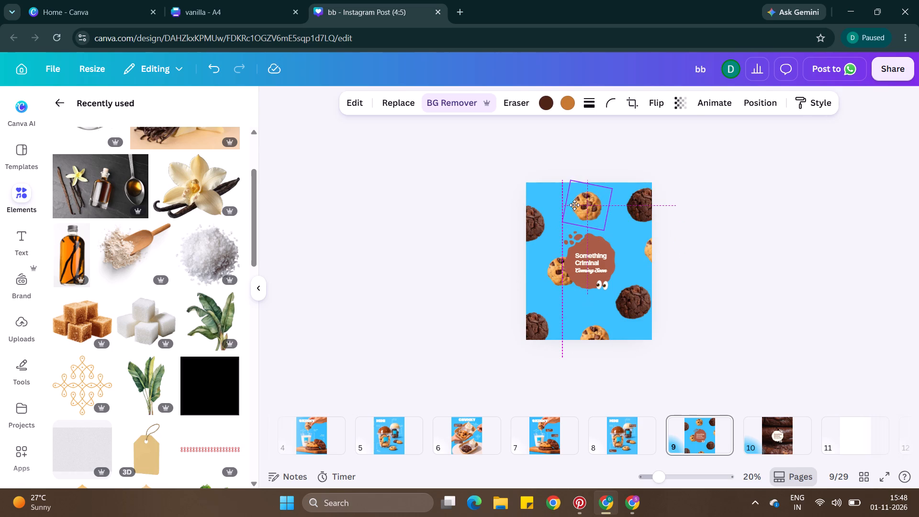
left_click_drag(574, 205, 574, 202)
left_click(574, 202)
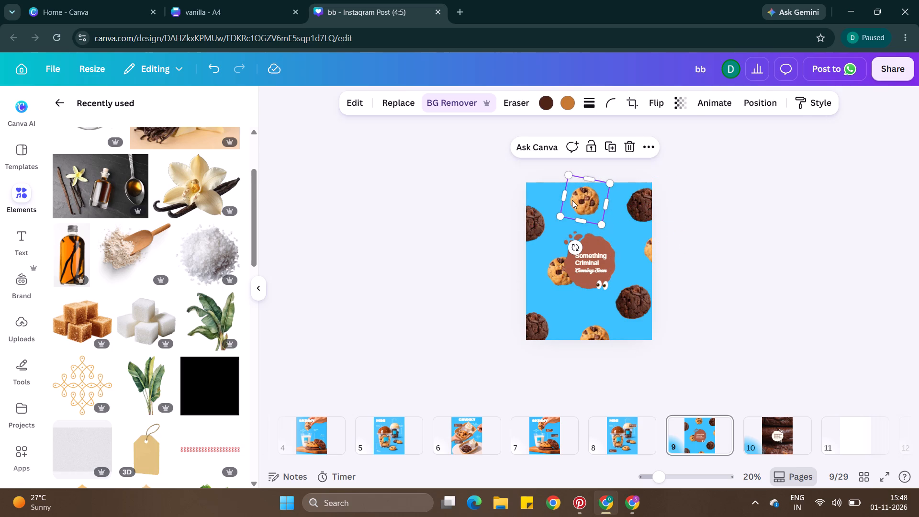
left_click(572, 200)
Even out the spacing of the bottom chip cookie, the lower-right dark cookie and the right-edge chip cookie.
left_click_drag(590, 326, 590, 318)
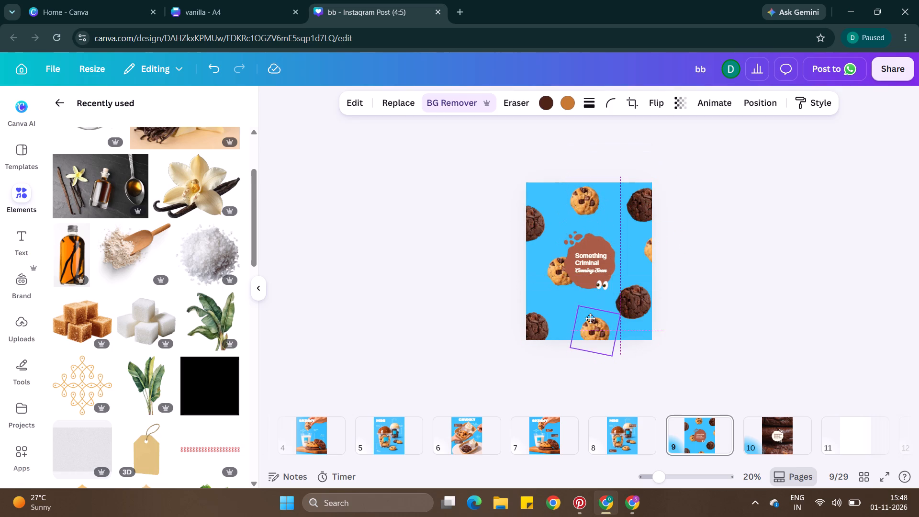
left_click_drag(590, 318, 590, 318)
left_click(633, 307)
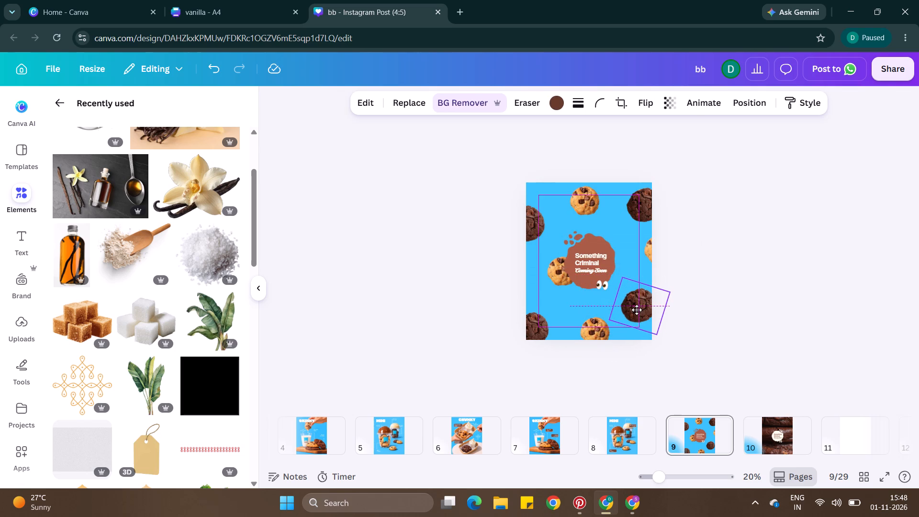
left_click(597, 334)
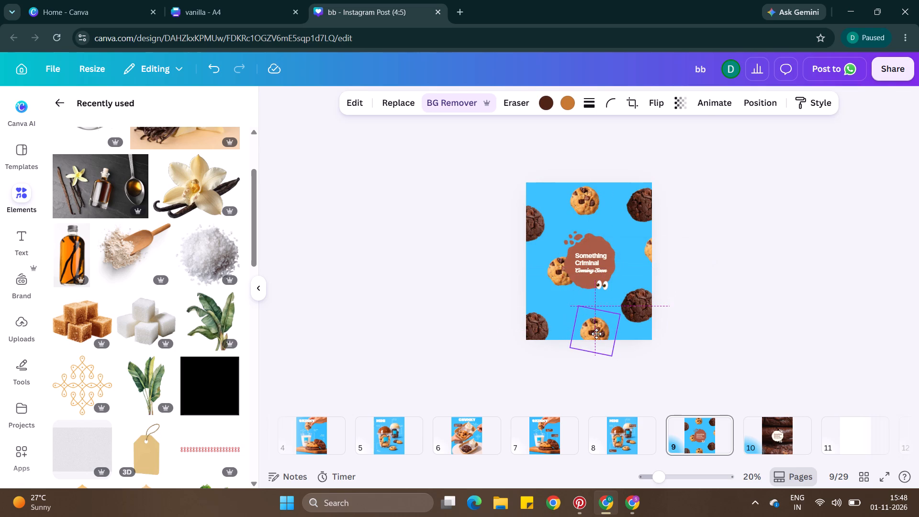
left_click(648, 247)
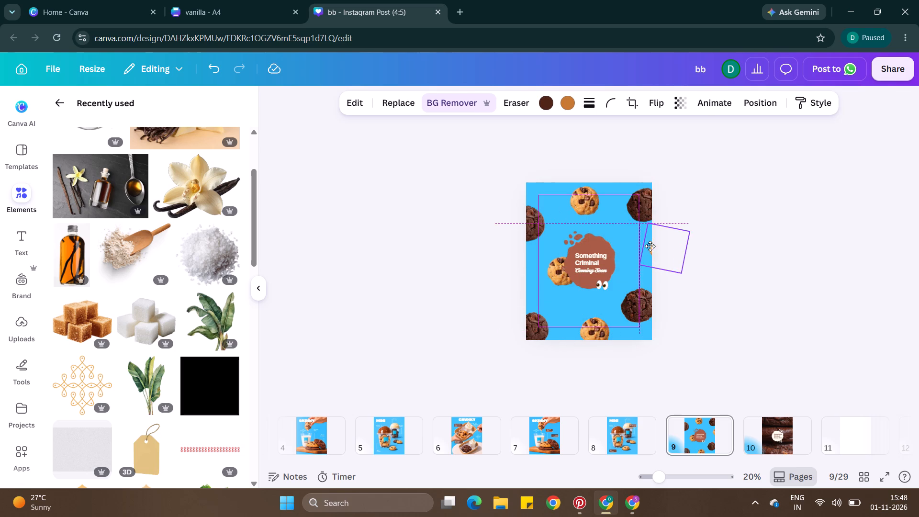
Move the dark chocolate cookie from the page's top-right corner inward beside the top-centre chip cookie.
left_click_drag(639, 217, 628, 217)
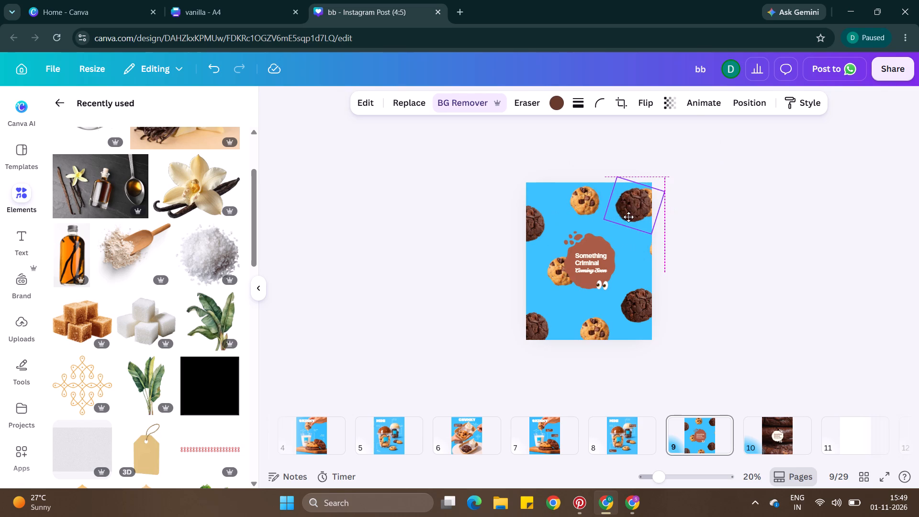
left_click_drag(628, 217, 601, 222)
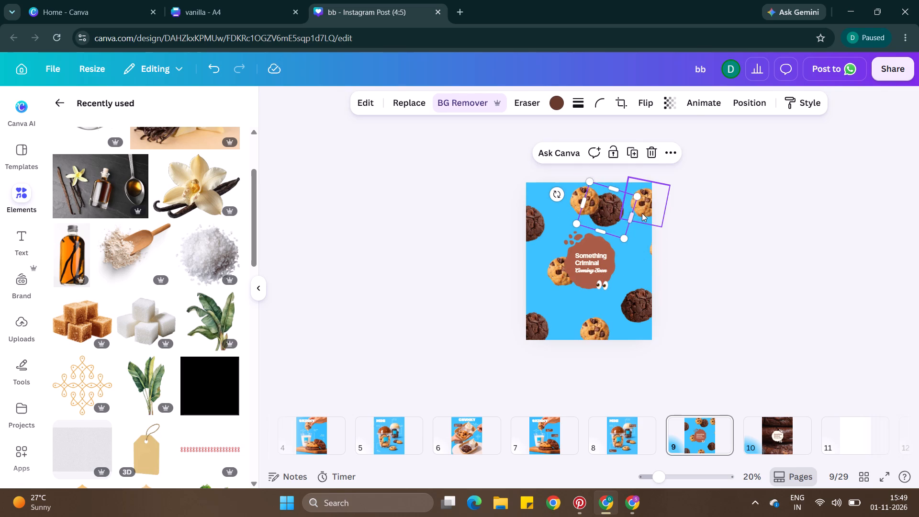
Delete the chip cookie at the page's upper-right edge and move the neighbouring dark chocolate cookie towards its place.
left_click(642, 213)
key("BackSpace")
double_click(604, 212)
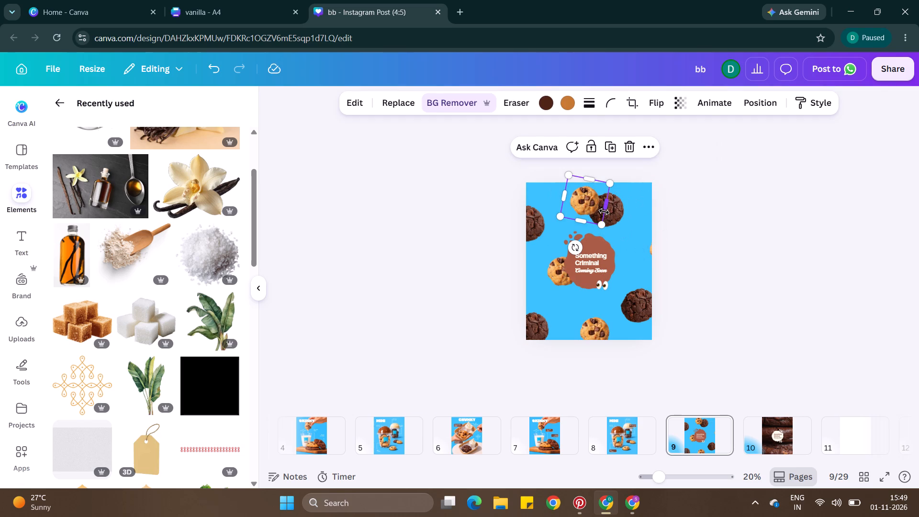
left_click_drag(612, 215, 633, 214)
Shift the dark chocolate cookie in the page's lower-left corner slightly inward.
left_click_drag(522, 321, 537, 325)
double_click(537, 325)
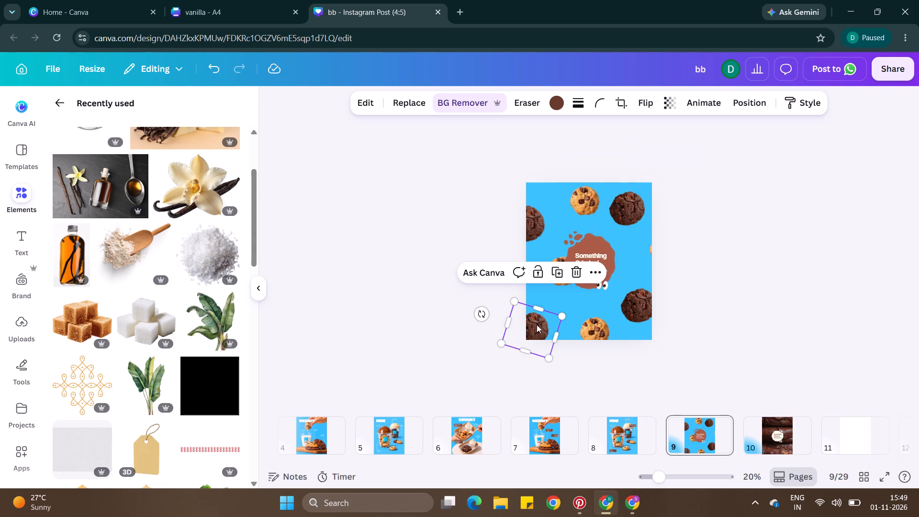
left_click_drag(537, 325, 554, 316)
left_click(391, 324)
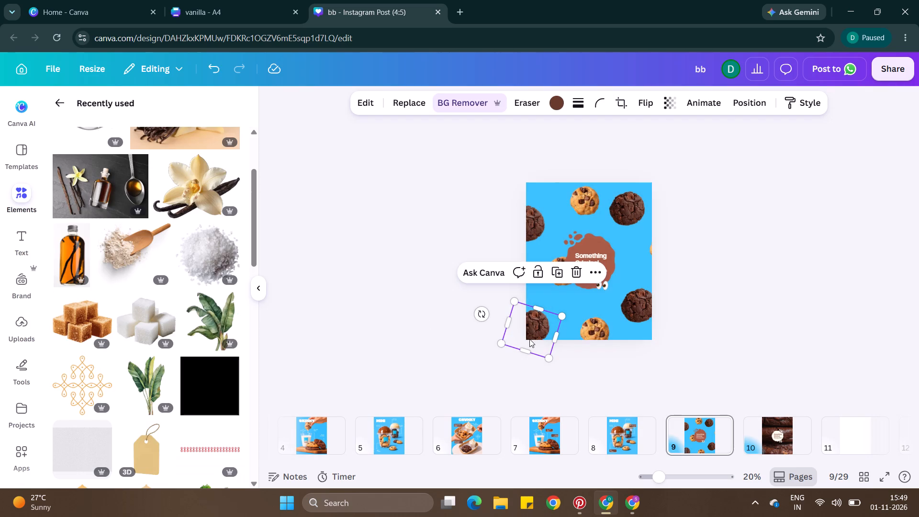
left_click_drag(529, 339, 537, 338)
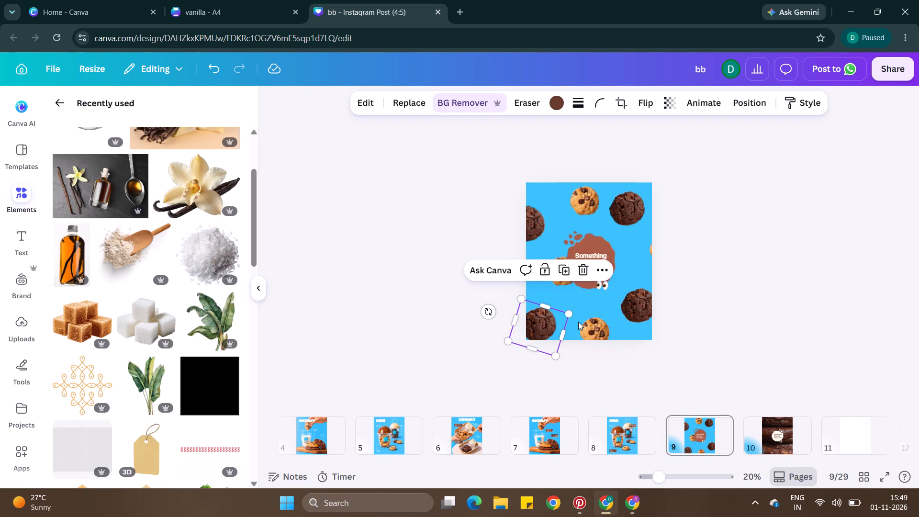
Move the upper-right dark chocolate cookie outward so that it is slightly cropped by the page's right edge.
left_click(740, 280)
left_click_drag(740, 280, 712, 205)
left_click_drag(712, 205, 658, 197)
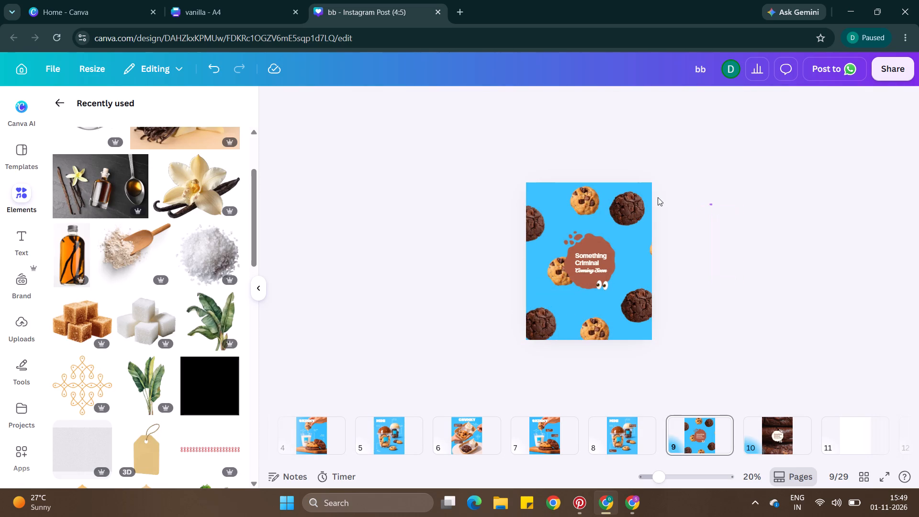
left_click_drag(658, 197, 628, 199)
left_click_drag(628, 199, 637, 199)
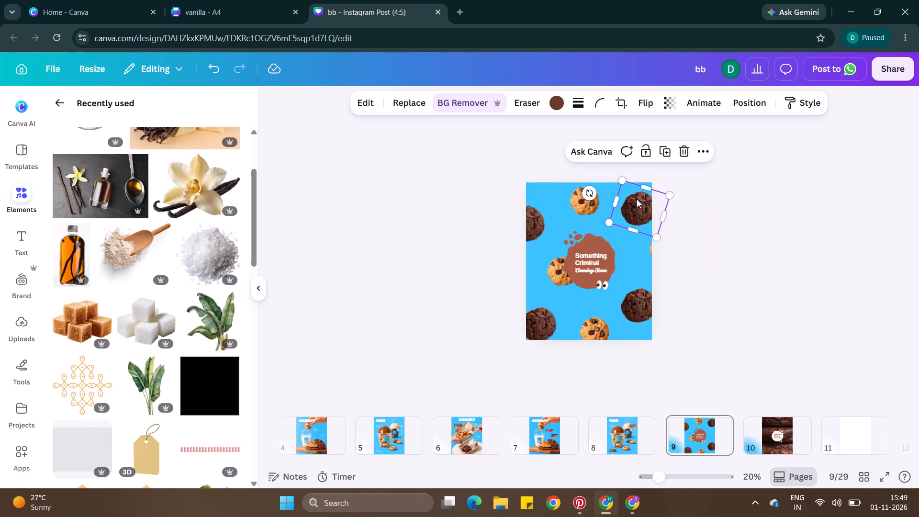
double_click(688, 236)
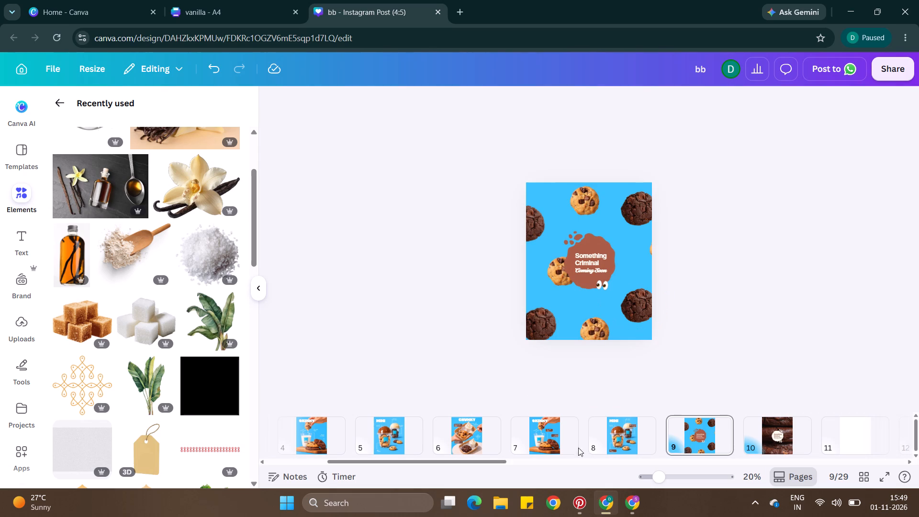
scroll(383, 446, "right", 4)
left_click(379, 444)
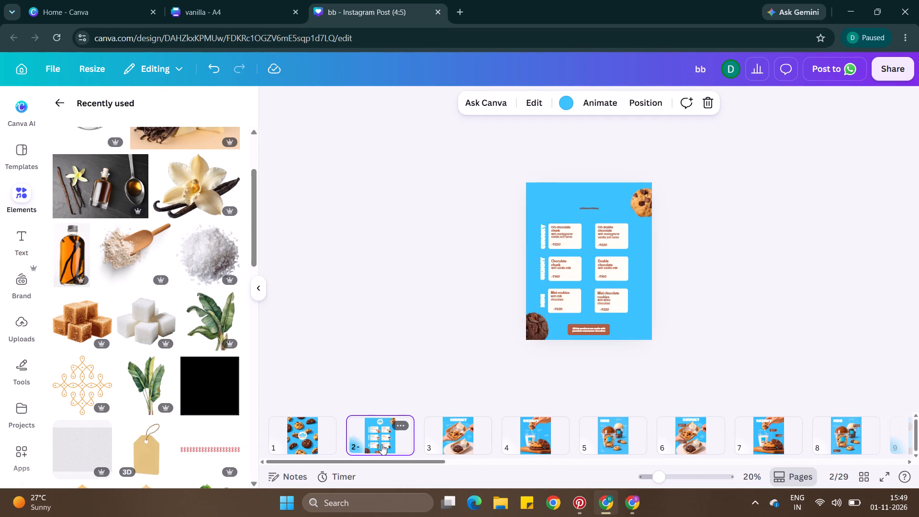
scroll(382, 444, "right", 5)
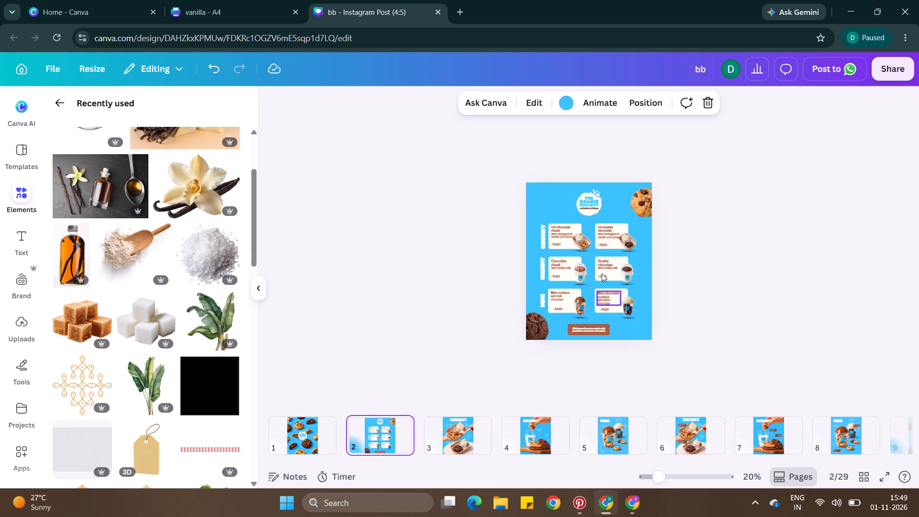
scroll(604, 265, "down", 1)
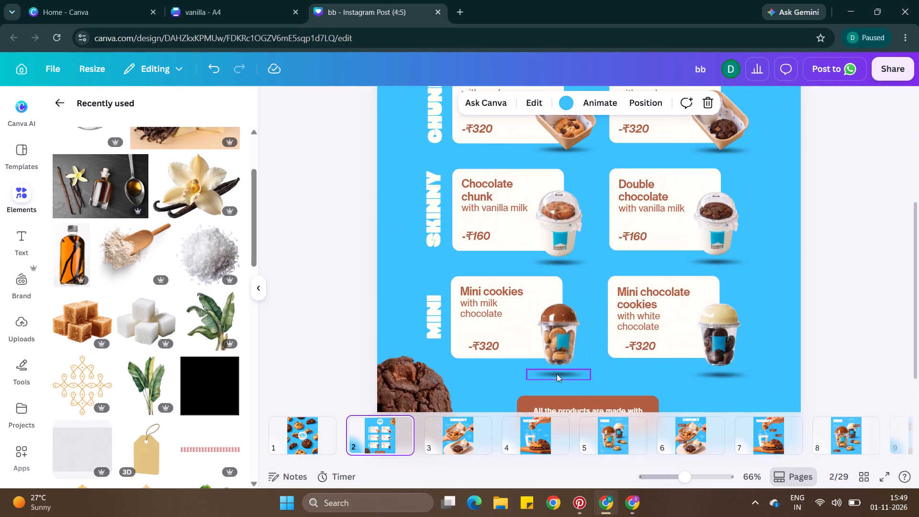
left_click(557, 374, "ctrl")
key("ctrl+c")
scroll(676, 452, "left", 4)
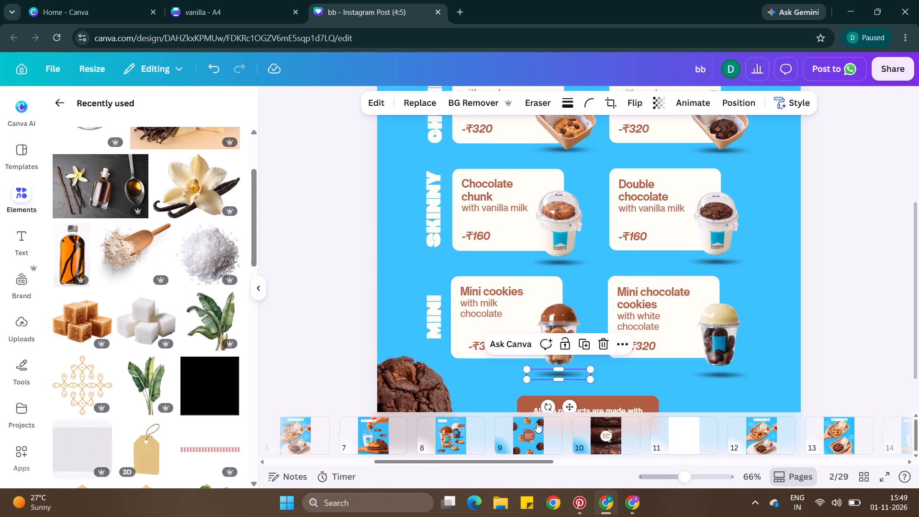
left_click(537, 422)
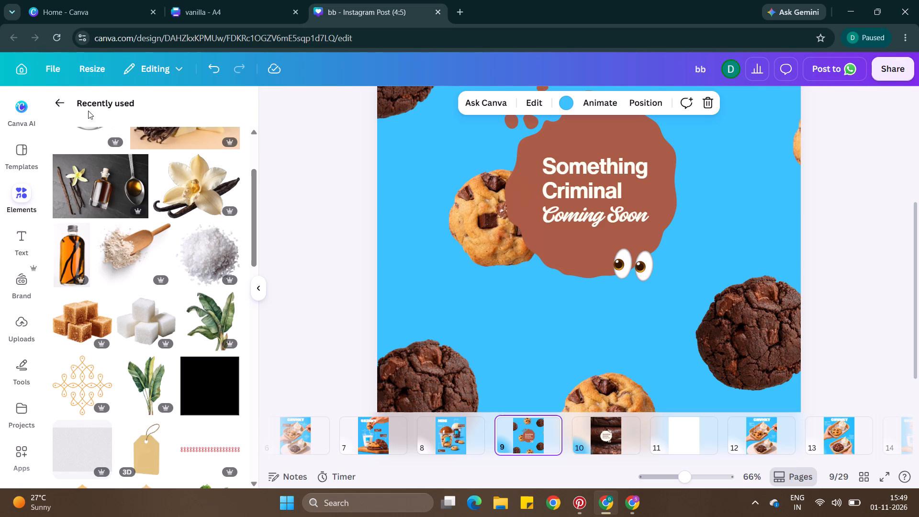
Search the elements for "shadow", add the round blurred shadow graphic and position it at the top-centre chip cookie.
left_click(57, 103)
scroll(119, 133, "up", 1)
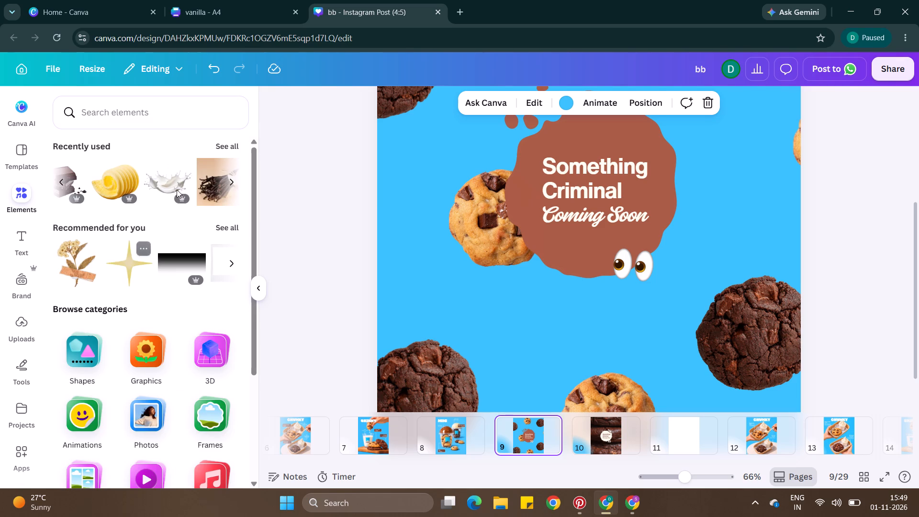
scroll(132, 149, "down", 1)
left_click(125, 120)
type("shadow")
key("Return")
scroll(498, 146, "up", 2)
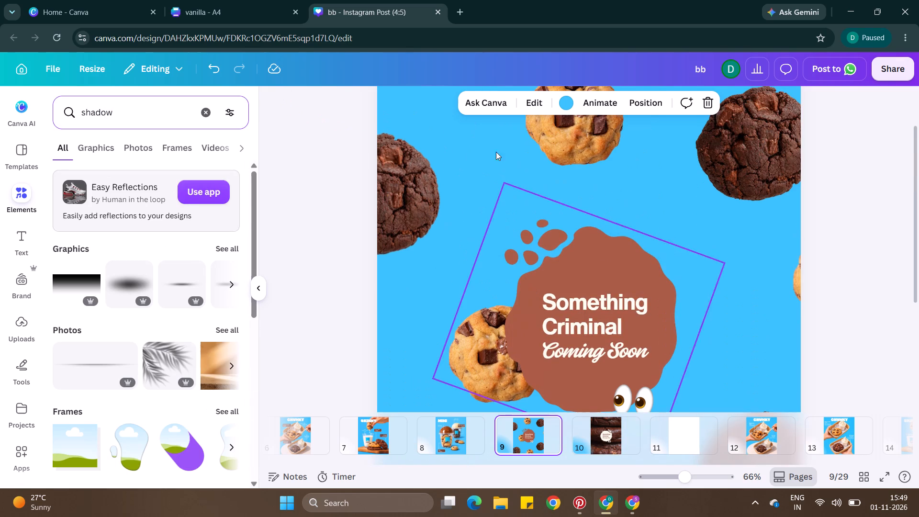
scroll(167, 298, "left", 4)
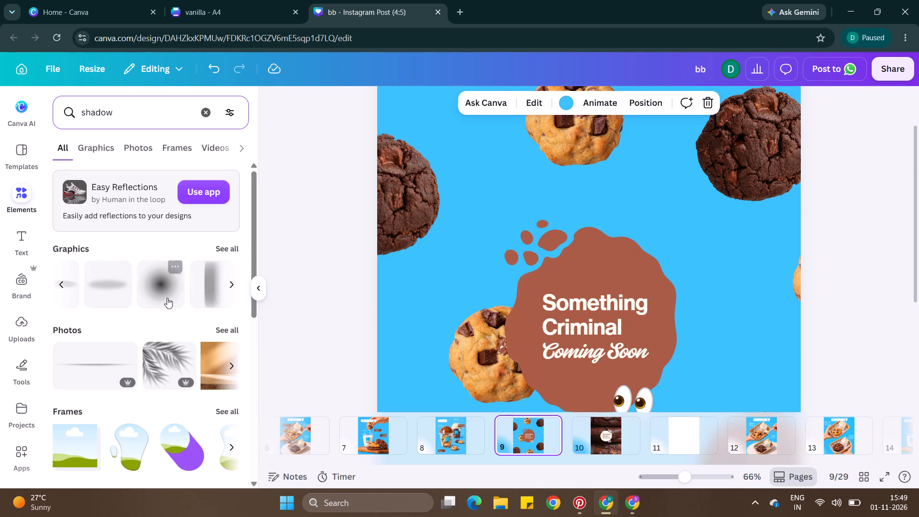
left_click(158, 287)
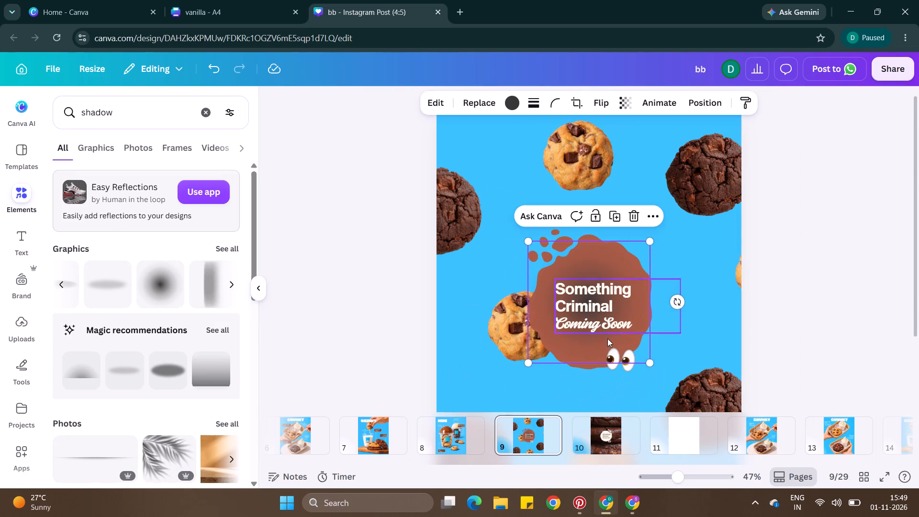
left_click_drag(608, 341, 600, 199)
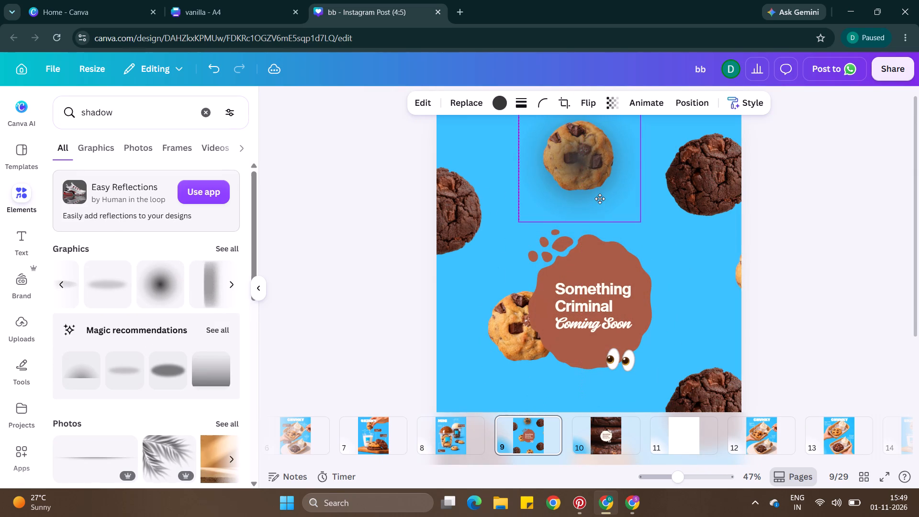
left_click_drag(600, 199, 600, 202)
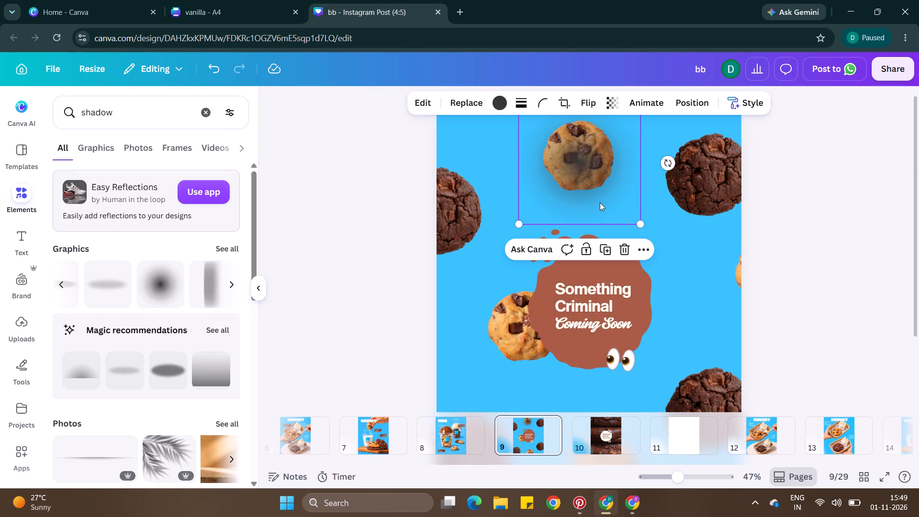
Send the round blurred shadow behind the top-centre chip cookie on page 9.
key("ctrl+alt+bracketleft")
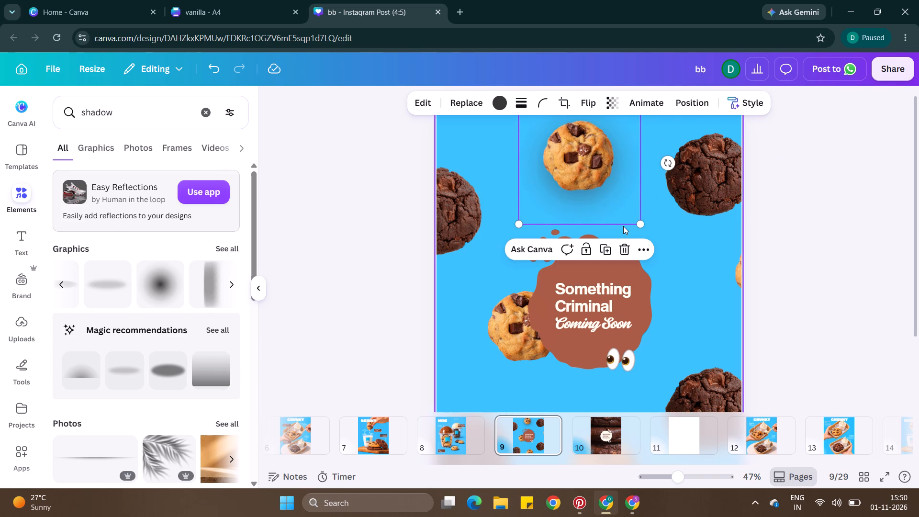
Duplicate the round shadow and place the copy behind the upper-right dark chocolate cookie, slightly below its centre.
left_click(602, 249)
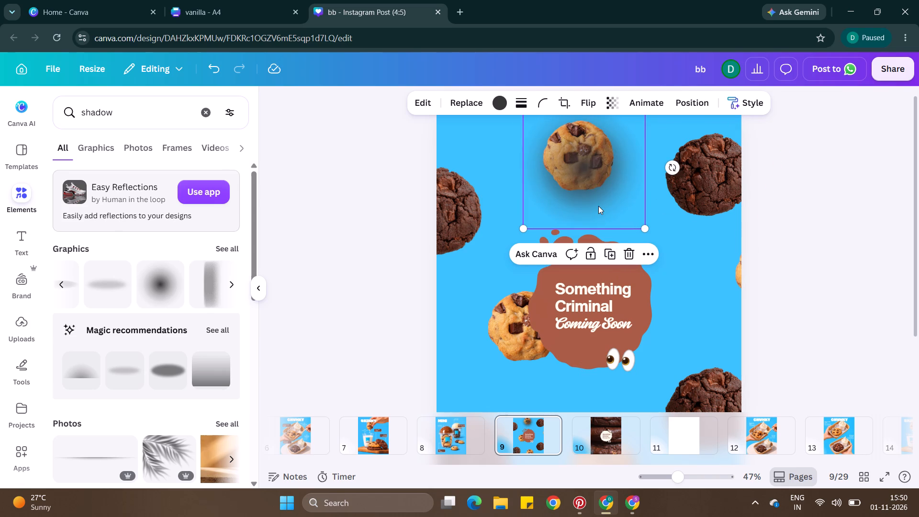
left_click_drag(598, 206, 717, 231)
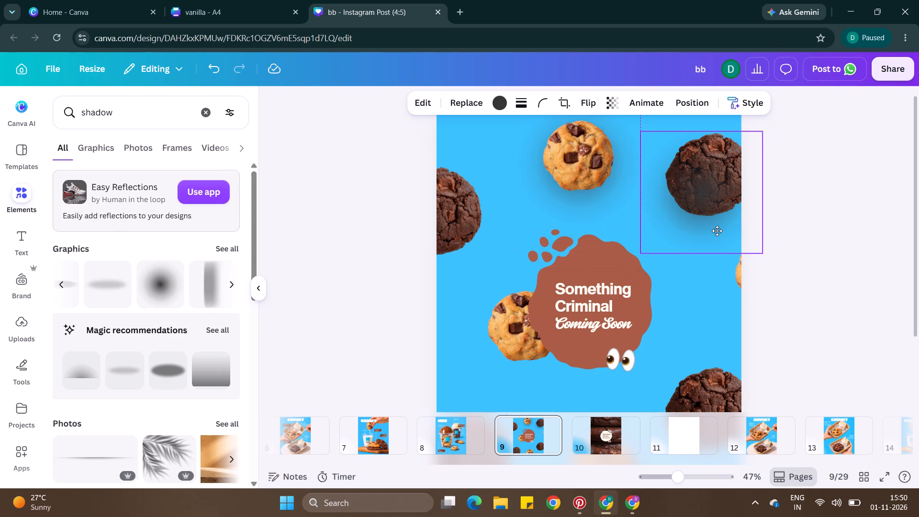
left_click_drag(717, 231, 722, 233)
key("ctrl+alt+bracketleft")
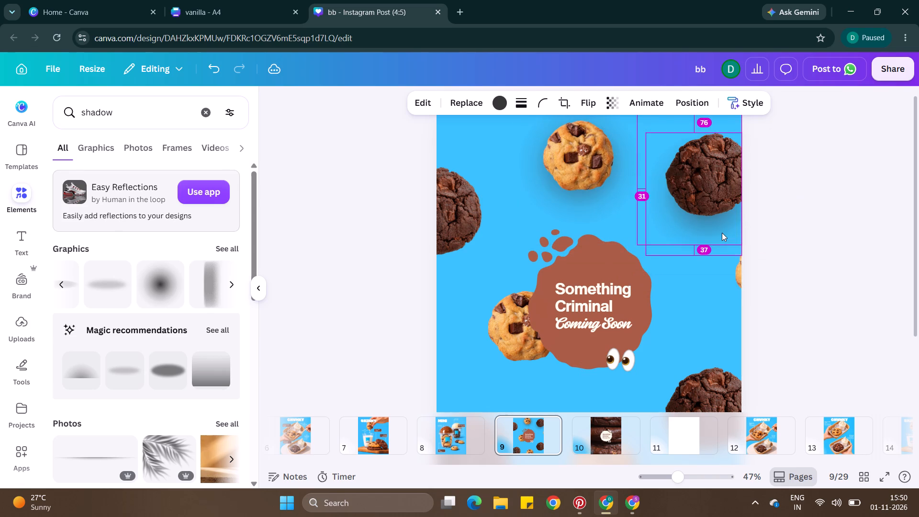
Duplicate the shadow again and place the copy behind the dark chocolate cookie cropped by the page's left edge.
left_click(738, 276)
left_click_drag(721, 207, 452, 239)
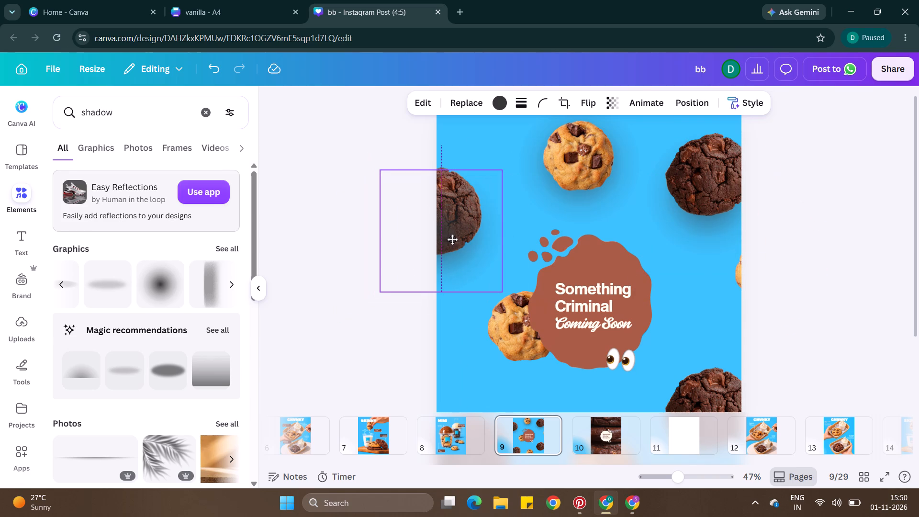
left_click_drag(452, 239, 458, 239)
key("ctrl+alt+bracketleft")
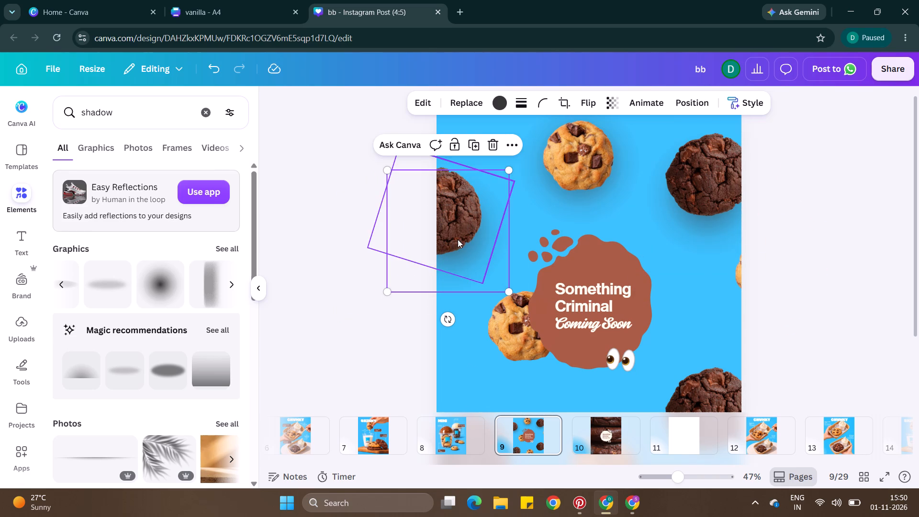
Duplicate the shadow and place the copy behind the chip cookie that is partly covered by the brown Something Criminal shape.
left_click(471, 136)
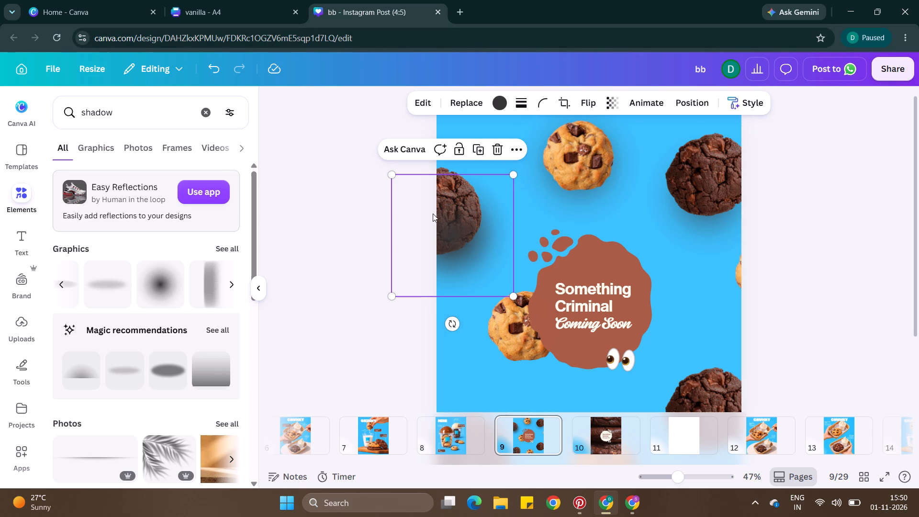
left_click_drag(433, 214, 496, 339)
scroll(496, 339, "down", 2)
left_click_drag(525, 258, 527, 250)
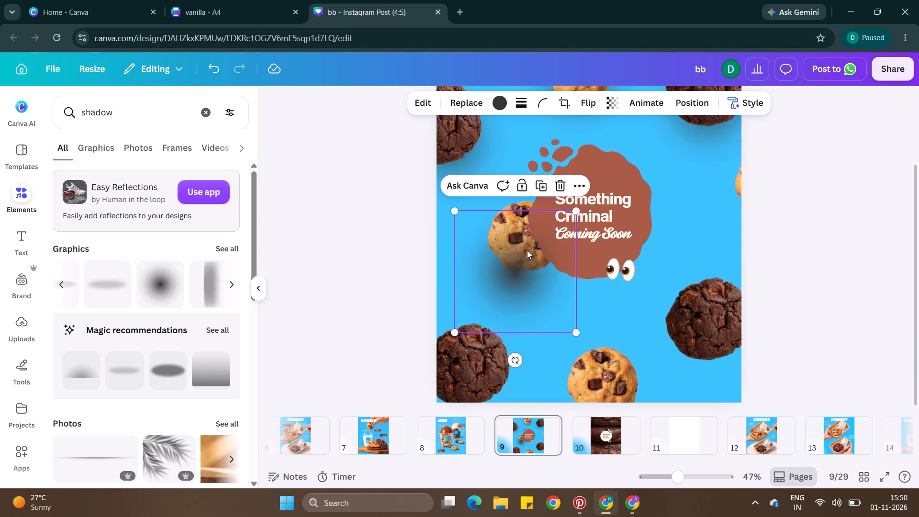
left_click_drag(527, 250, 528, 242)
key("ctrl+alt+bracketleft")
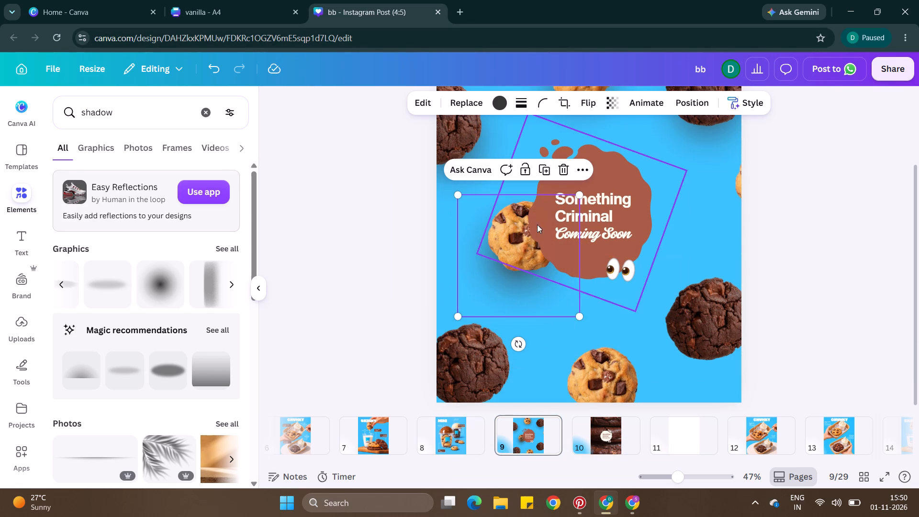
Duplicate the shadow and place the copy behind the chip cookie at the page's bottom edge.
left_click(544, 171)
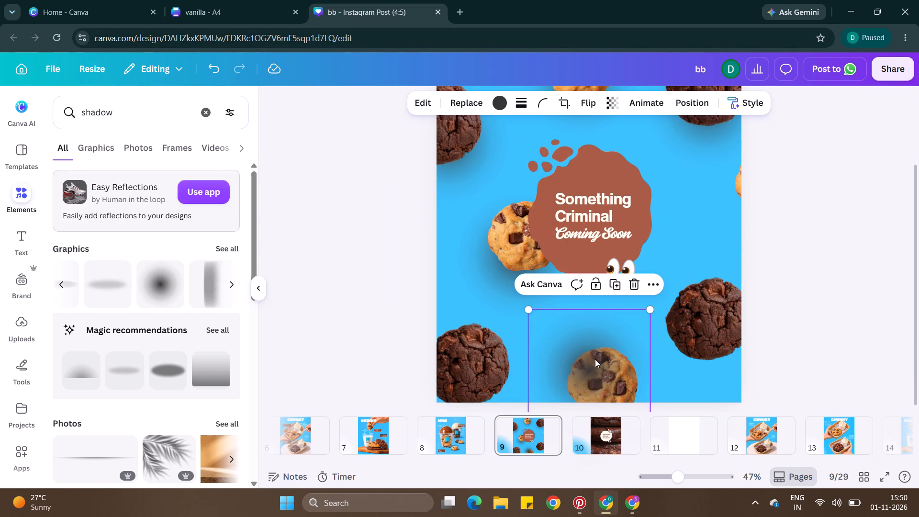
key("ctrl+alt+bracketleft")
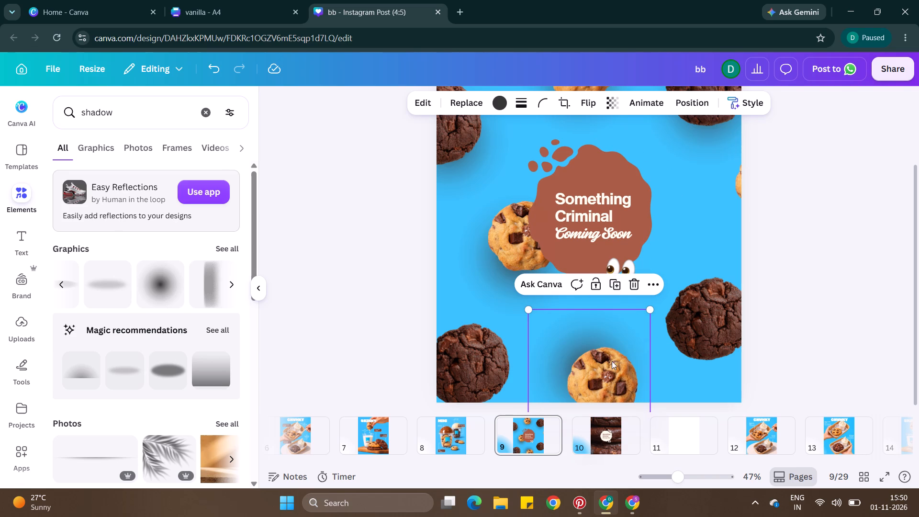
left_click_drag(617, 321, 619, 326)
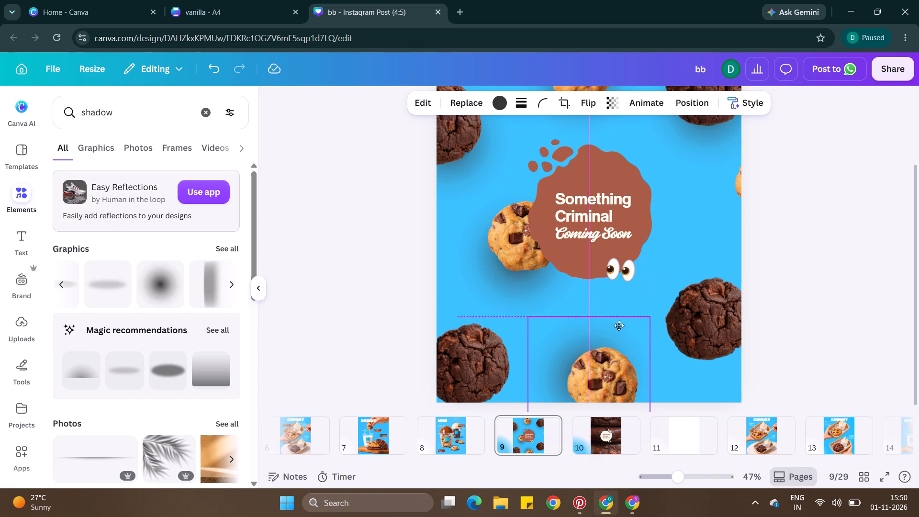
Place copies of the round shadow at the bottom chip cookie and both lower dark cookies, sending them behind the cookies.
left_click_drag(619, 326, 621, 328)
left_click(619, 296)
left_click_drag(610, 371, 728, 302)
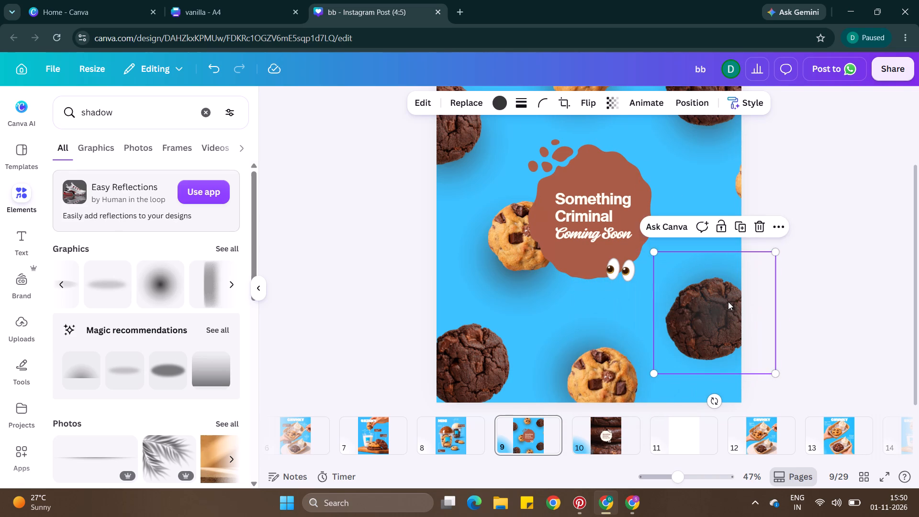
key("ctrl+alt+bracketleft")
left_click(741, 224)
left_click_drag(733, 293, 477, 326)
key("ctrl+alt+bracketleft")
double_click(876, 219)
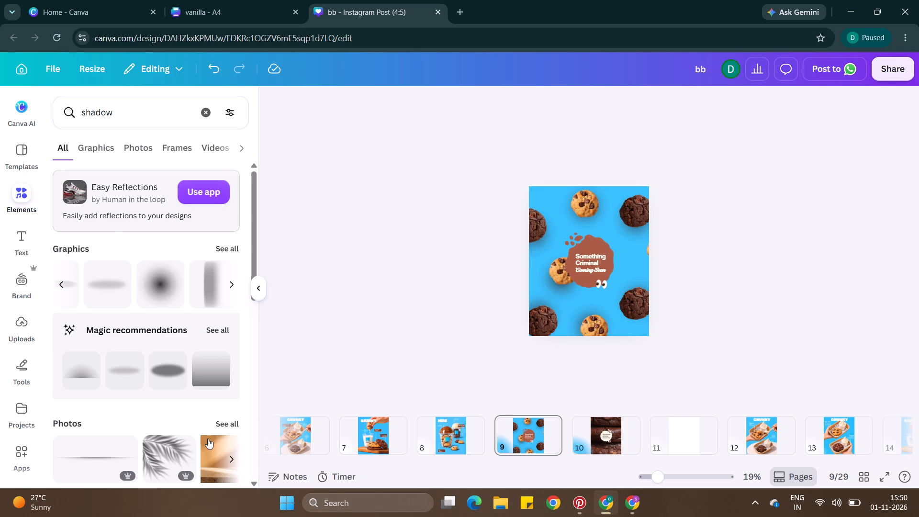
Reorder the layers so the chip cookie beside the badge sits above all the shadows, just below the badge.
key("alt+1")
scroll(91, 397, "down", 9)
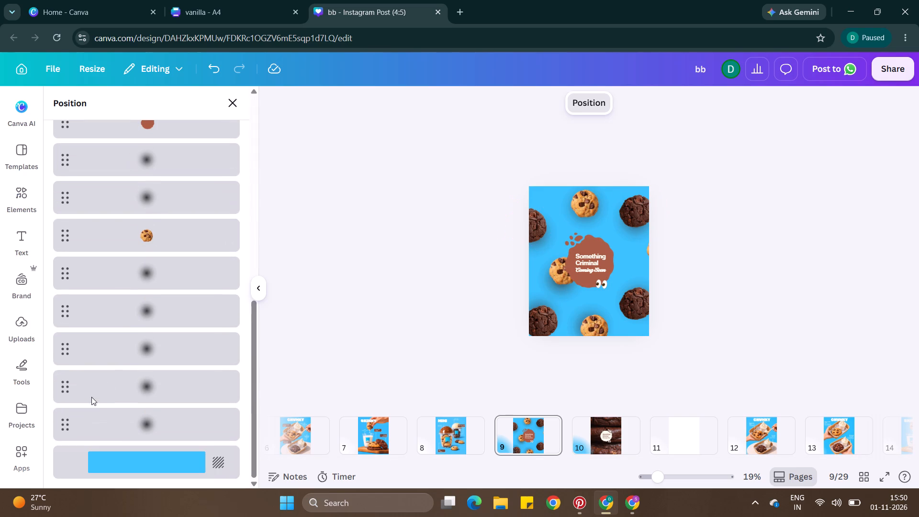
left_click_drag(167, 242, 165, 159)
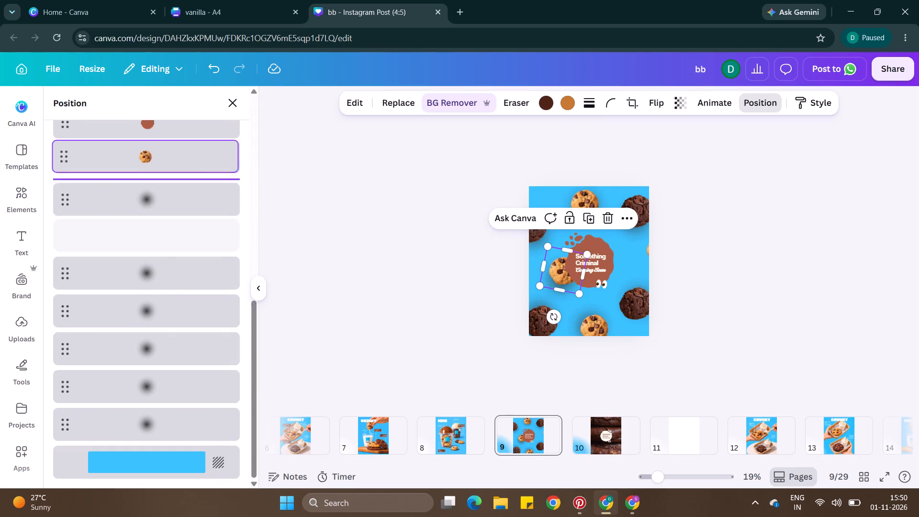
left_click_drag(165, 159, 166, 155)
Select all seven round shadow layers on page 9 and open their transparency setting.
left_click(168, 210)
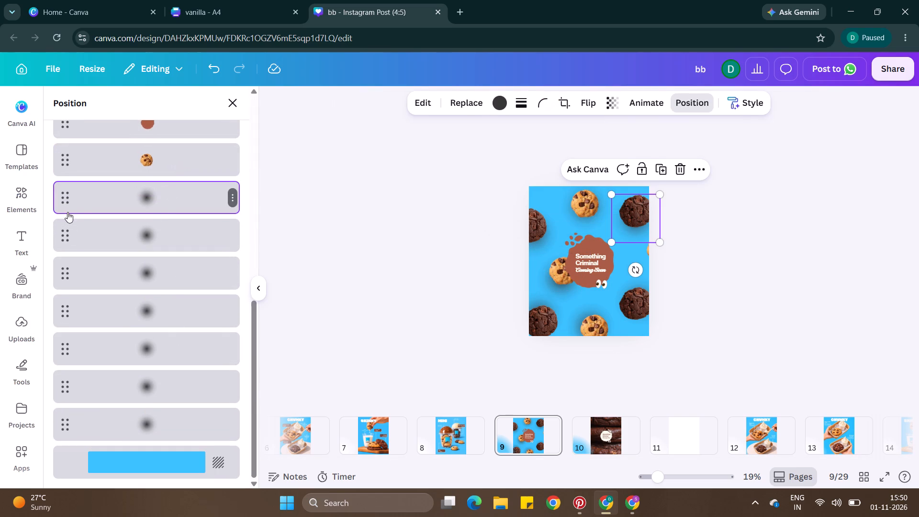
left_click(77, 243, "ctrl")
left_click(98, 272, "ctrl")
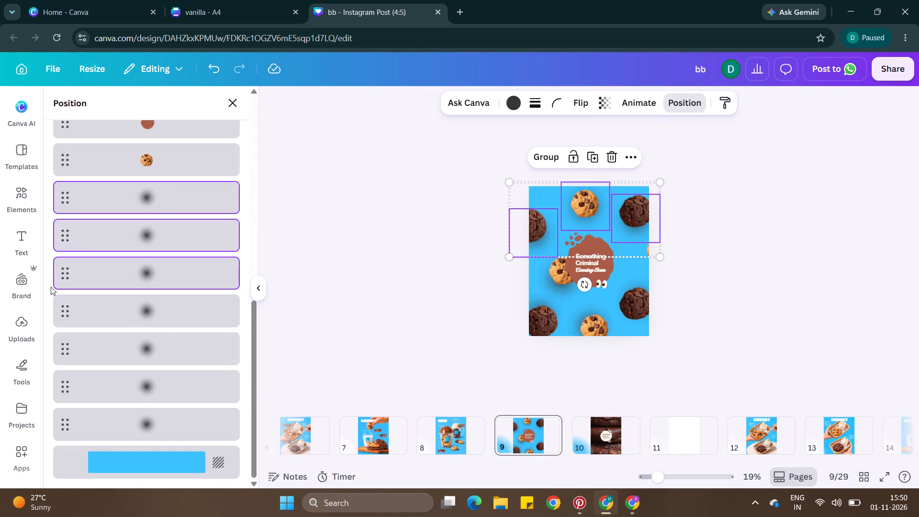
left_click_drag(49, 293, 127, 342, "ctrl")
left_click(127, 342, "ctrl")
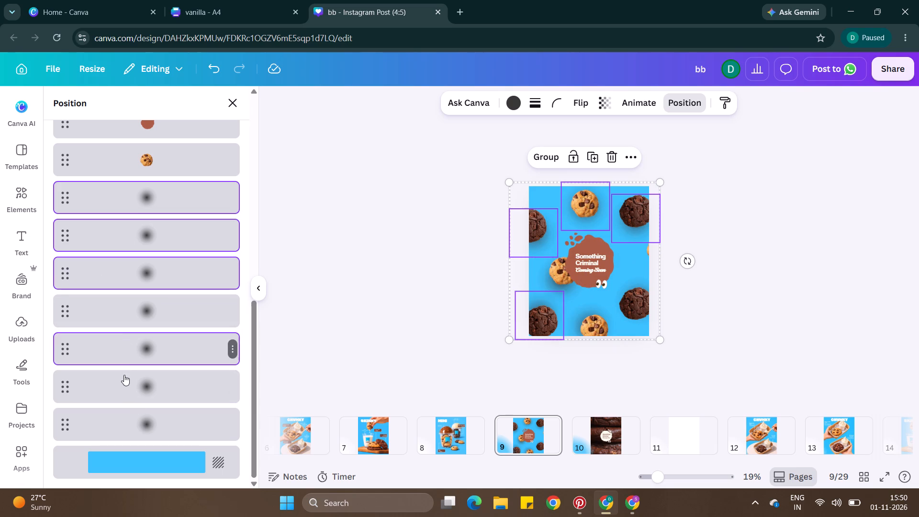
left_click(124, 376, "ctrl")
left_click(129, 410, "ctrl")
left_click(146, 324, "ctrl")
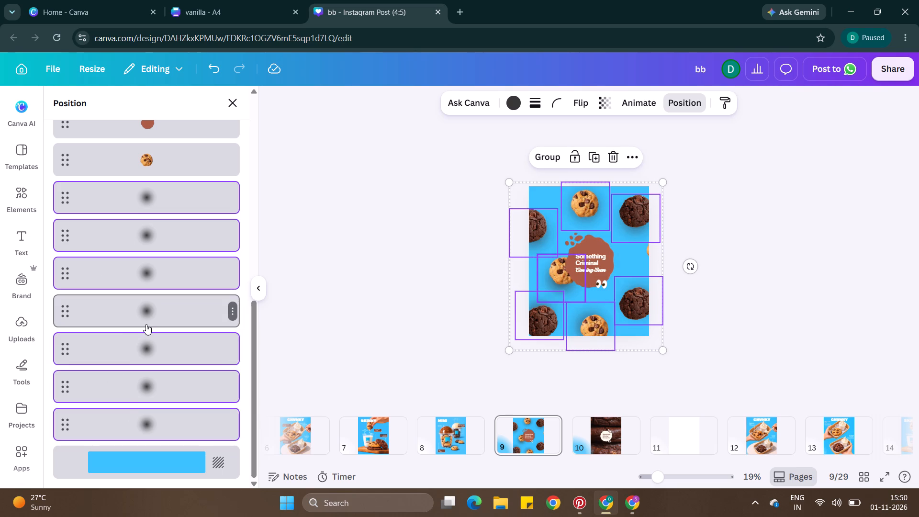
left_click(605, 101)
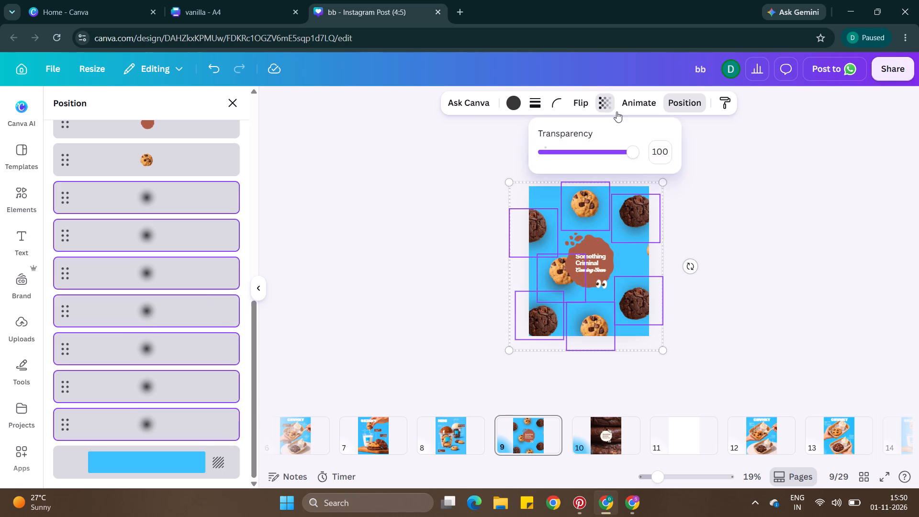
Set the transparency of the seven selected round shadows on page 9 to 80 and deselect them.
left_click(660, 156)
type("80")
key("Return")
double_click(718, 201)
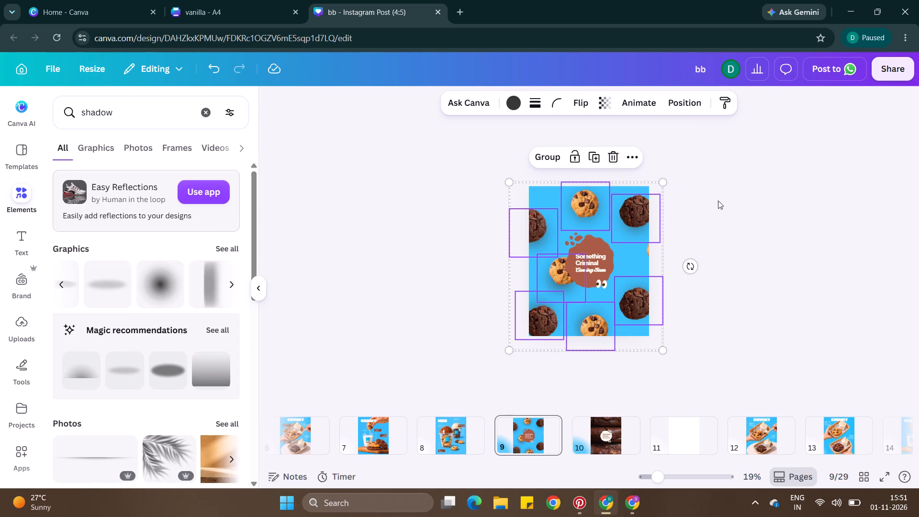
double_click(822, 189)
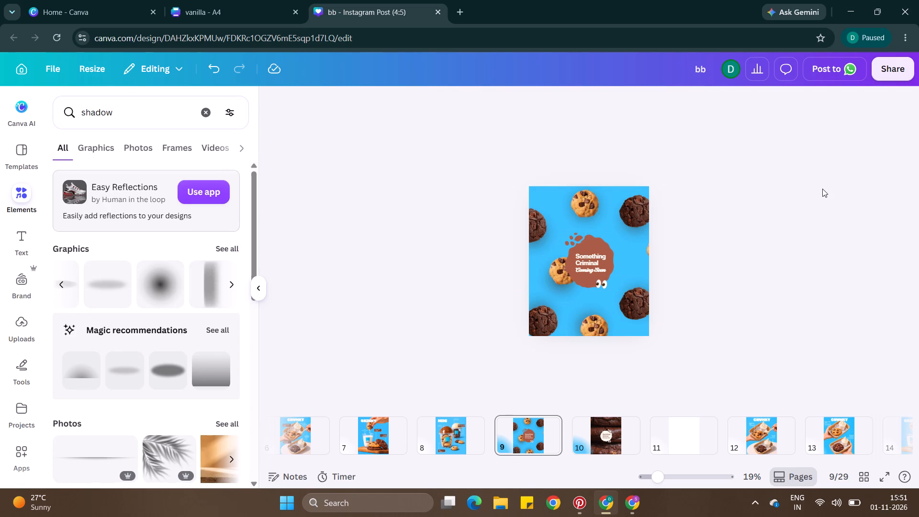
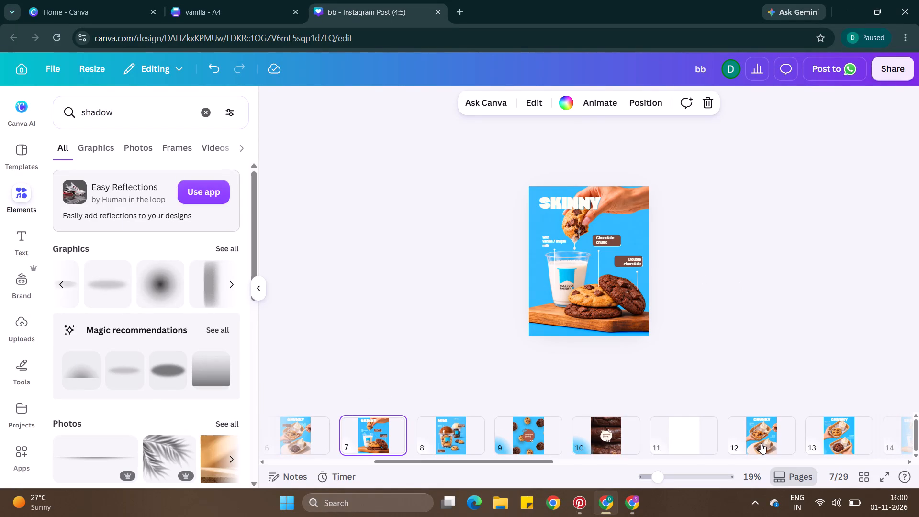
Split the SKINNY milk-and-cookies image on page 14 into editable layers with Magic Layers.
scroll(756, 443, "left", 3)
left_click(684, 429)
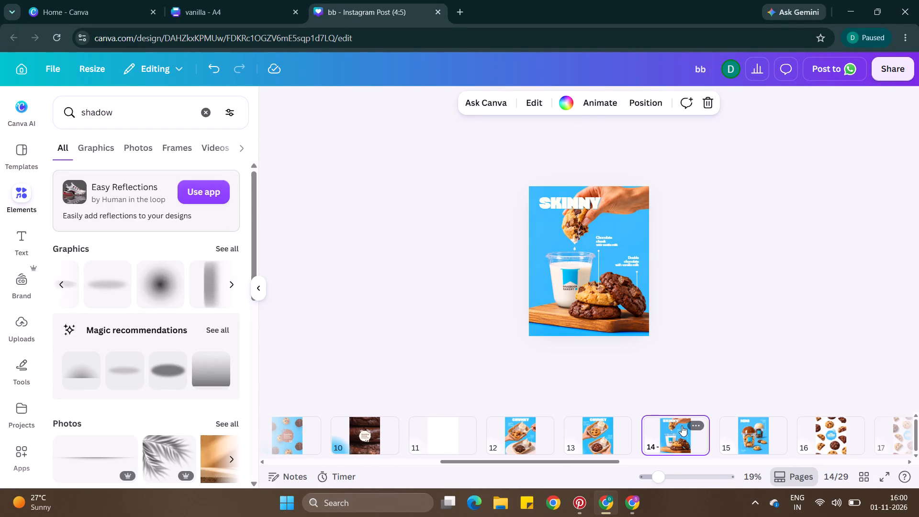
left_click(558, 263)
left_click(330, 103)
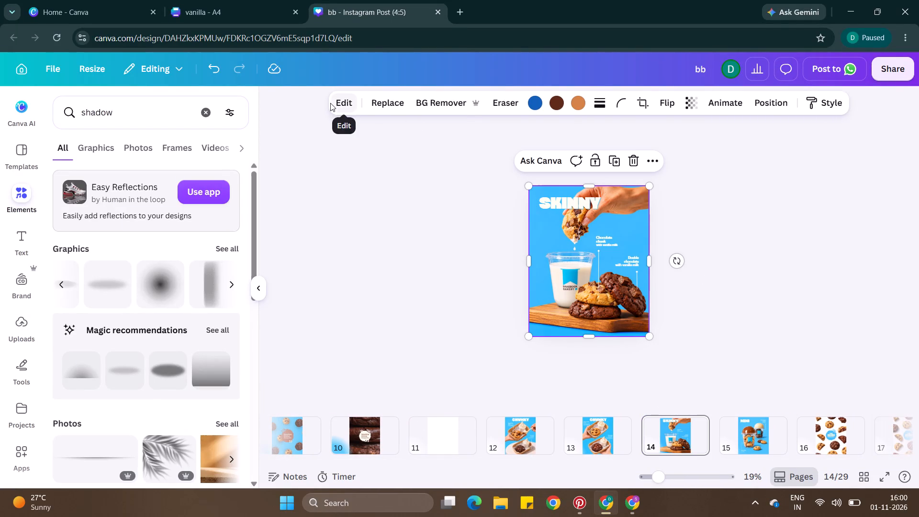
left_click(350, 102)
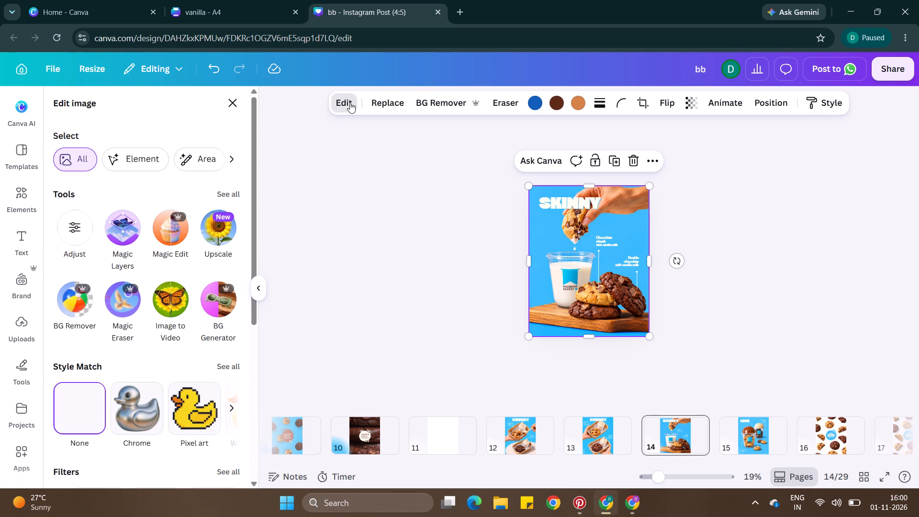
left_click(135, 226)
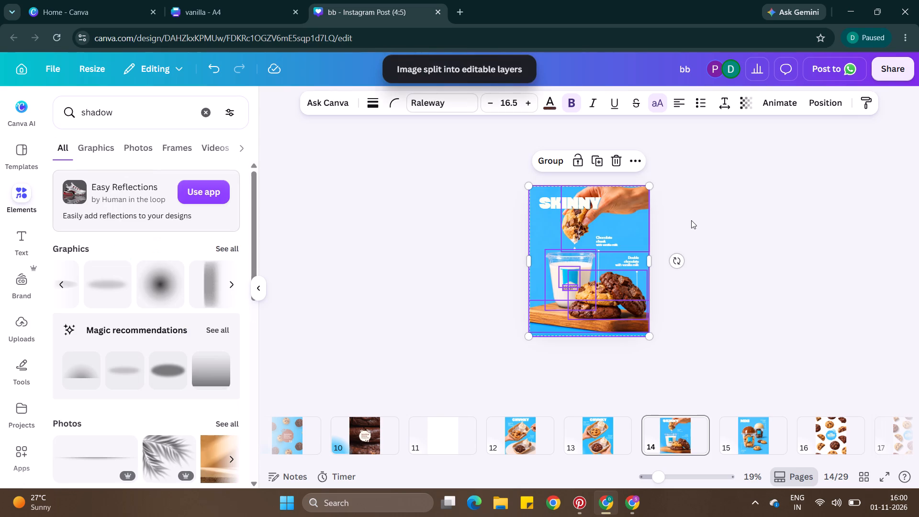
Select only the milk cup layer on page 14 and copy it.
left_click(564, 264)
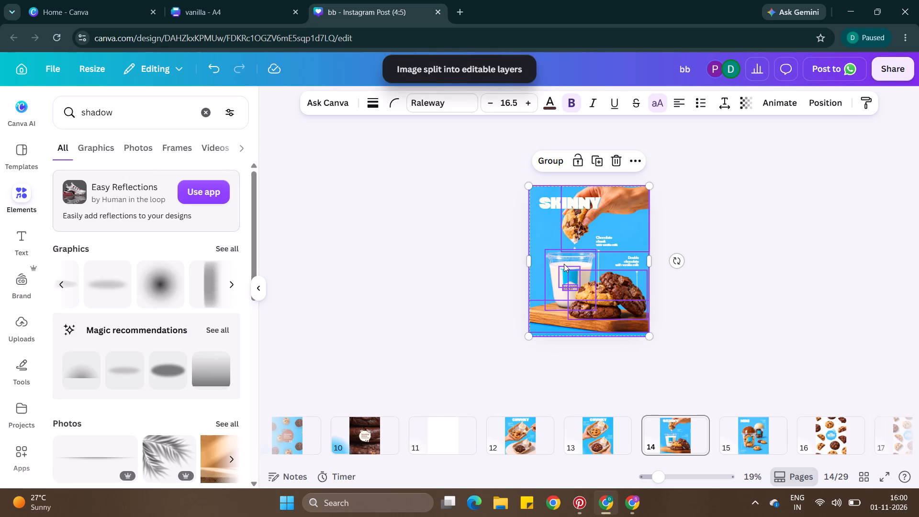
left_click(762, 233)
left_click(563, 258)
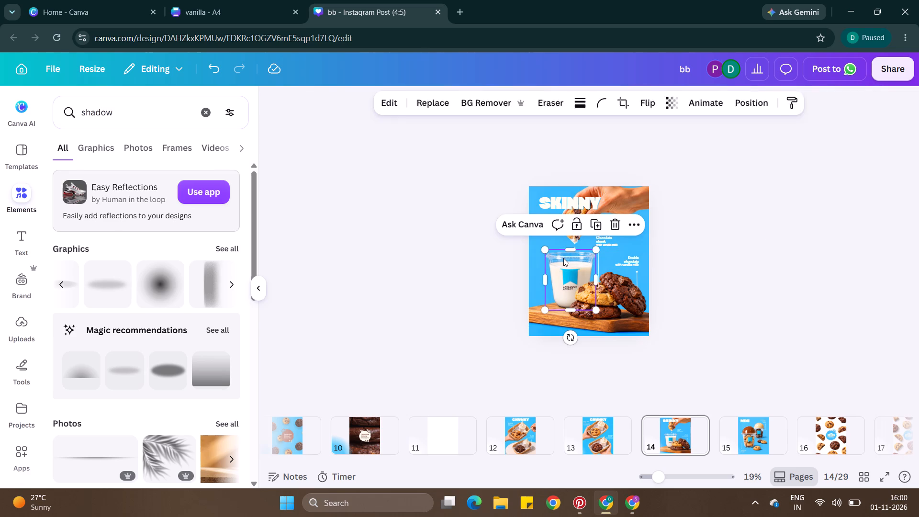
key("ctrl+c")
Split the background photo of page 7's SKINNY design into editable layers with Magic Layers.
scroll(404, 427, "right", 6)
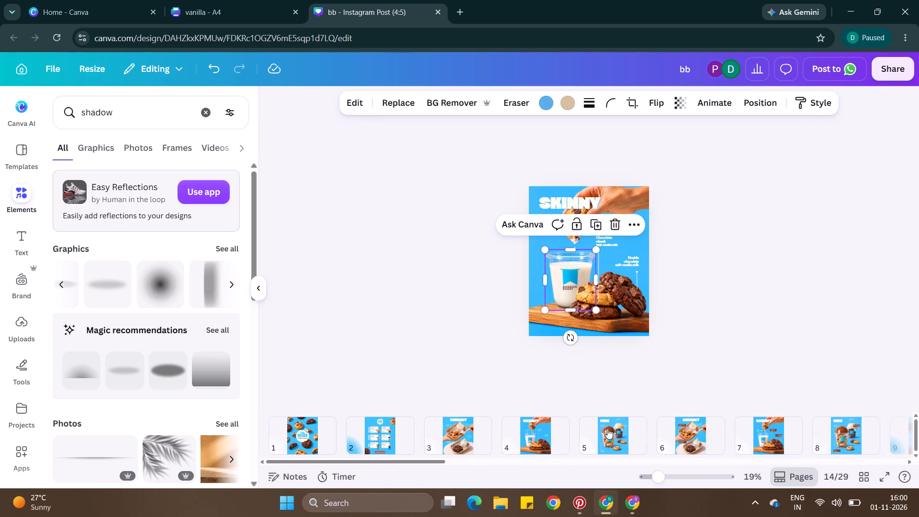
left_click(537, 424)
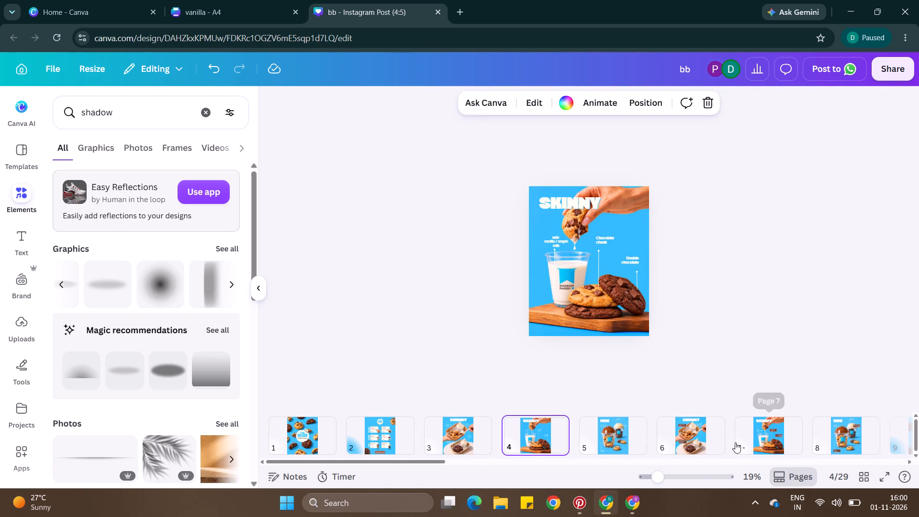
left_click(735, 442)
scroll(627, 306, "up", 1)
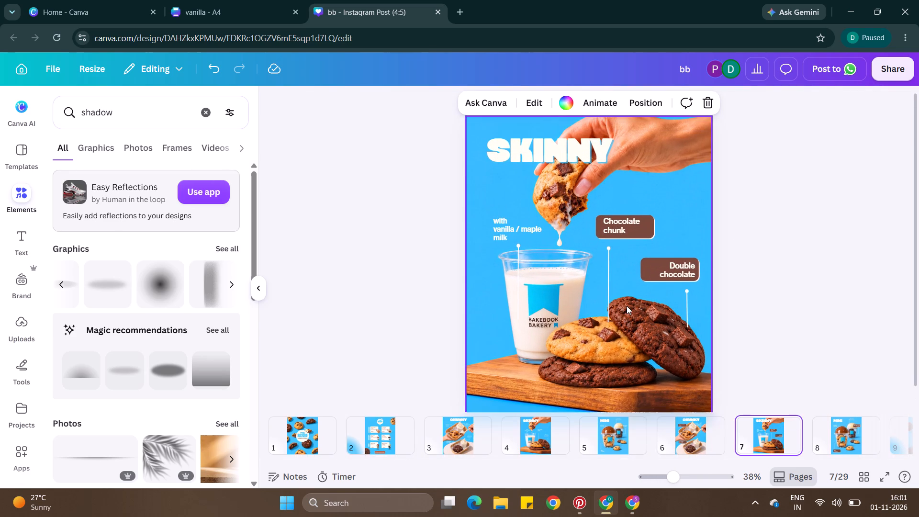
left_click(518, 301)
left_click(556, 287)
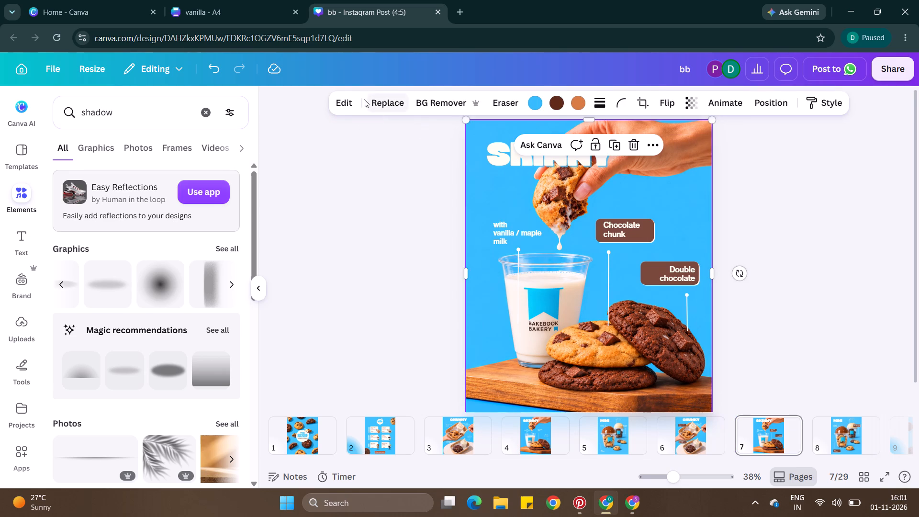
left_click(358, 100)
left_click(347, 100)
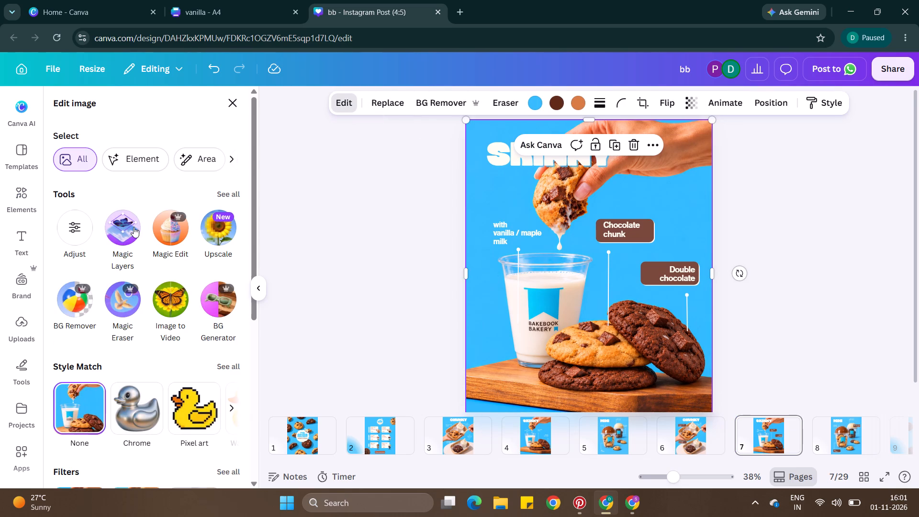
left_click(133, 227)
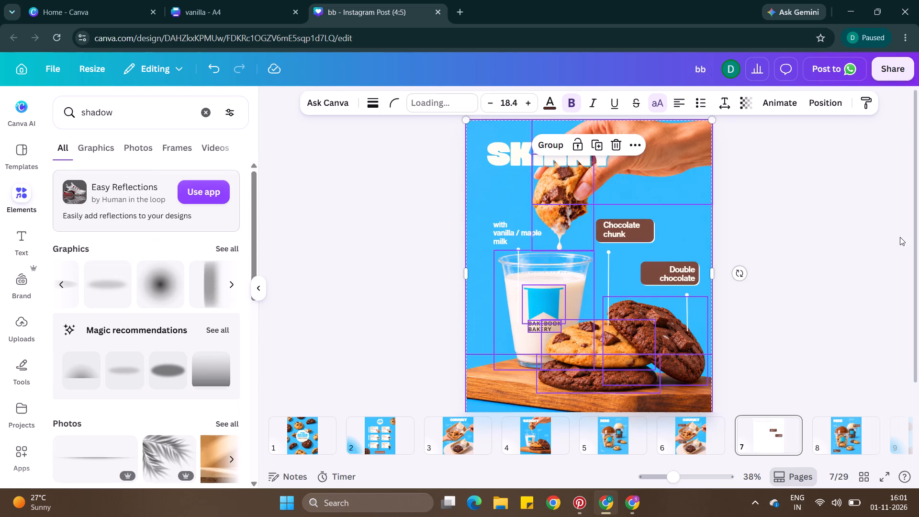
Delete the original milk cup layer from page 7, keeping its ribbon logo and BAKEBOOK BAKERY text.
double_click(916, 192)
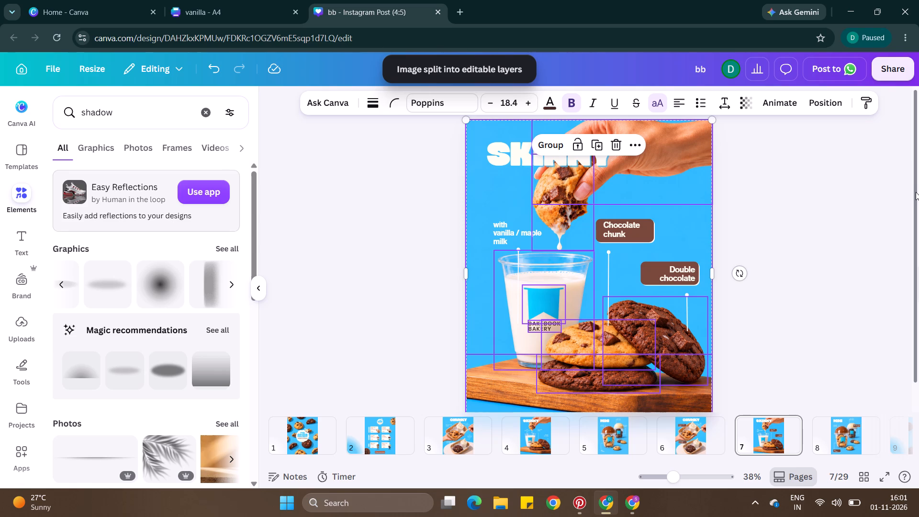
left_click(915, 141)
left_click(843, 180)
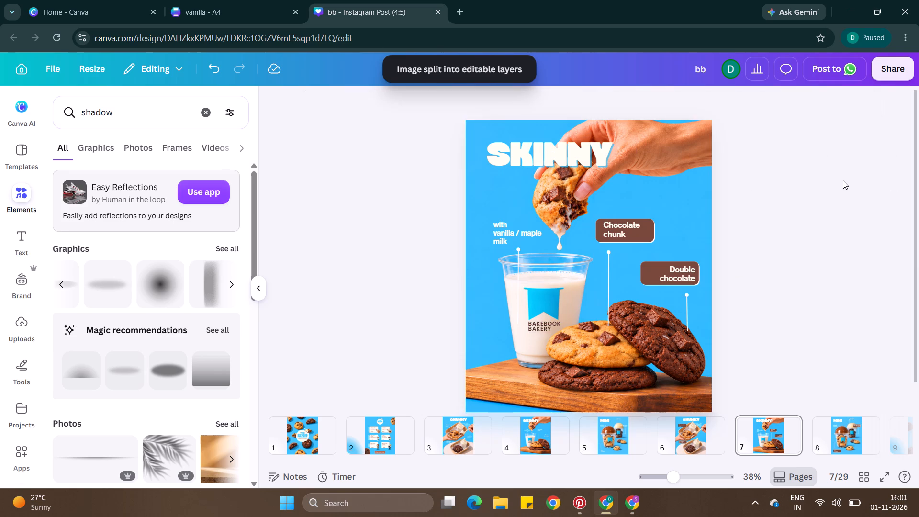
left_click(578, 261)
key("BackSpace")
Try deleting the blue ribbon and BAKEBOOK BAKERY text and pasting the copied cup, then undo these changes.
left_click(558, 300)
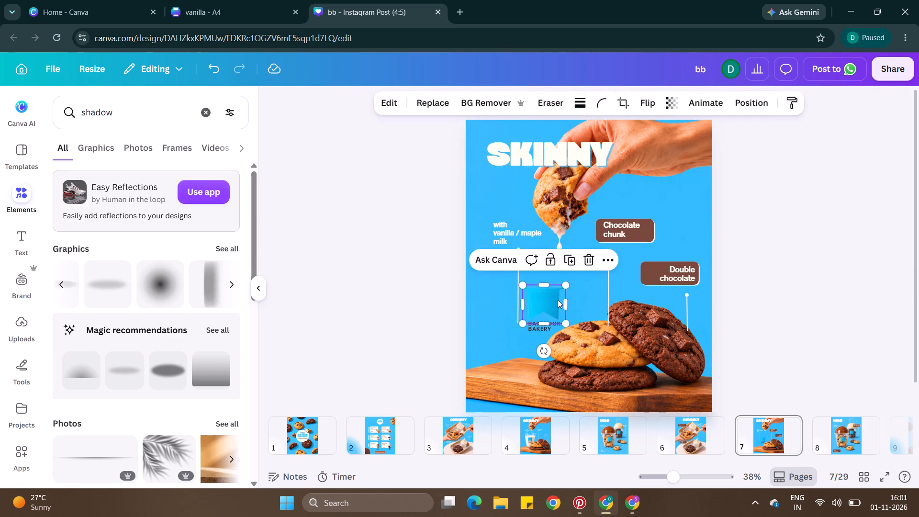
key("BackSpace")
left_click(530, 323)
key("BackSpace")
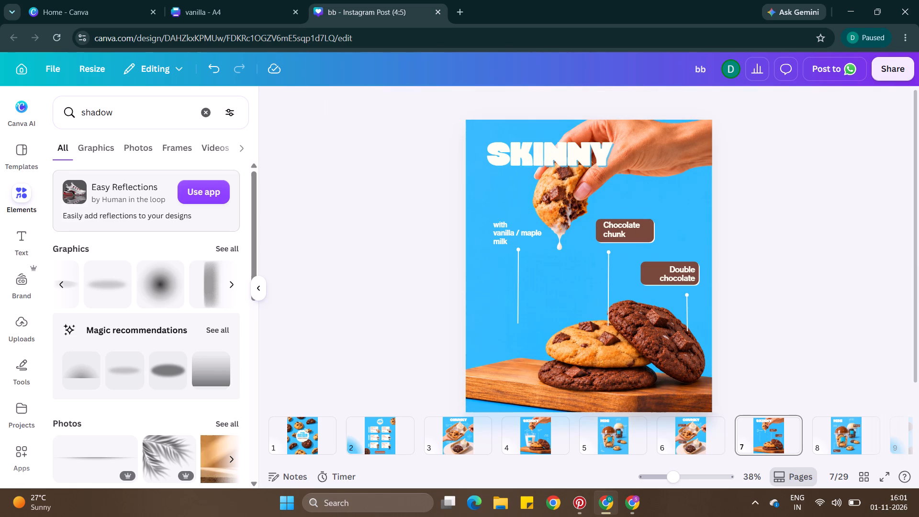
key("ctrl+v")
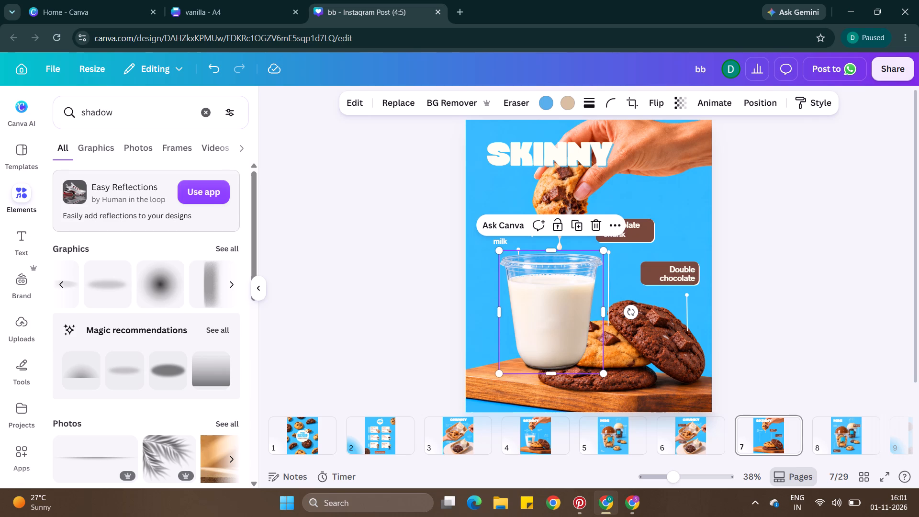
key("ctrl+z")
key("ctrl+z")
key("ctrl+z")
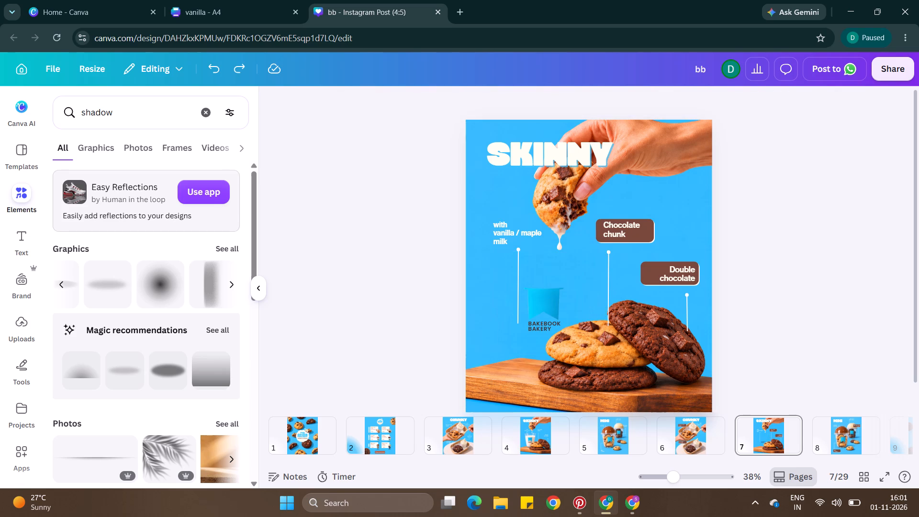
Paste the copied milk cup on page 7, layer it behind the logo and cookies but above the board, and align it under the logo.
key("ctrl+v")
key("ctrl+alt+bracketleft")
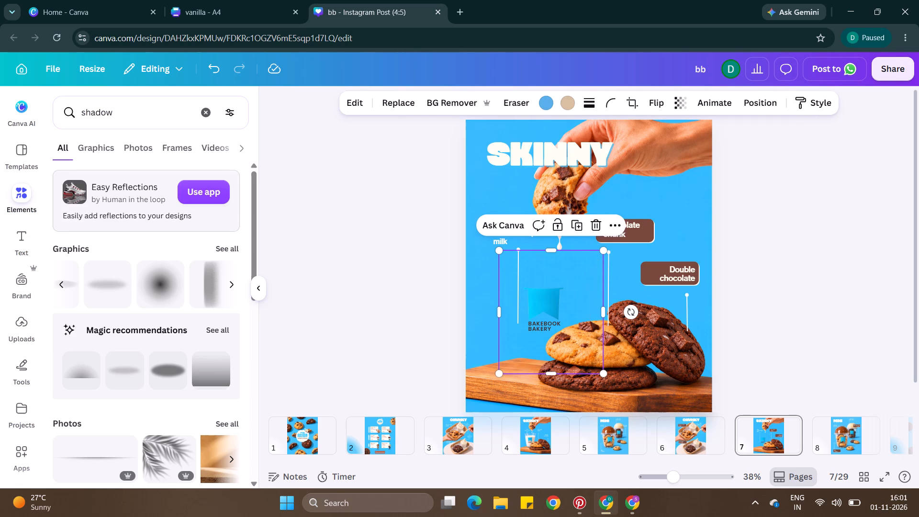
key("ctrl+bracketright")
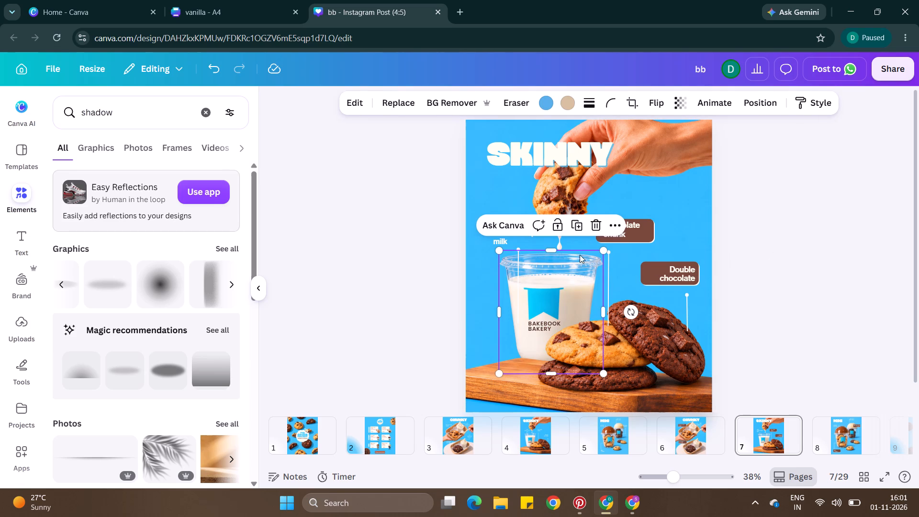
key("ctrl+bracketright")
left_click_drag(567, 262, 557, 264)
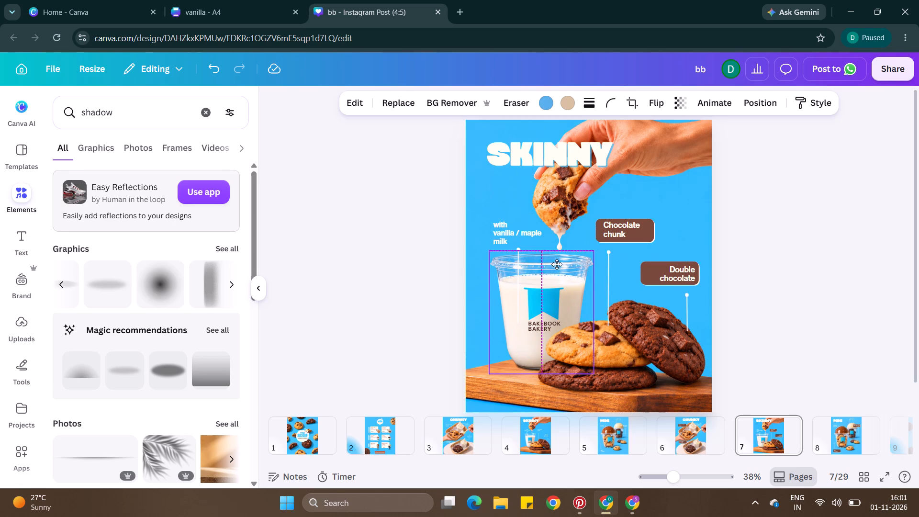
left_click_drag(557, 264, 558, 265)
double_click(783, 230)
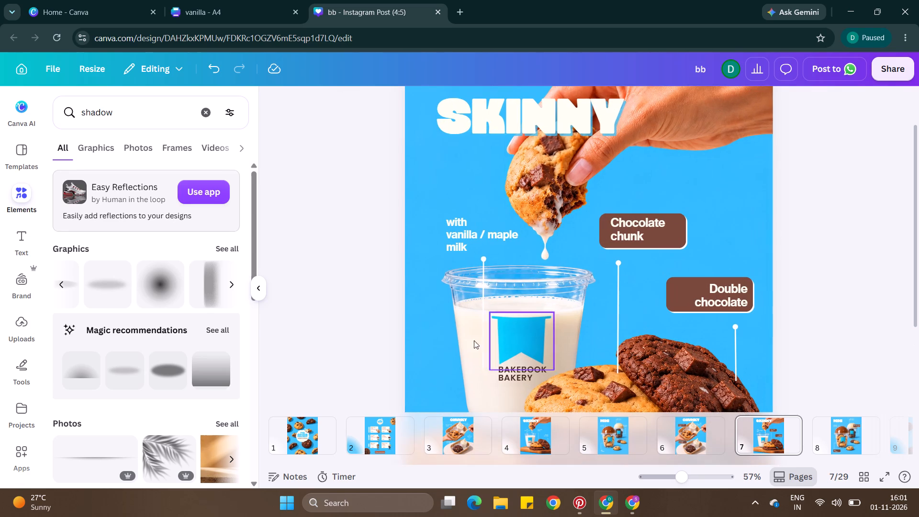
Move the vanilla / maple milk pointer line up toward its label and shorten it to end near the top of the milk.
left_click(476, 349)
left_click(479, 363)
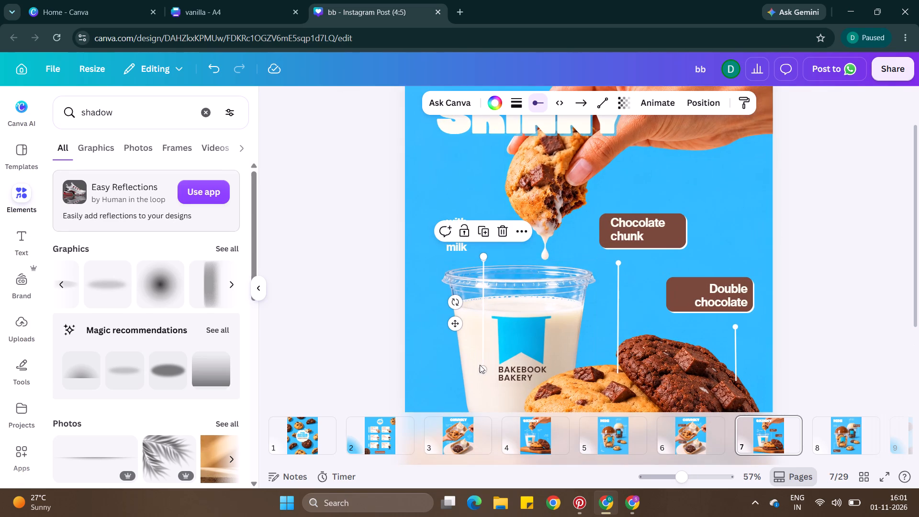
left_click_drag(481, 366, 479, 339)
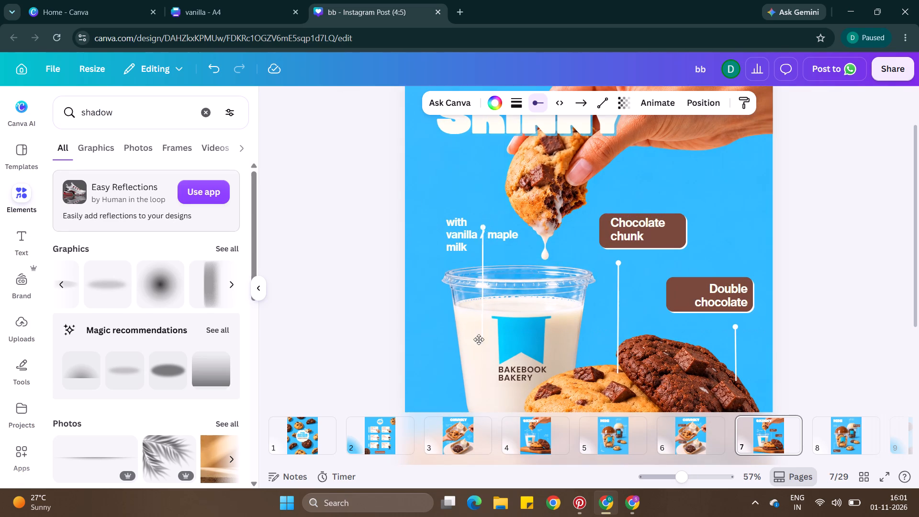
left_click_drag(479, 339, 479, 356)
left_click_drag(482, 358, 482, 357)
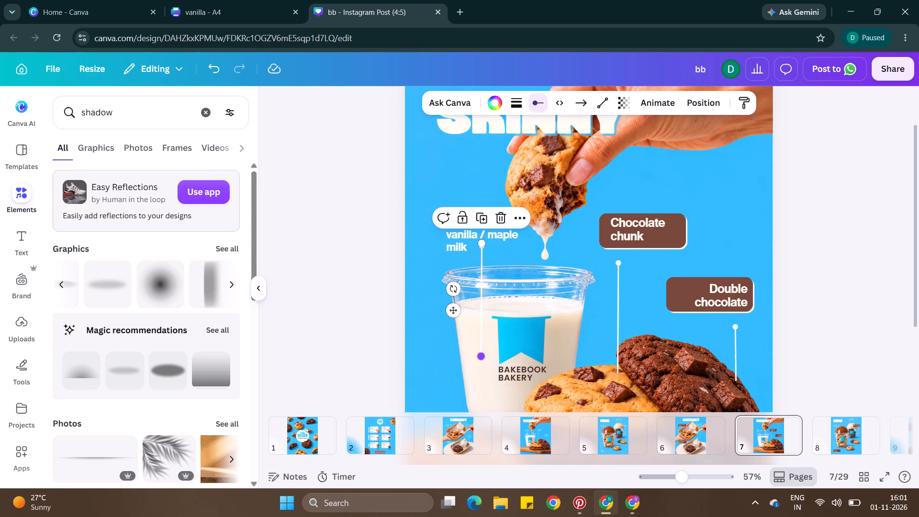
left_click_drag(482, 357, 482, 315)
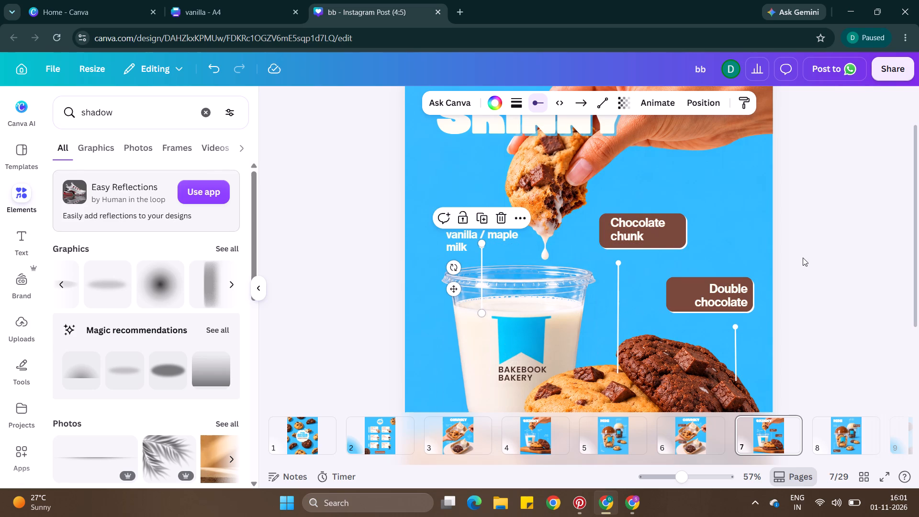
left_click(803, 258)
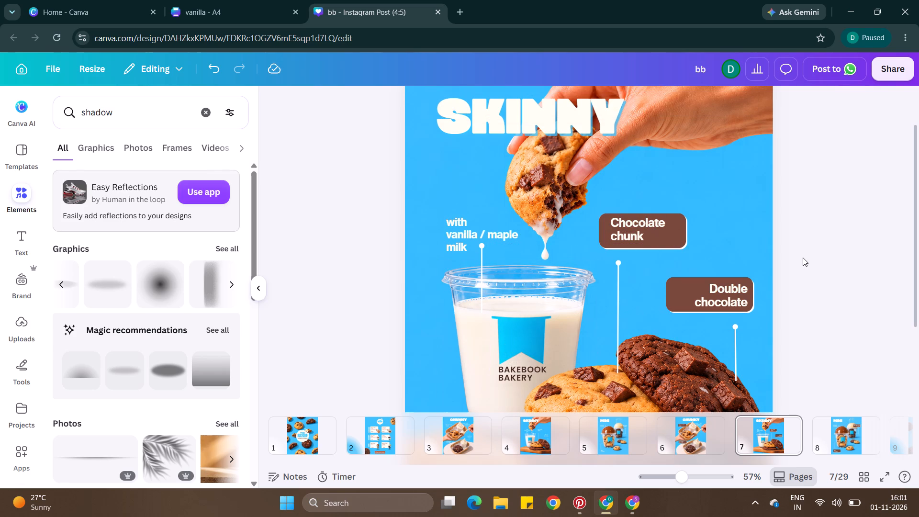